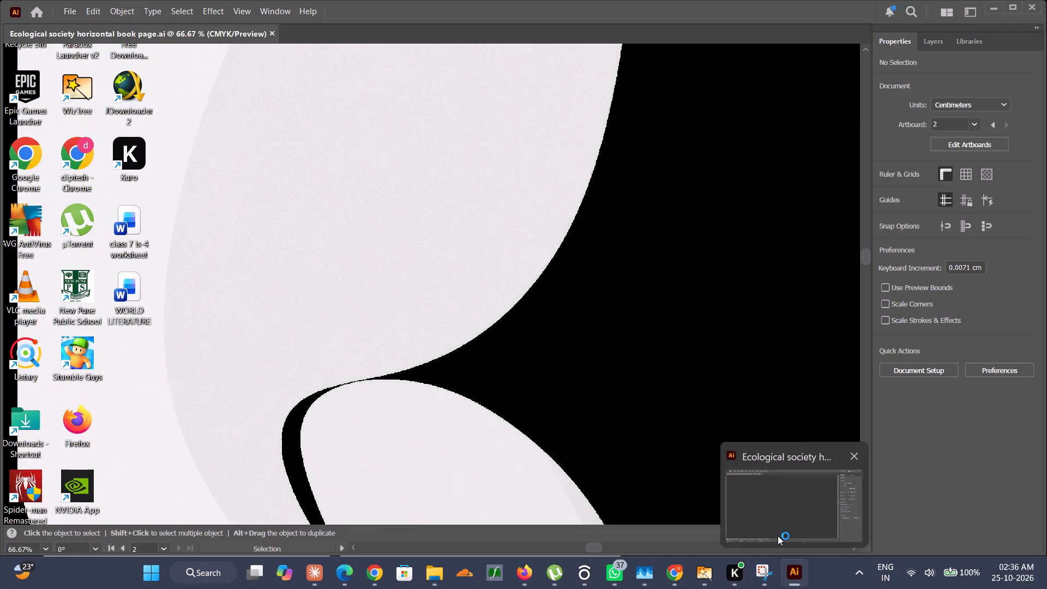
# Switch to Illustrator and open the recent PDF version of the Ecological society horizontal book page.
pyautogui.click(778, 531)
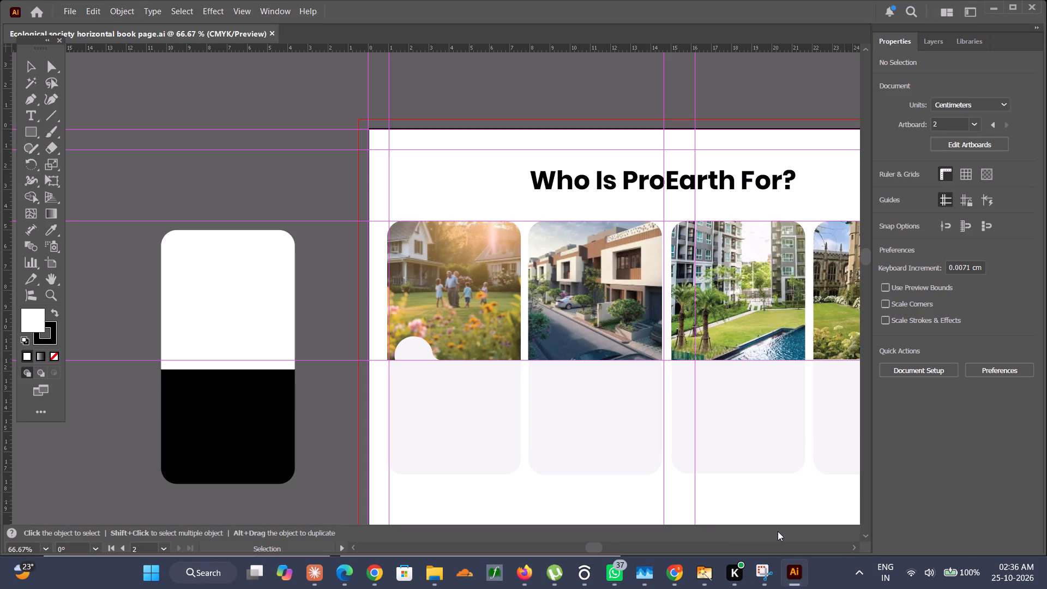
pyautogui.click(210, 572)
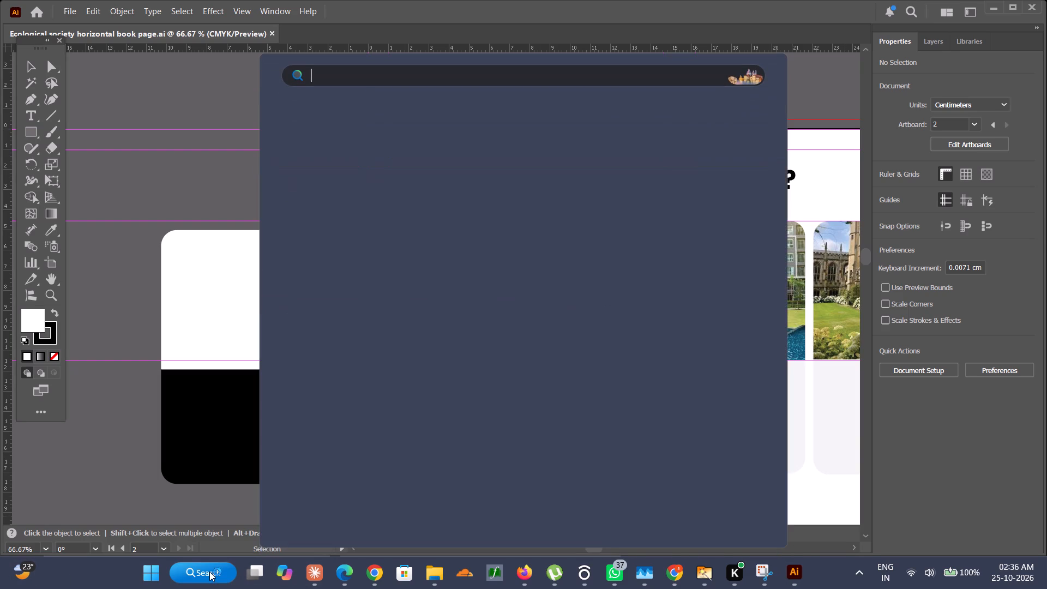
pyautogui.write('ill')
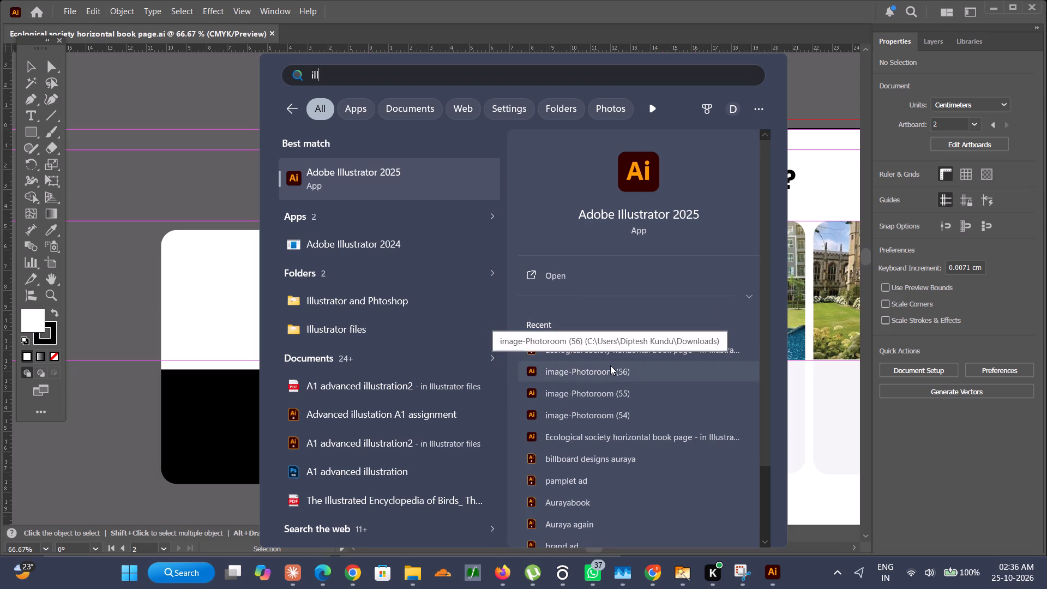
pyautogui.click(615, 437)
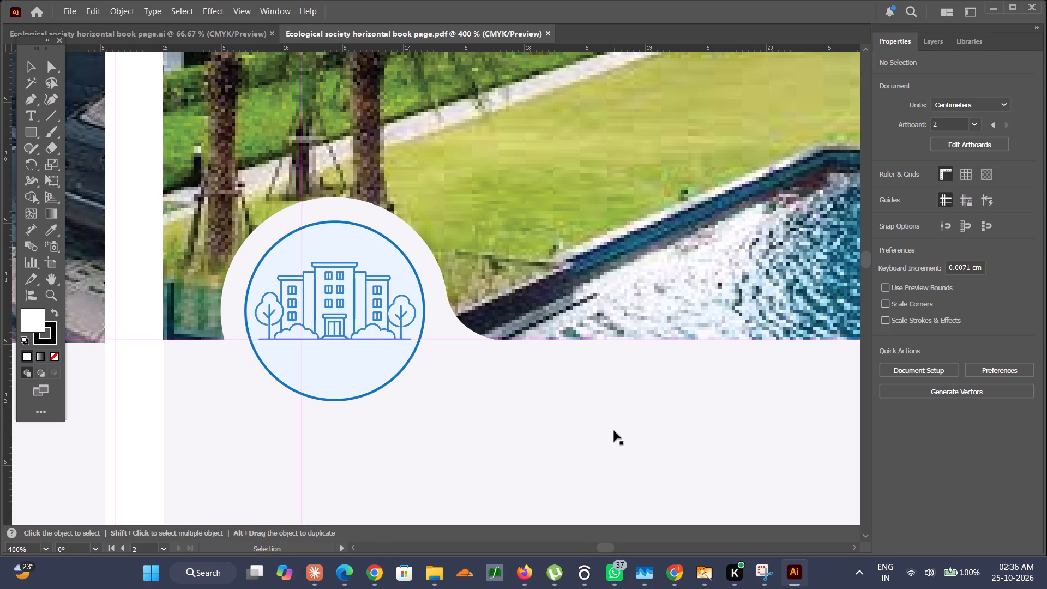
# Examine the "Who Is ProEarth For?" page, its four image cards and icon circles, along with the neighbouring reference pages.
pyautogui.keyDown('alt'); pyautogui.scroll(-3, 614, 431); pyautogui.keyUp('alt')
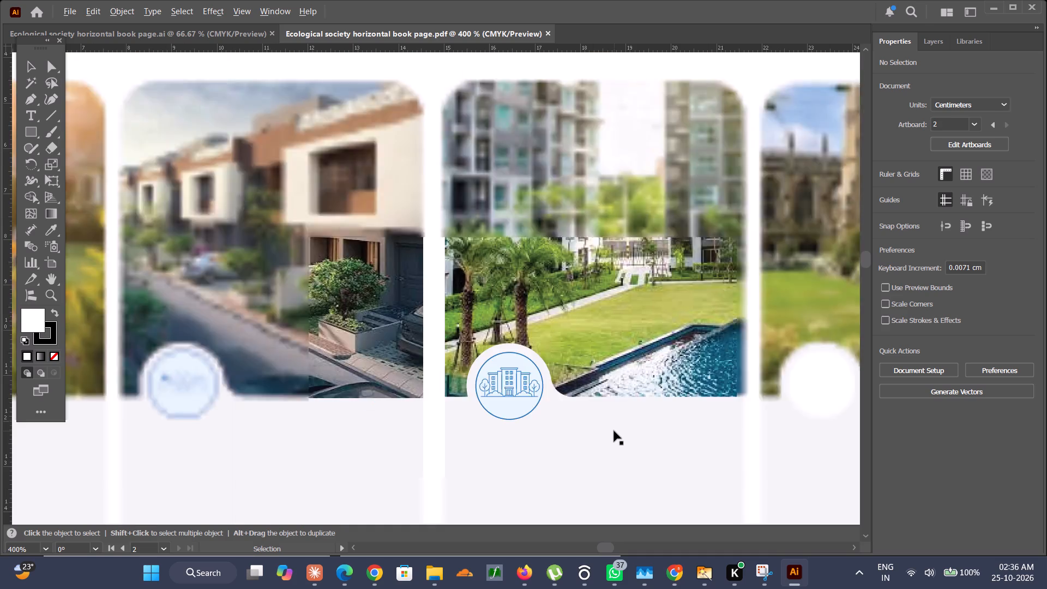
pyautogui.keyDown('alt'); pyautogui.scroll(-4, 614, 431); pyautogui.keyUp('alt')
pyautogui.keyDown('alt'); pyautogui.scroll(3, 688, 423); pyautogui.keyUp('alt')
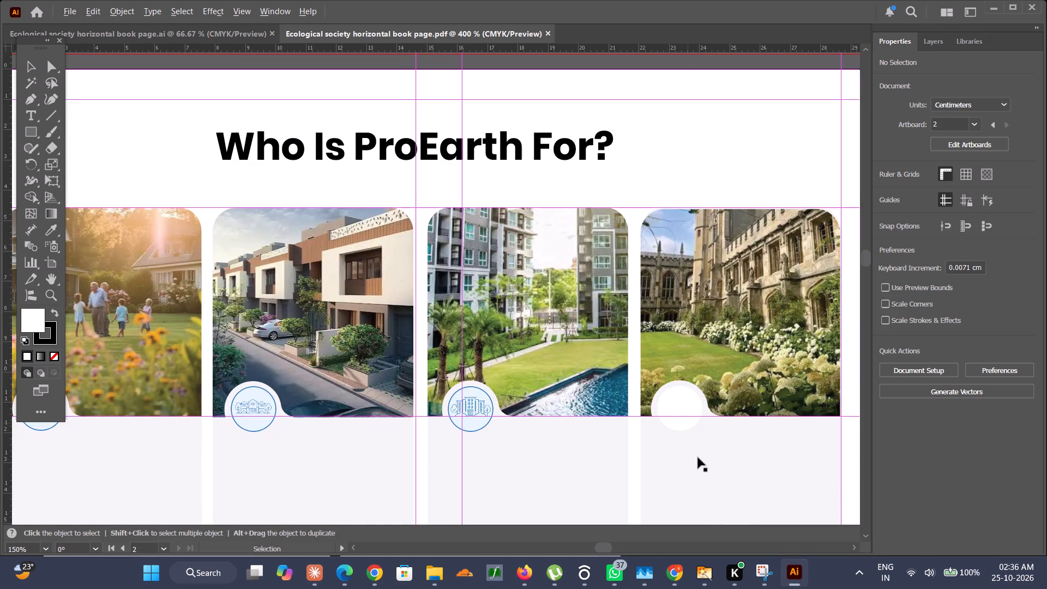
pyautogui.keyDown('alt'); pyautogui.scroll(-2, 705, 420); pyautogui.keyUp('alt')
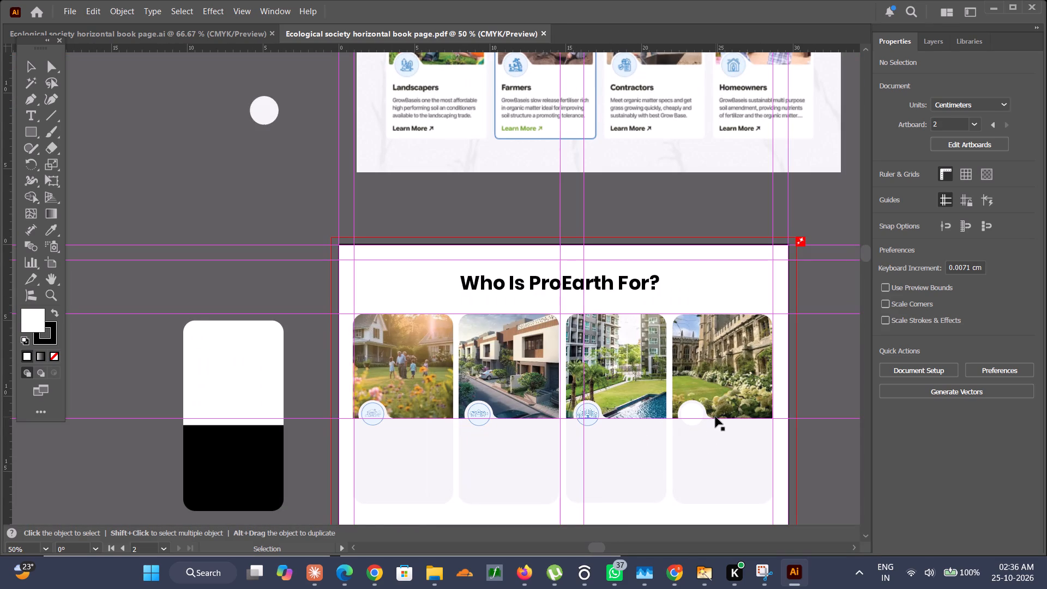
pyautogui.scroll(4, 728, 413)
pyautogui.scroll(-2, 729, 413)
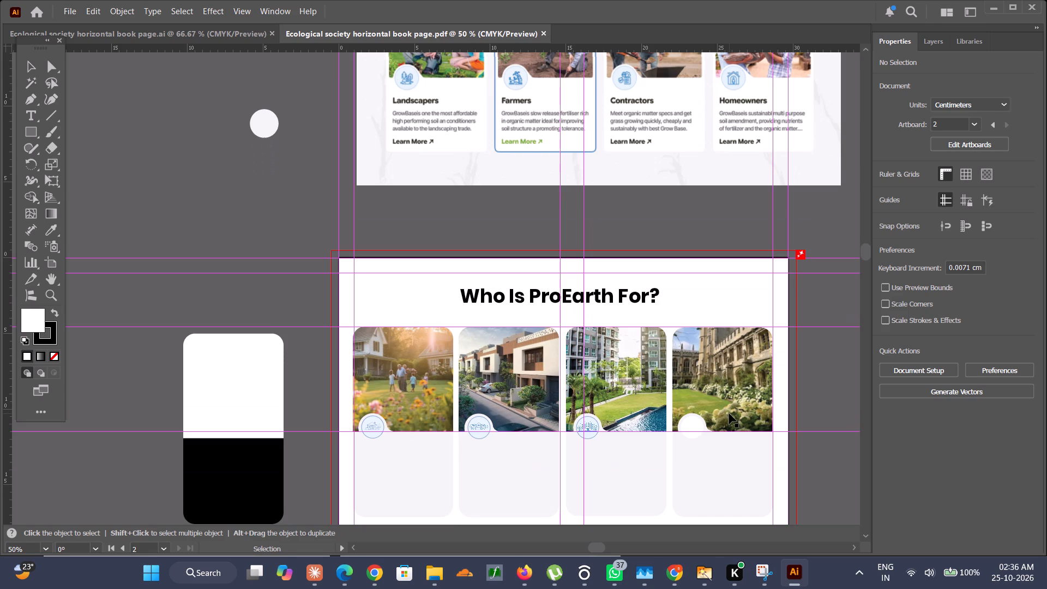
pyautogui.scroll(-15, 724, 414)
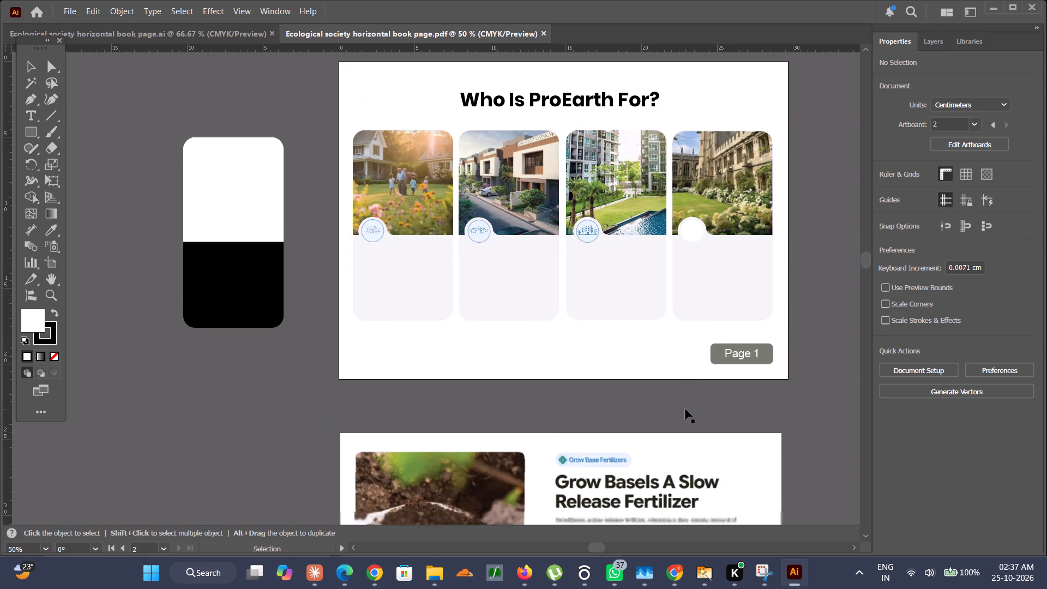
pyautogui.scroll(-16, 685, 409)
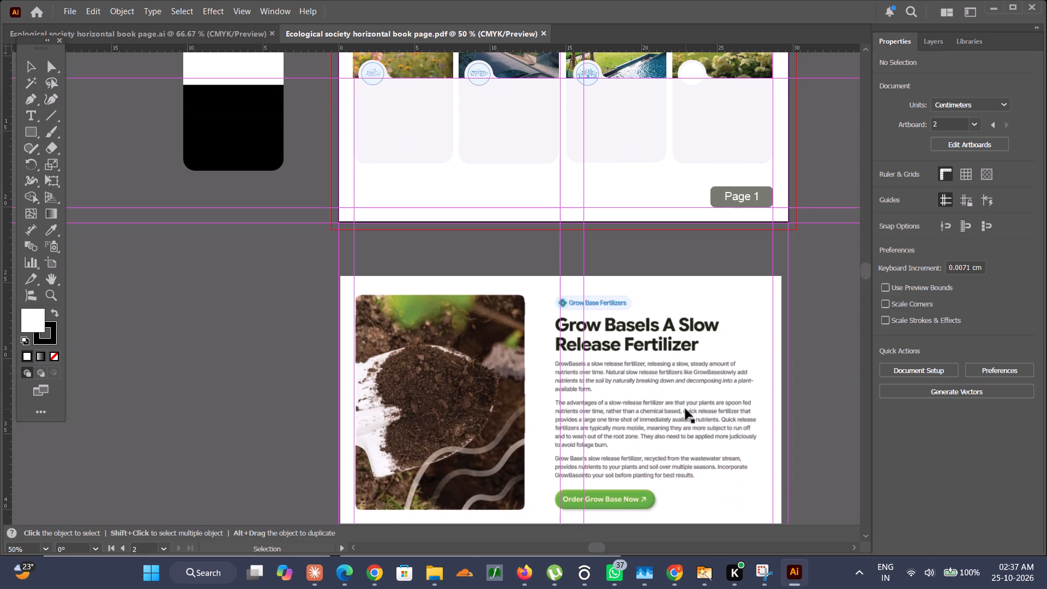
pyautogui.scroll(-3, 685, 409)
pyautogui.keyDown('alt'); pyautogui.scroll(-2, 657, 391); pyautogui.keyUp('alt')
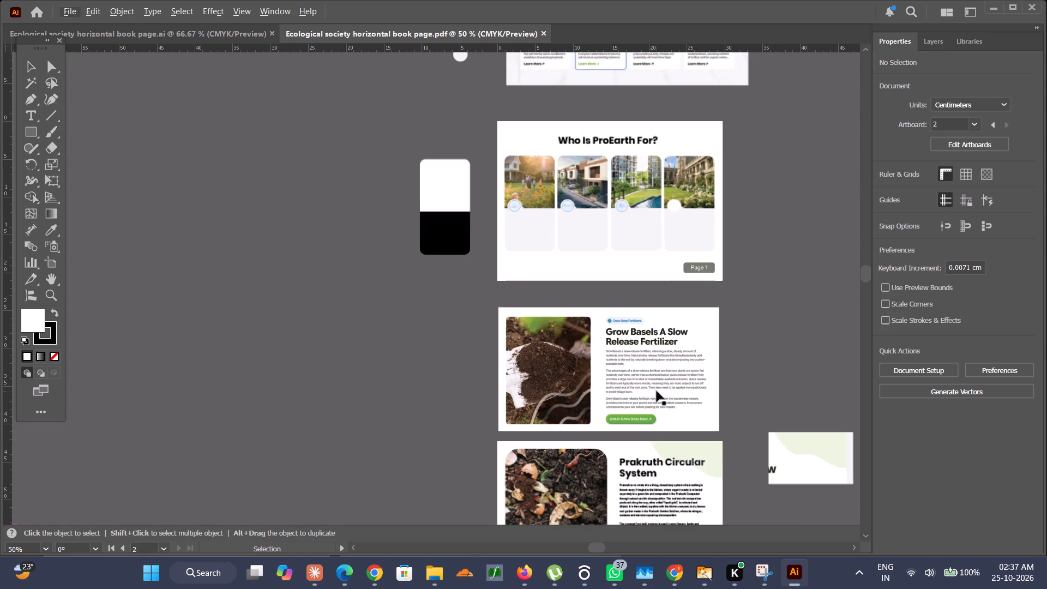
pyautogui.scroll(-6, 657, 390)
pyautogui.scroll(2, 657, 390)
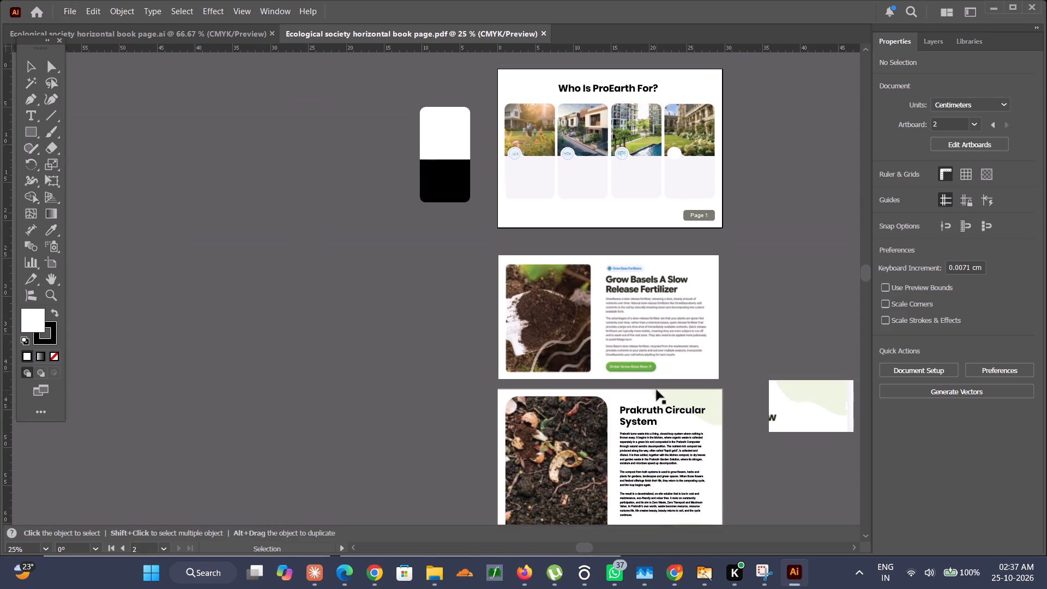
pyautogui.scroll(7, 657, 390)
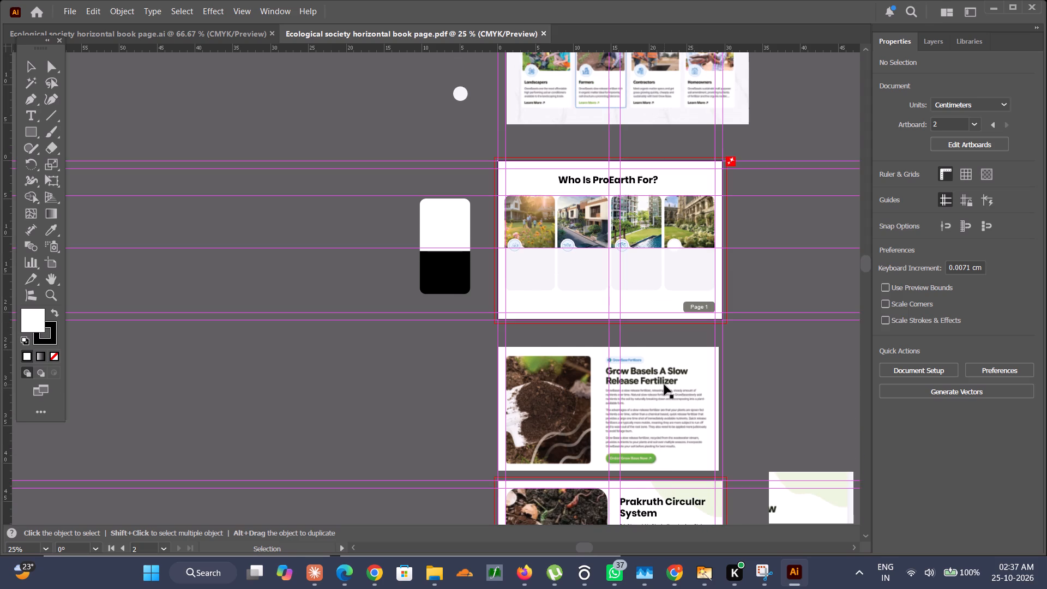
pyautogui.scroll(-11, 664, 384)
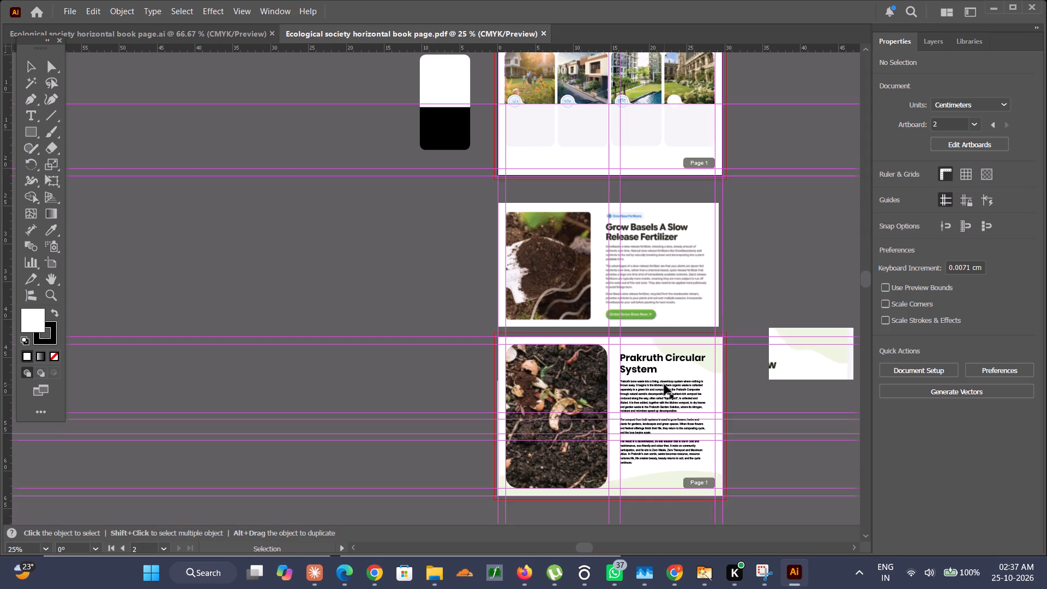
pyautogui.scroll(15, 664, 384)
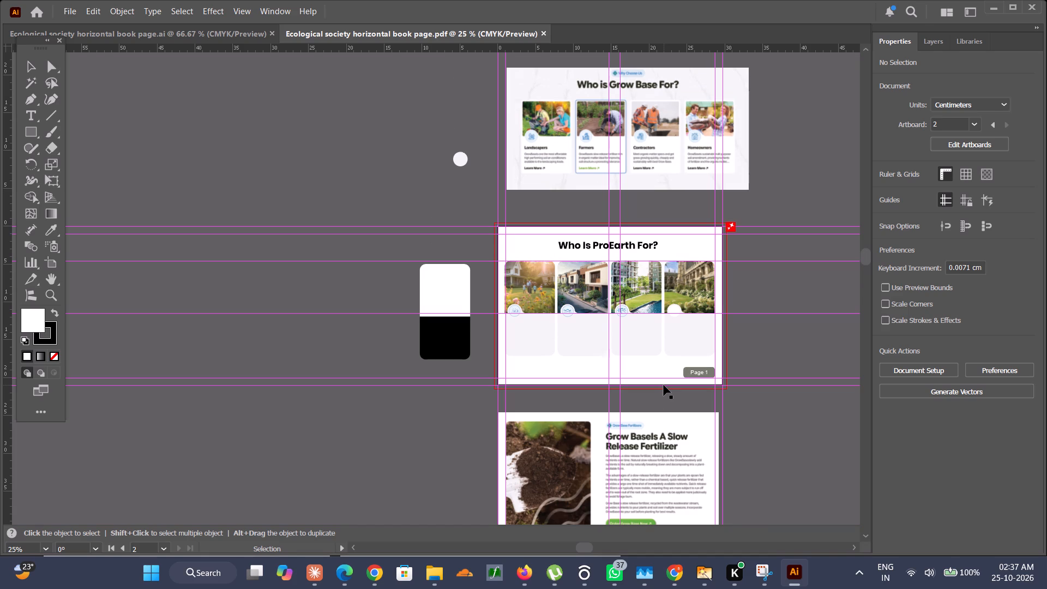
pyautogui.scroll(-5, 664, 385)
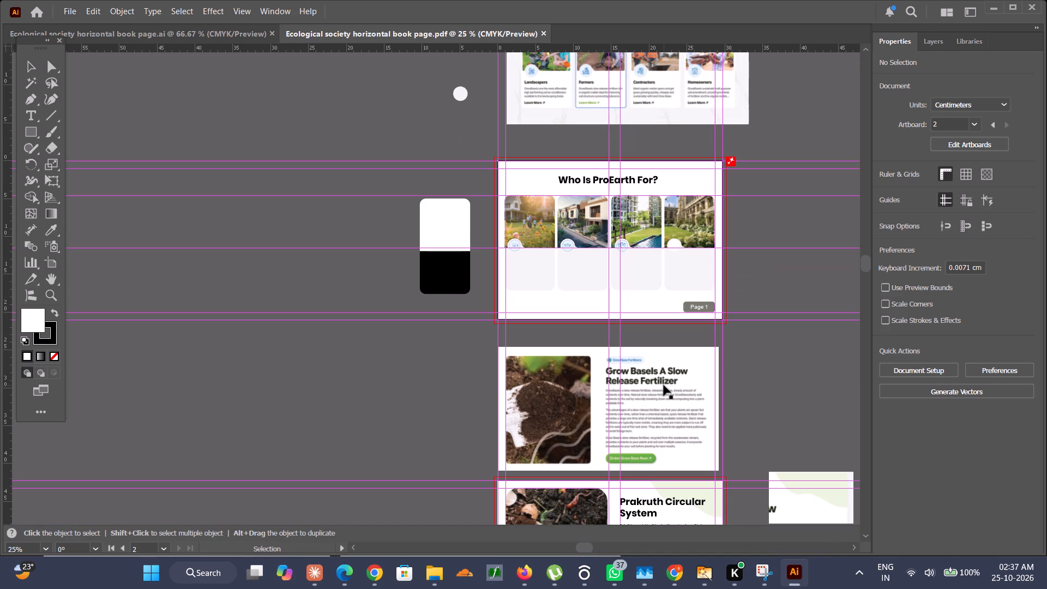
pyautogui.click(374, 563)
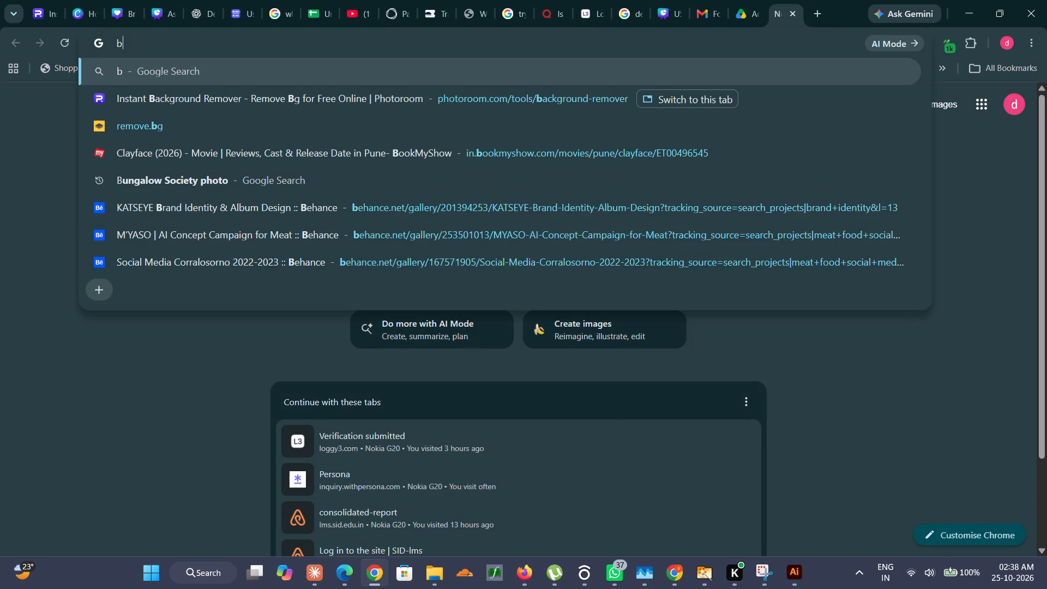
pyautogui.press('Down')
pyautogui.press('Return')
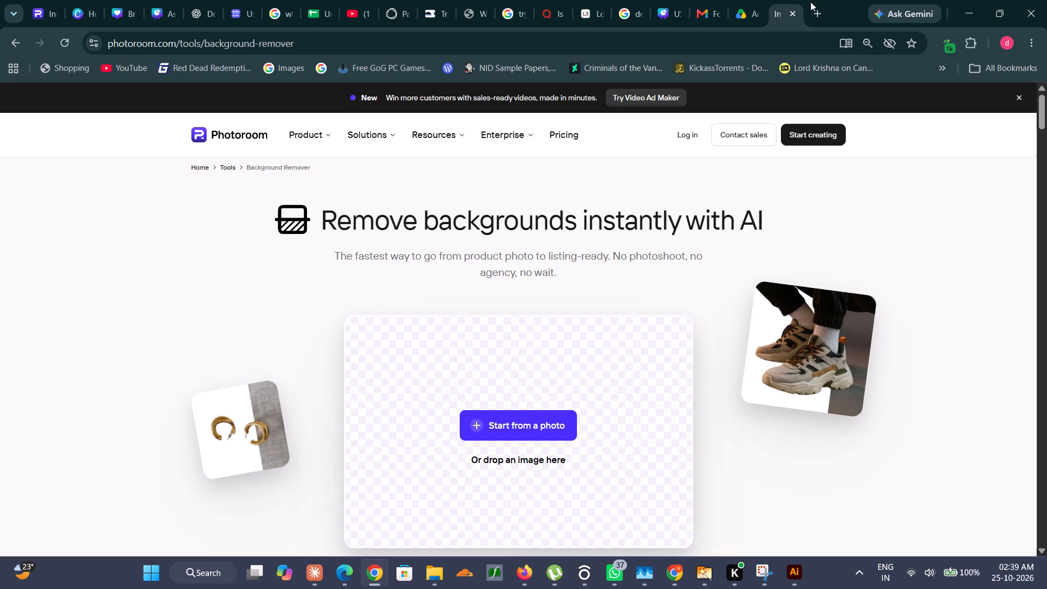
pyautogui.hotkey('ctrl', 'v')
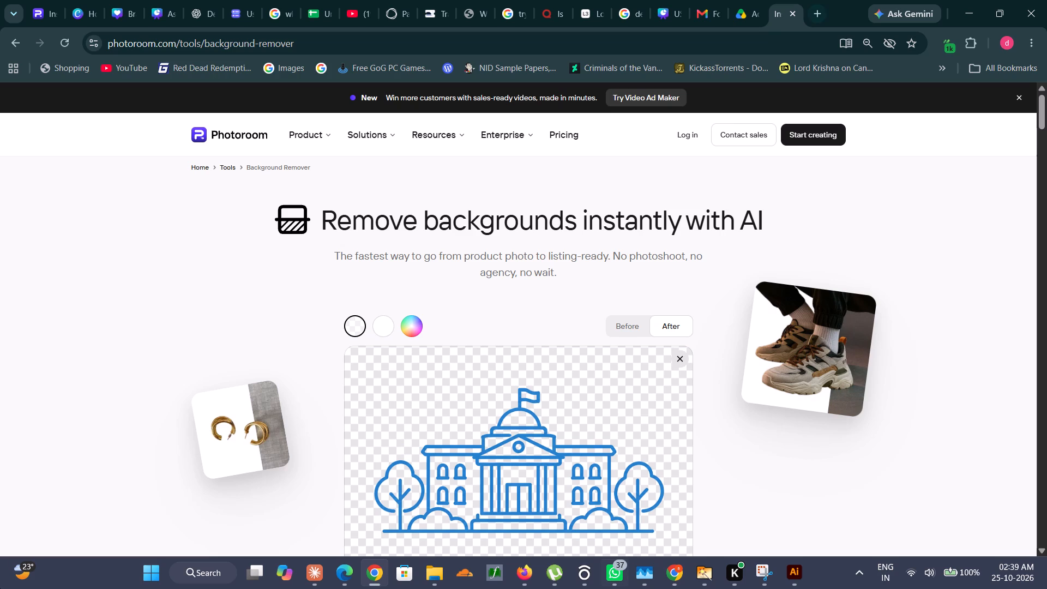
# Download the background-free university building image and dismiss the product page promotion.
pyautogui.scroll(-4, 330, 371)
pyautogui.click(623, 337)
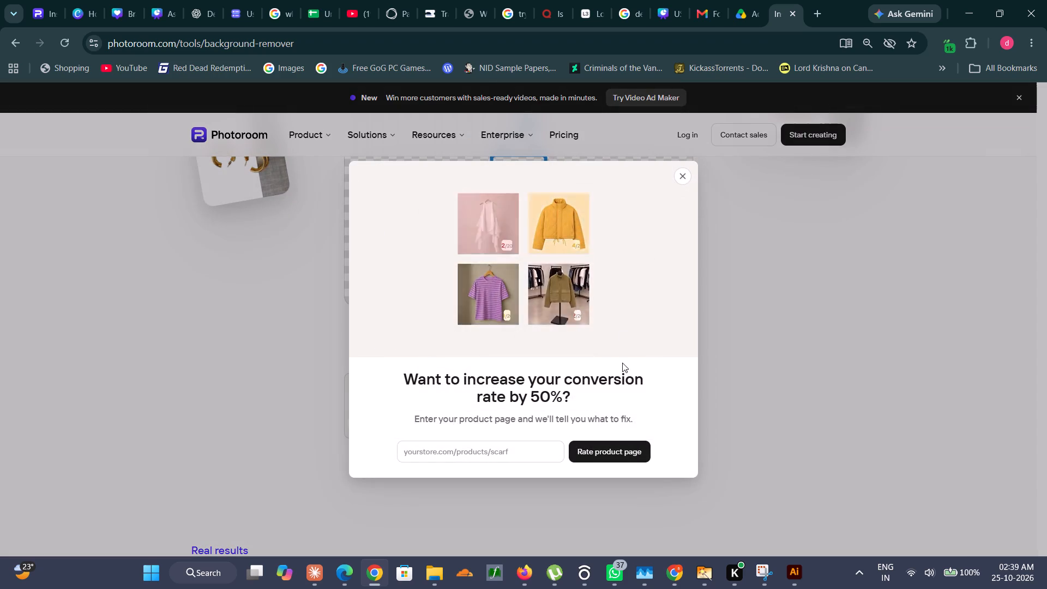
pyautogui.click(682, 182)
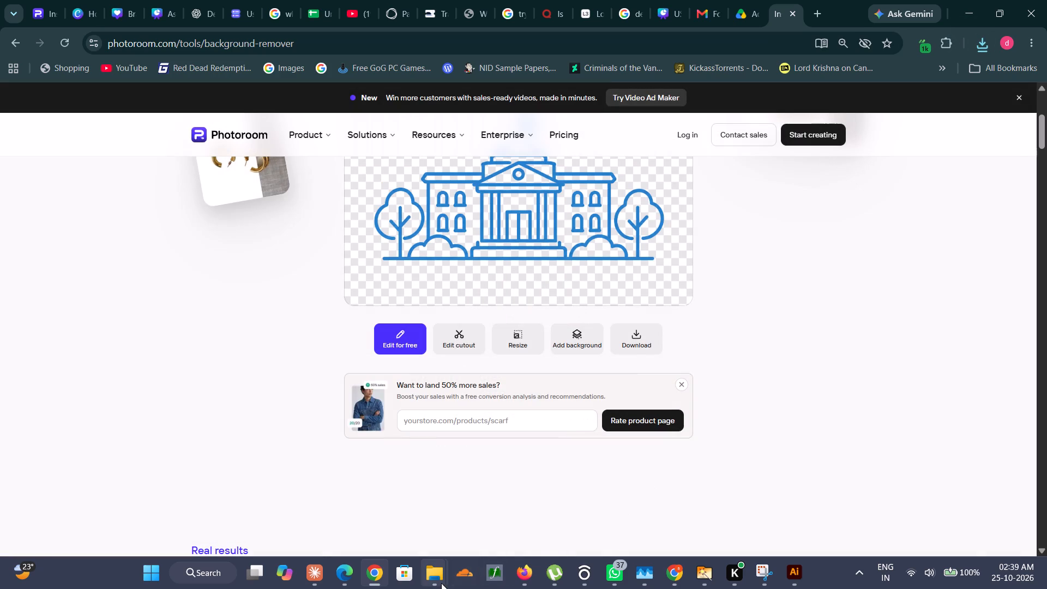
# Open image-Photoroom (63) from the Downloads folder with Adobe Illustrator 2025.
pyautogui.click(441, 583)
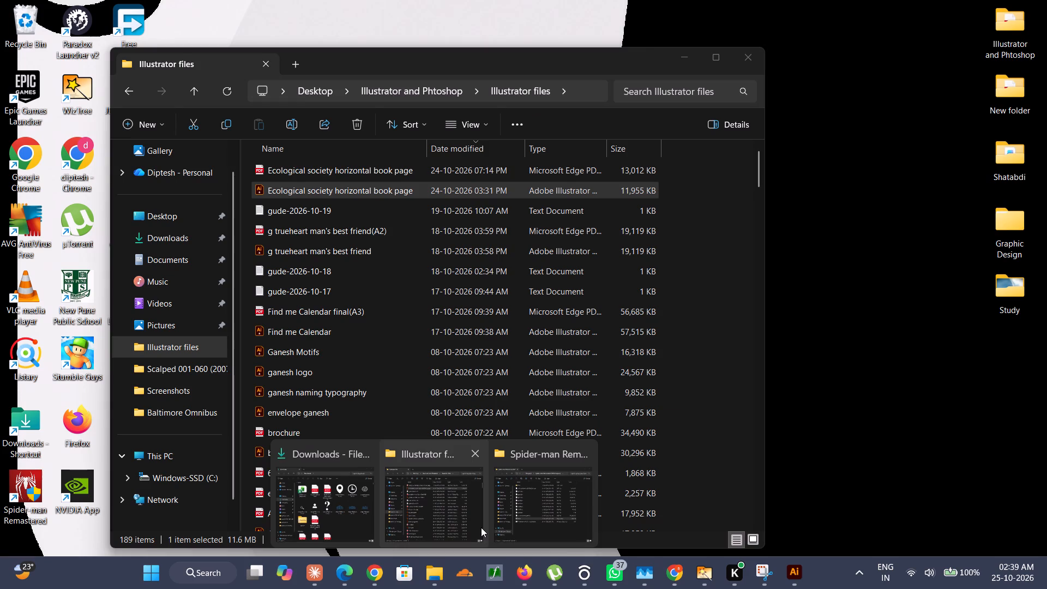
pyautogui.click(481, 527)
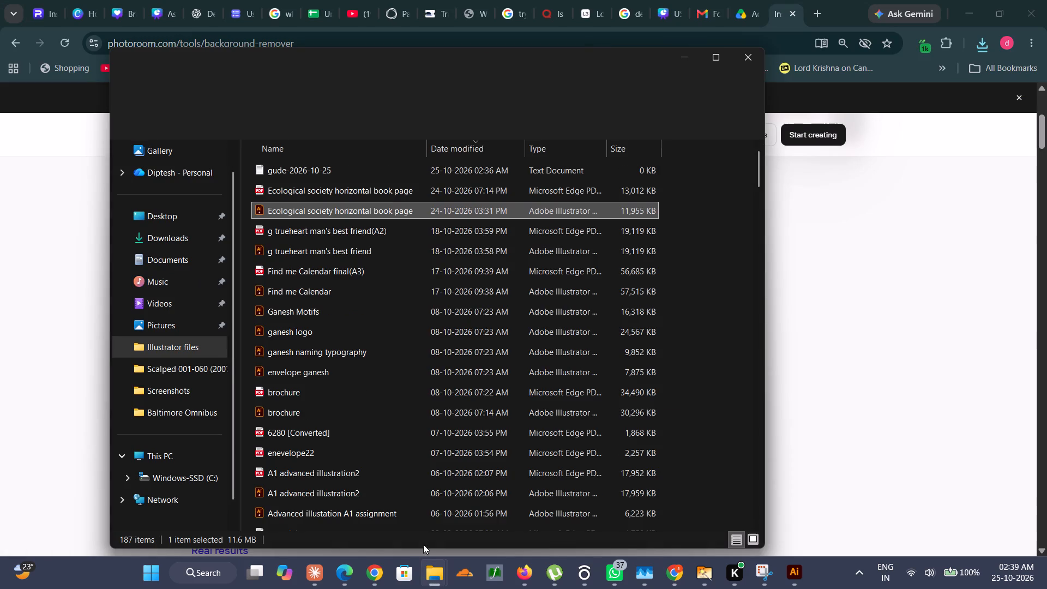
pyautogui.click(371, 506)
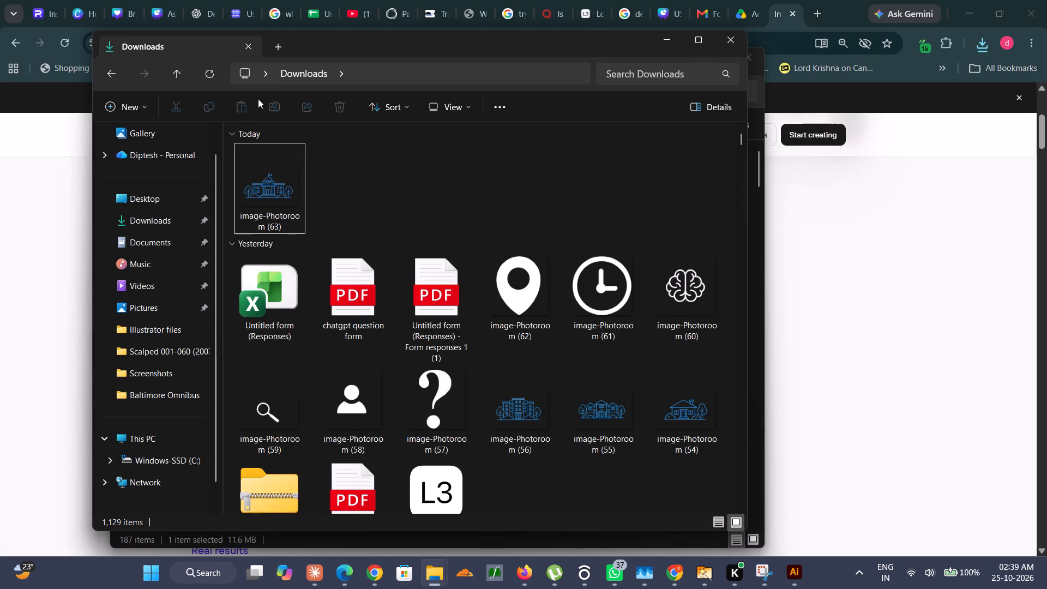
pyautogui.rightClick(275, 189)
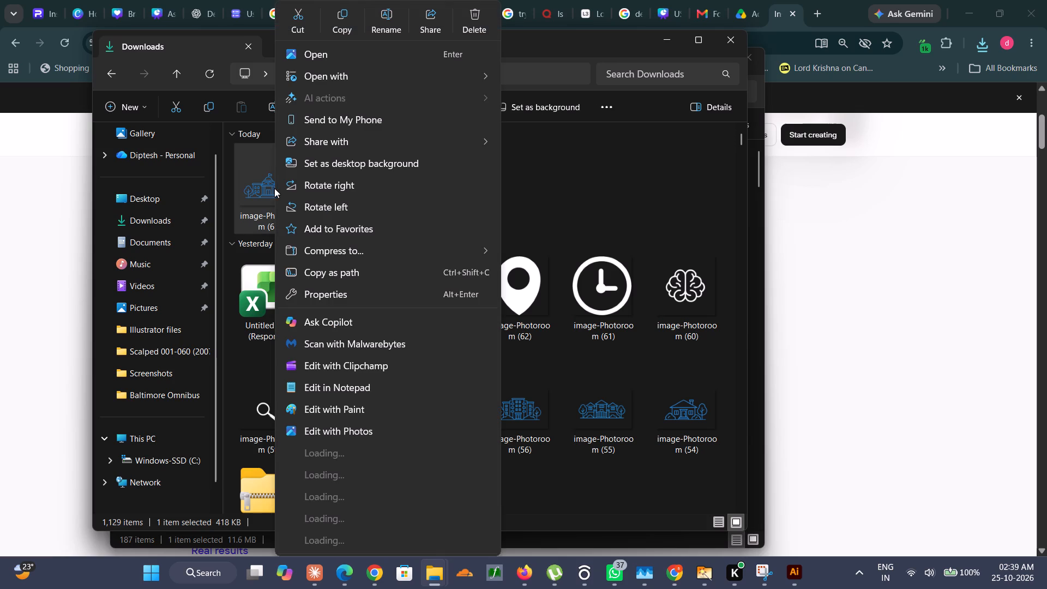
pyautogui.click(359, 77)
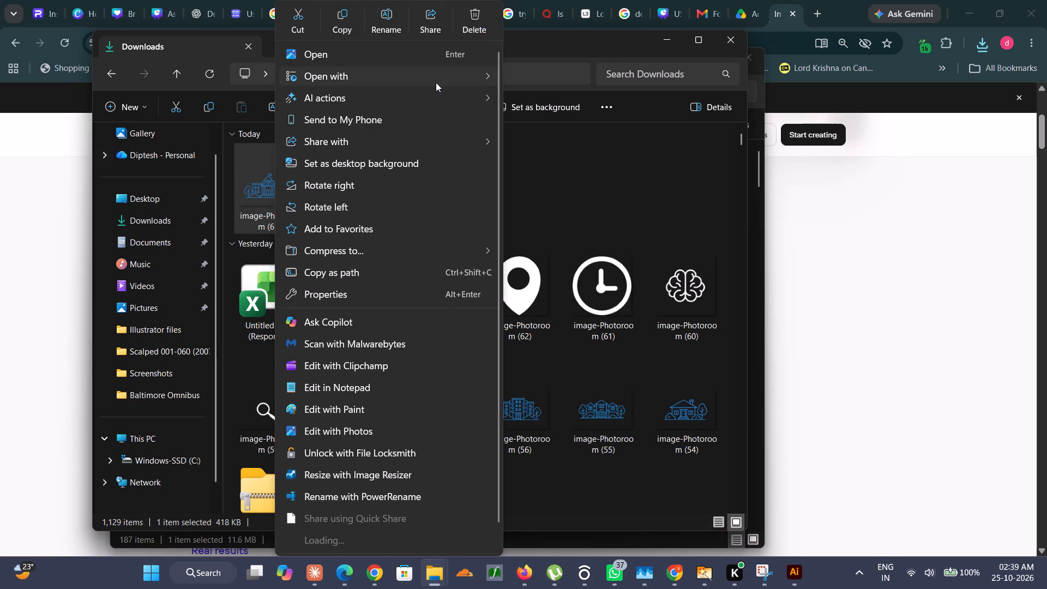
pyautogui.click(483, 72)
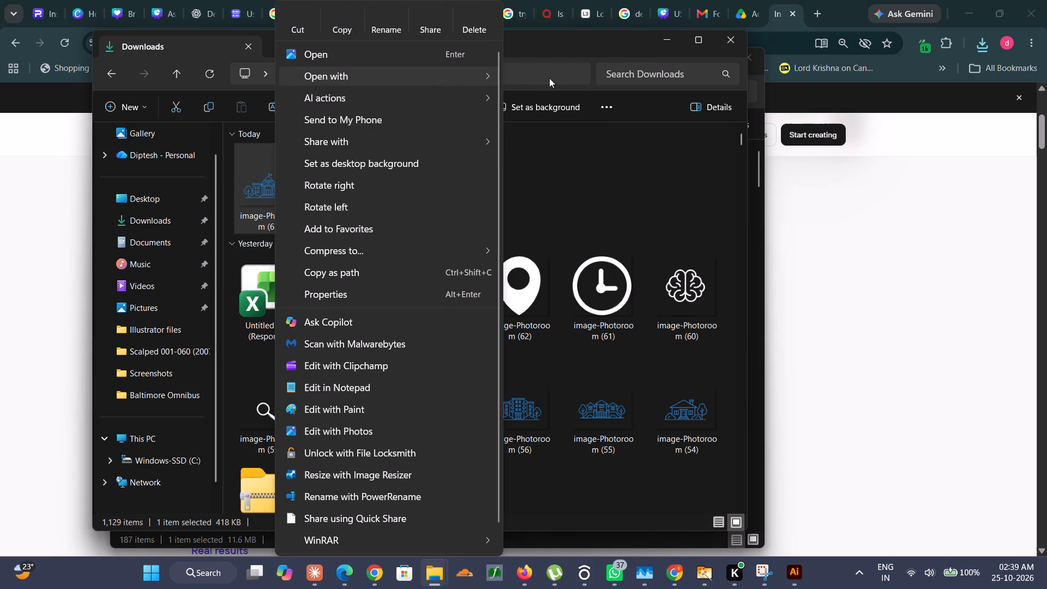
pyautogui.click(545, 71)
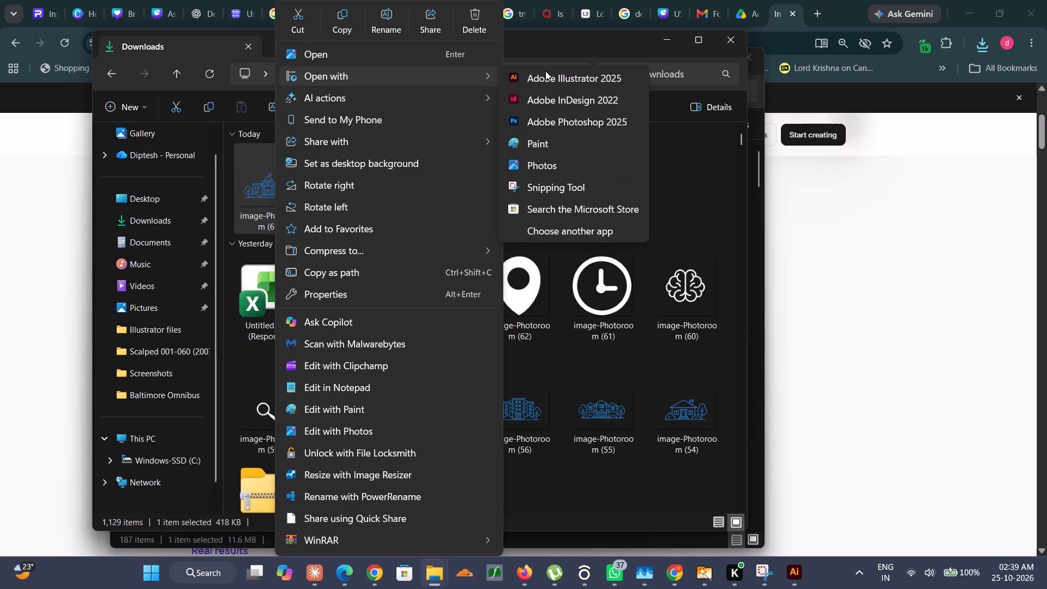
pyautogui.click(546, 76)
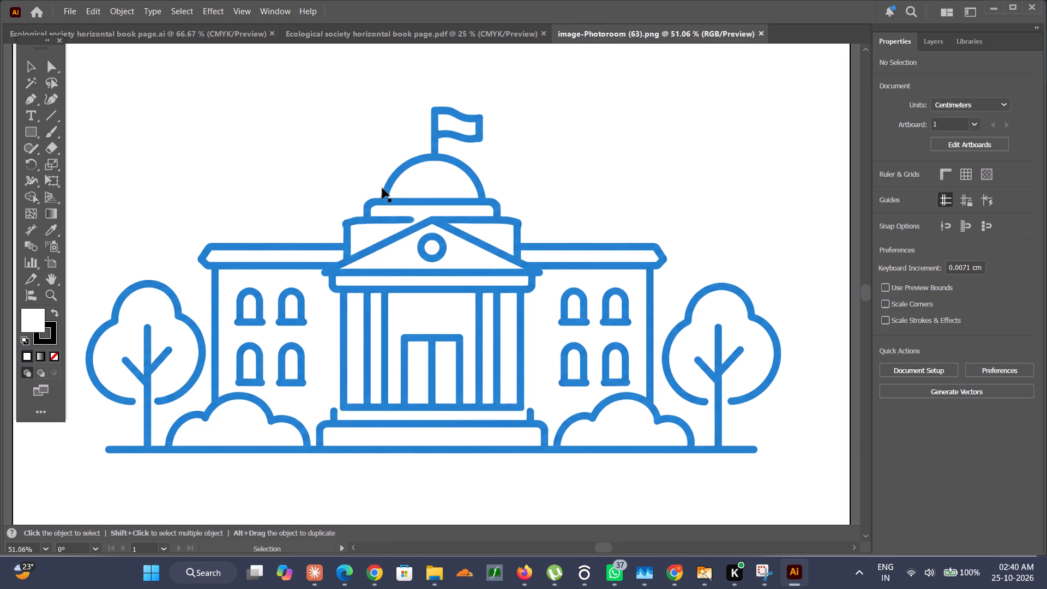
# Cover the gap beside the pediment's peak with a rectangle about 1.69 by 0.43 cm, filled with the blue sampled from the adjoining line.
pyautogui.keyDown('alt'); pyautogui.scroll(4, 429, 216); pyautogui.keyUp('alt')
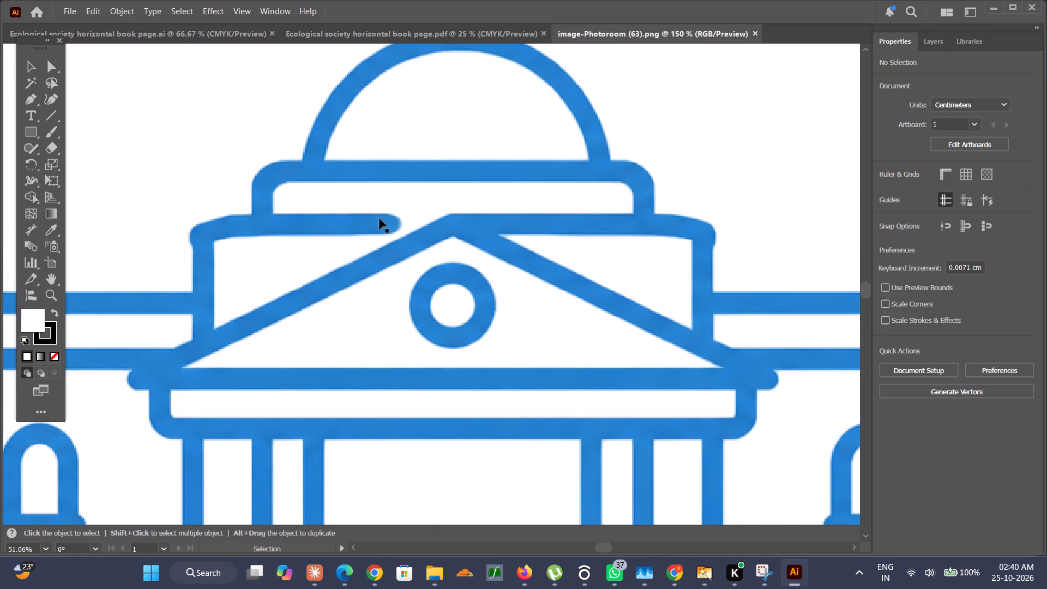
pyautogui.scroll(3, 371, 220)
pyautogui.keyDown('alt'); pyautogui.scroll(4, 404, 269); pyautogui.keyUp('alt')
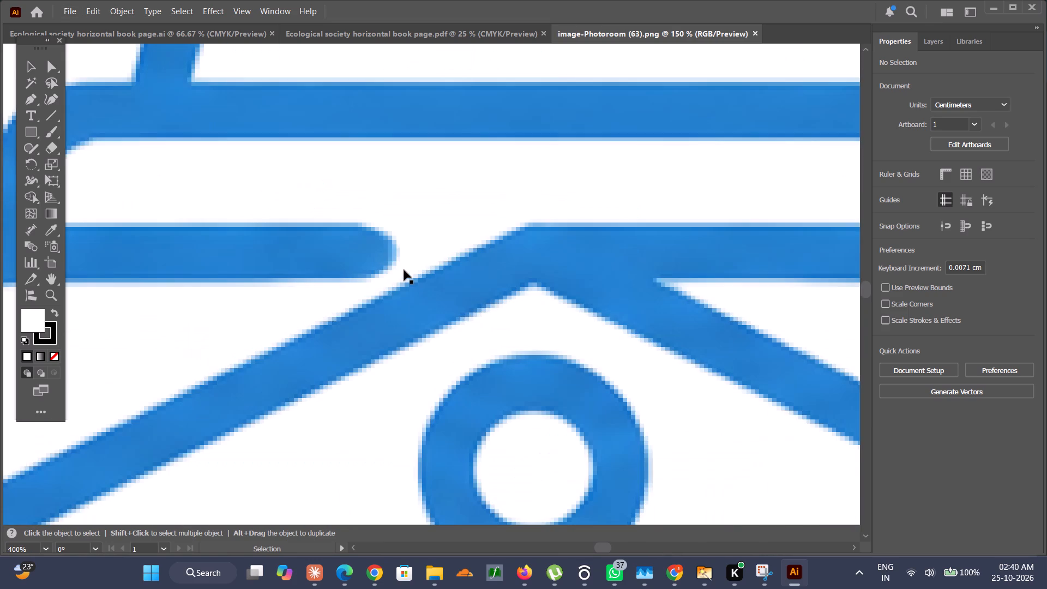
pyautogui.press('m')
pyautogui.moveTo(339, 225); pyautogui.dragTo(540, 273)
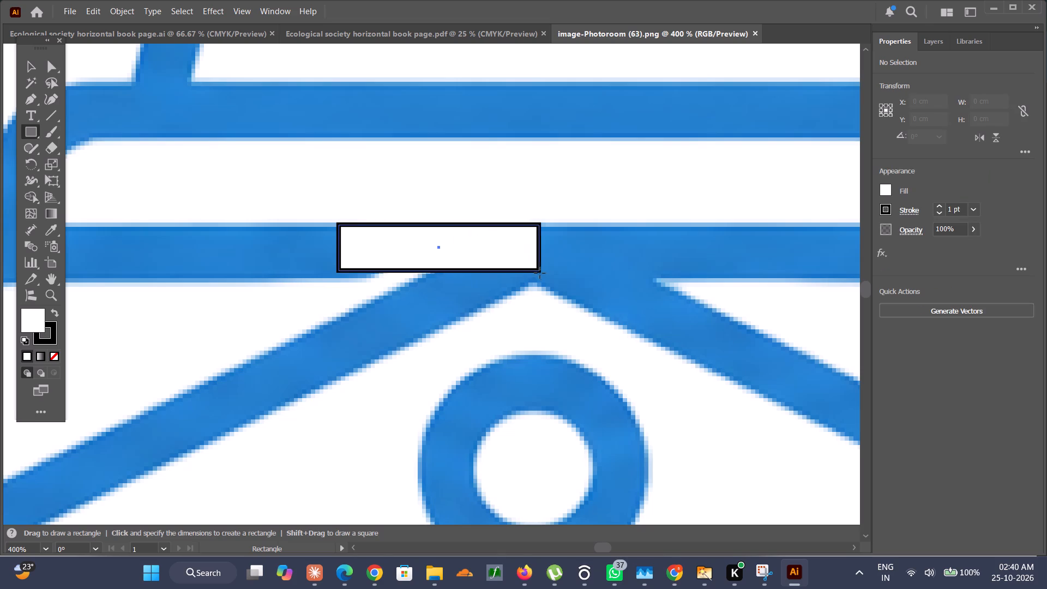
pyautogui.moveTo(540, 273); pyautogui.dragTo(543, 277)
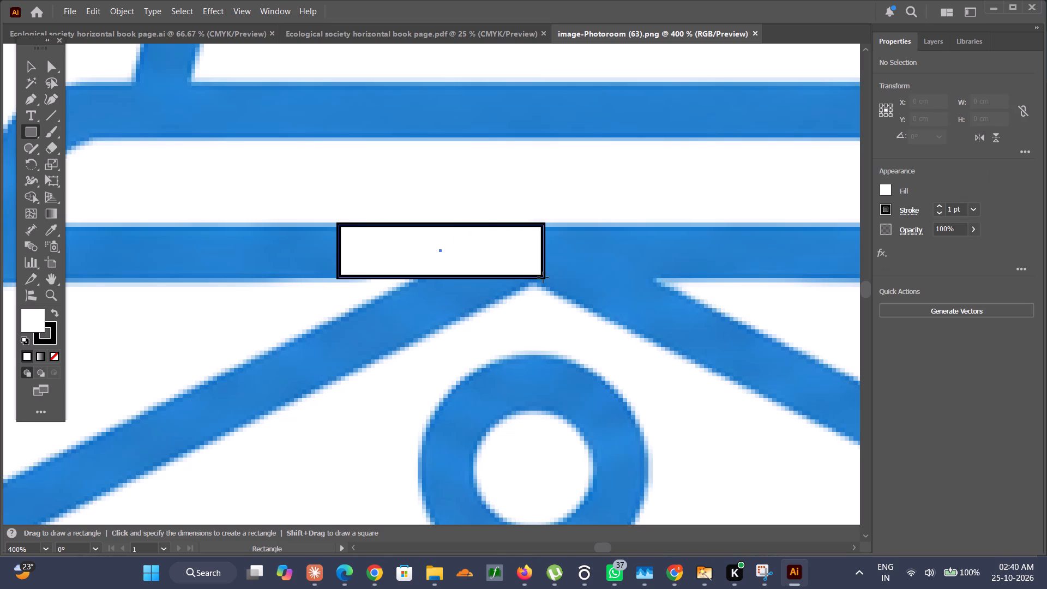
pyautogui.press('i')
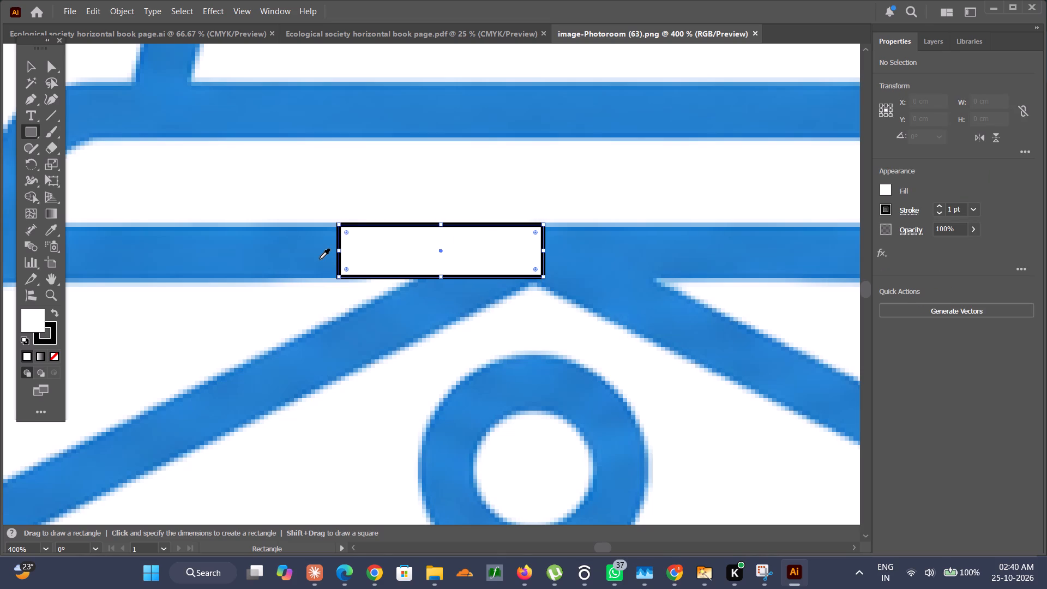
pyautogui.click(320, 259)
# Fine-tune the blue patch's bottom and top edges to match the thickness of the horizontal line it bridges.
pyautogui.click(22, 66)
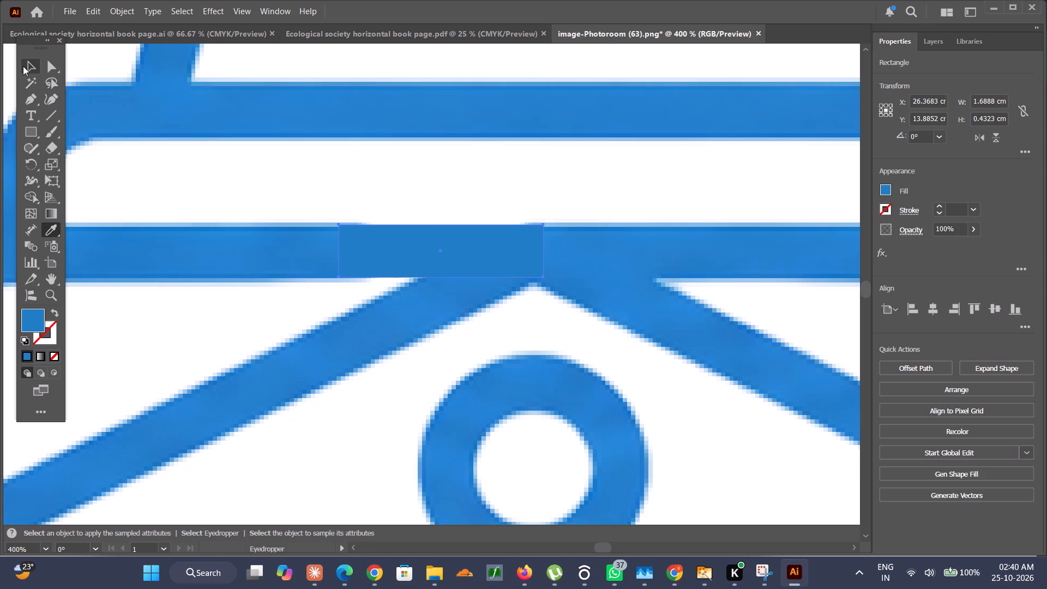
pyautogui.click(454, 186)
pyautogui.click(453, 247)
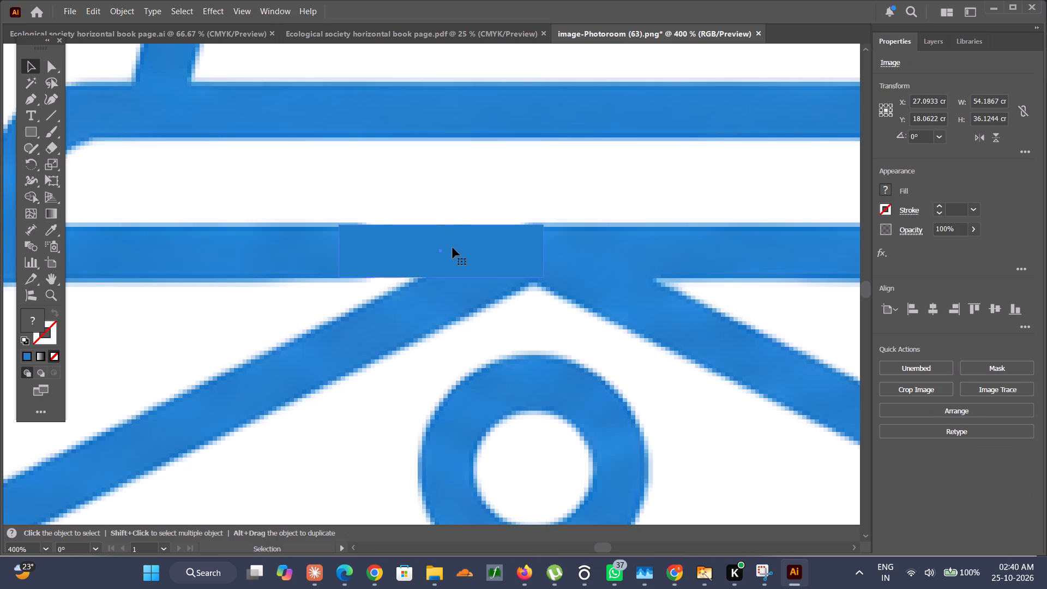
pyautogui.moveTo(442, 278); pyautogui.dragTo(432, 282)
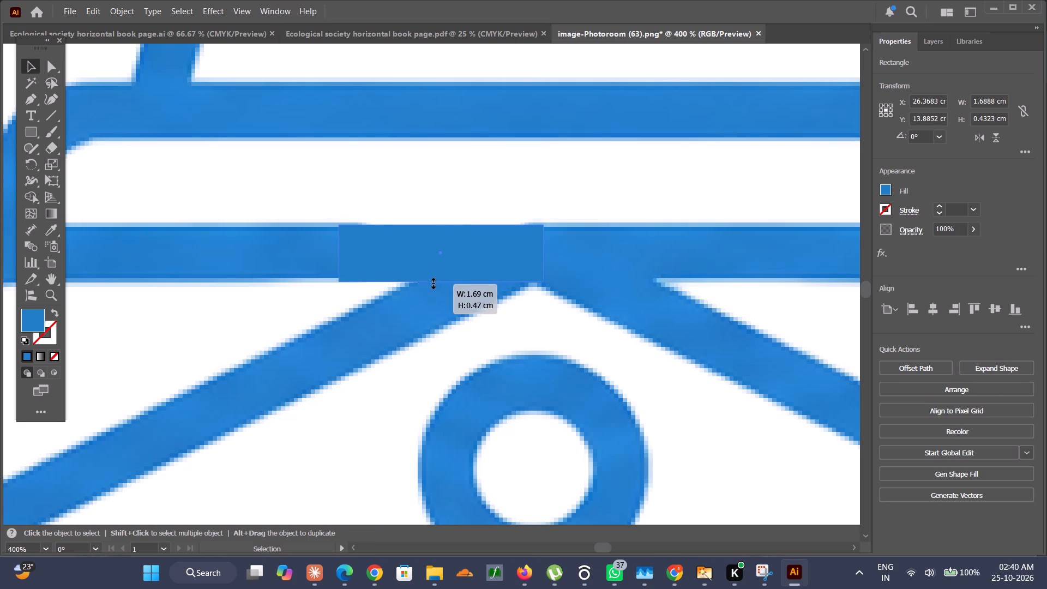
pyautogui.moveTo(432, 282); pyautogui.dragTo(429, 275)
pyautogui.click(438, 223)
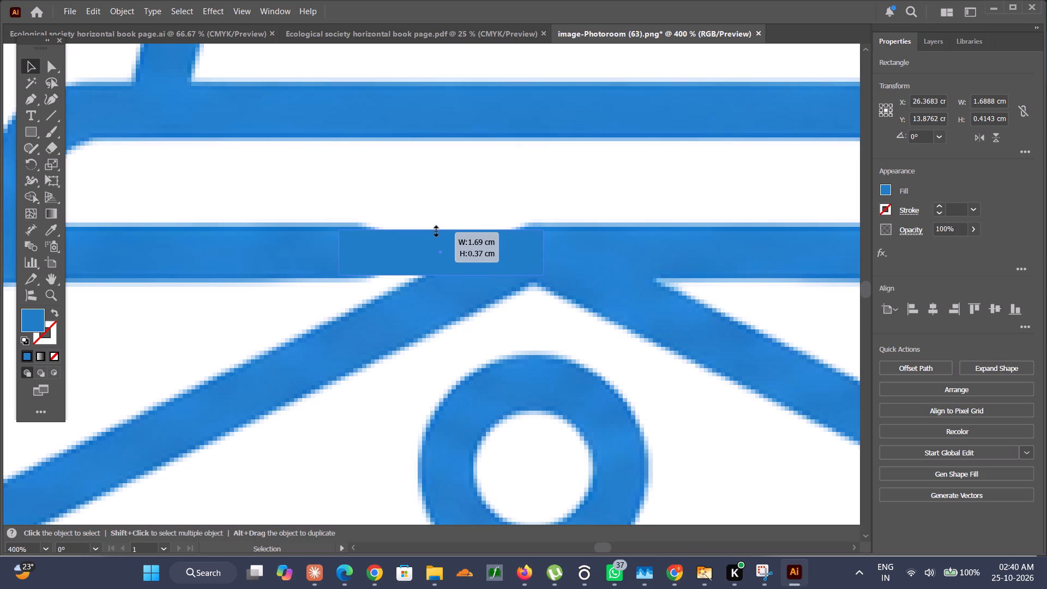
pyautogui.click(443, 207)
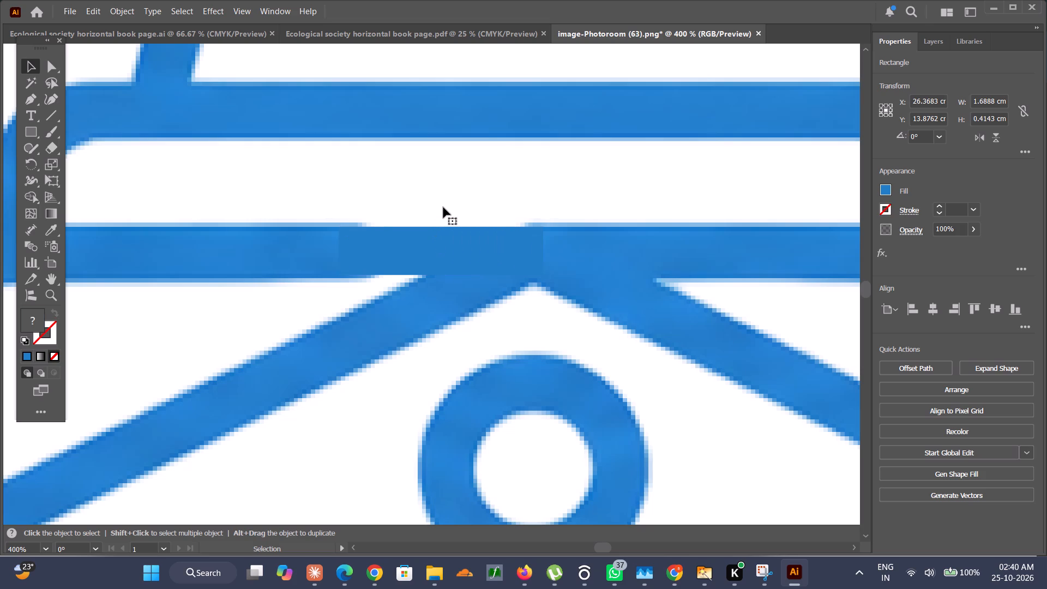
# Select the building image together with the blue patch and group them.
pyautogui.keyDown('alt'); pyautogui.scroll(-8, 443, 207); pyautogui.keyUp('alt')
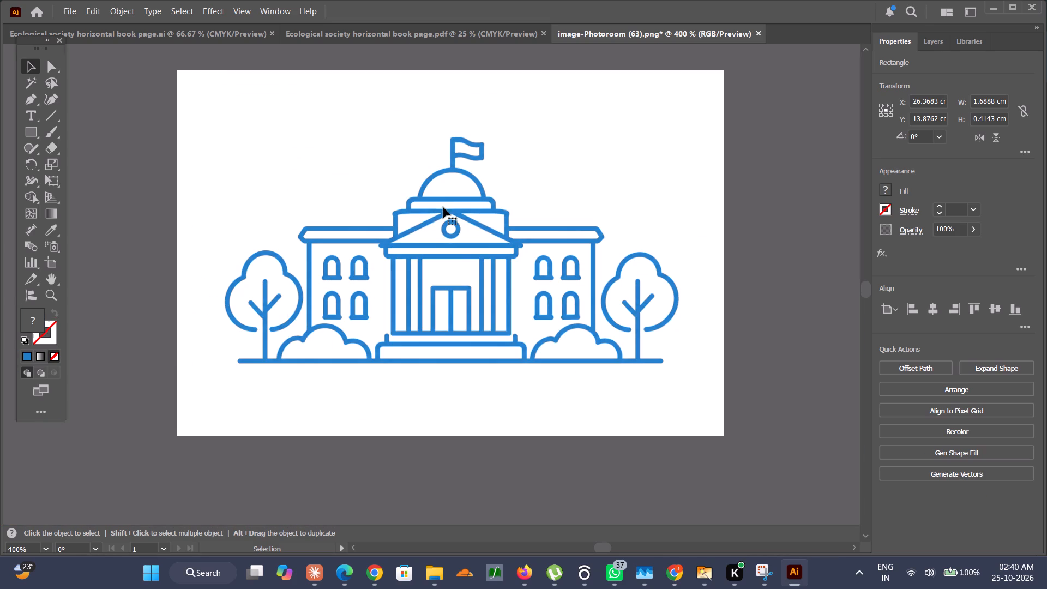
pyautogui.moveTo(188, 127); pyautogui.dragTo(486, 297)
pyautogui.hotkey('ctrl', 'z')
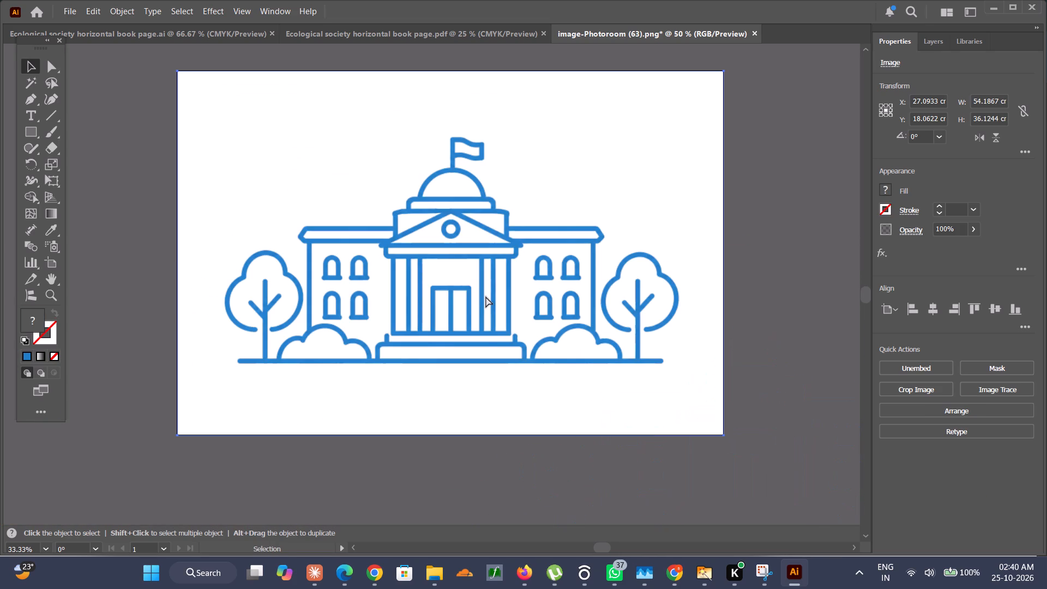
pyautogui.click(149, 422)
pyautogui.moveTo(145, 431); pyautogui.dragTo(664, 118)
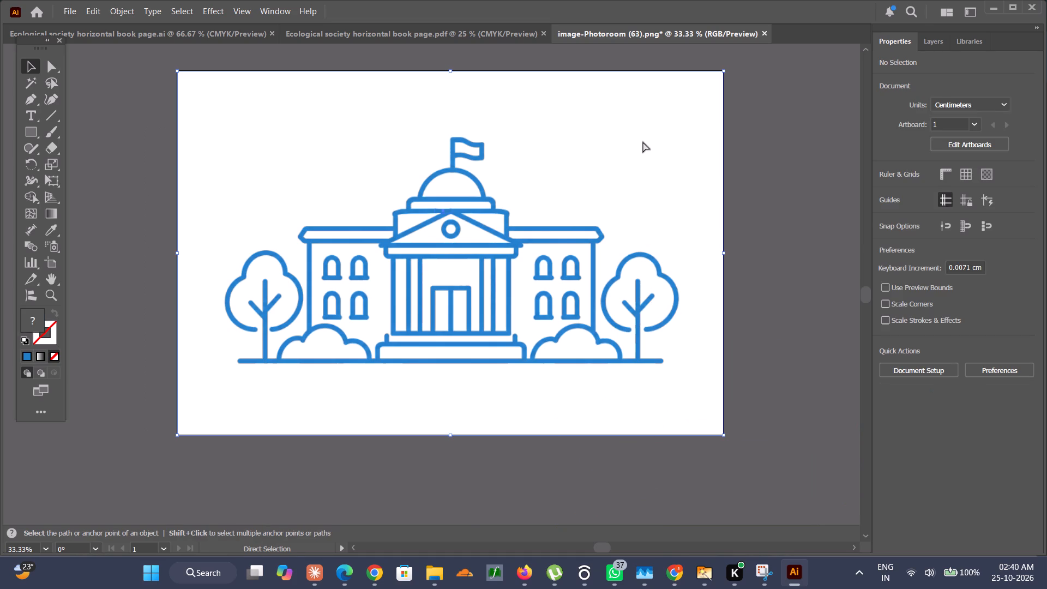
pyautogui.hotkey('ctrl', 'g')
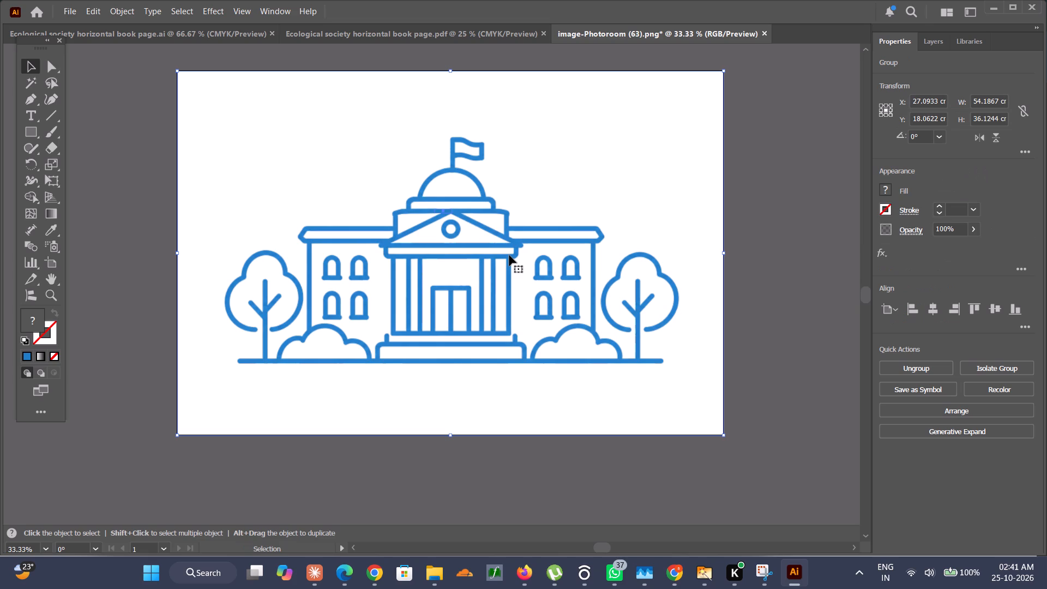
# Move the grouped building artwork diagonally so it extends partly off its artboard, and copy it.
pyautogui.click(227, 152)
pyautogui.moveTo(180, 112); pyautogui.dragTo(357, 171)
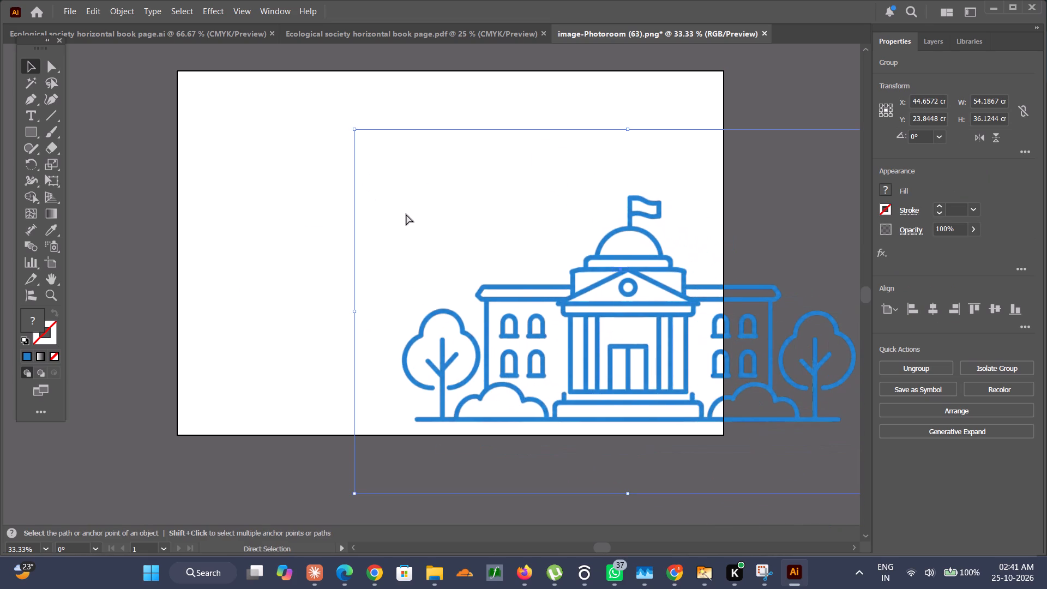
pyautogui.hotkey('ctrl', 'c')
# Close the open AI and PDF versions of Ecological society horizontal book page, keeping the building image document open.
pyautogui.click(160, 37)
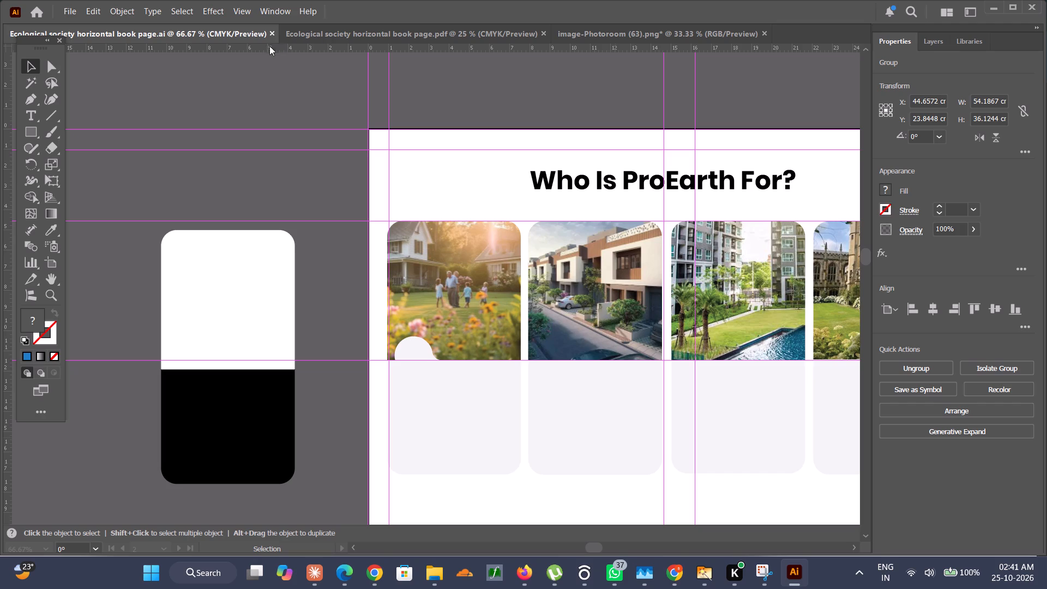
pyautogui.click(270, 34)
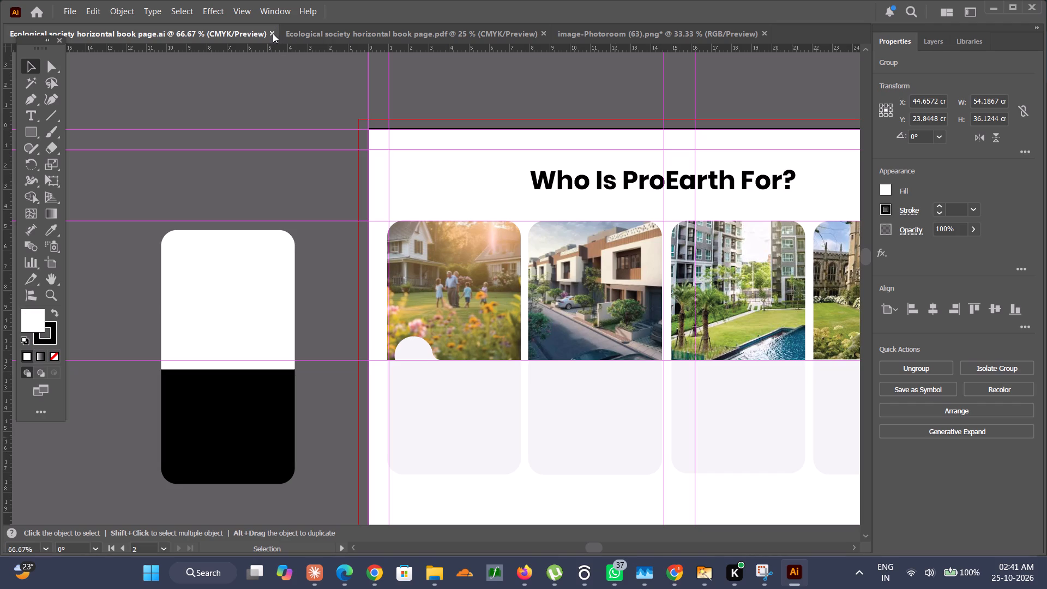
pyautogui.click(271, 32)
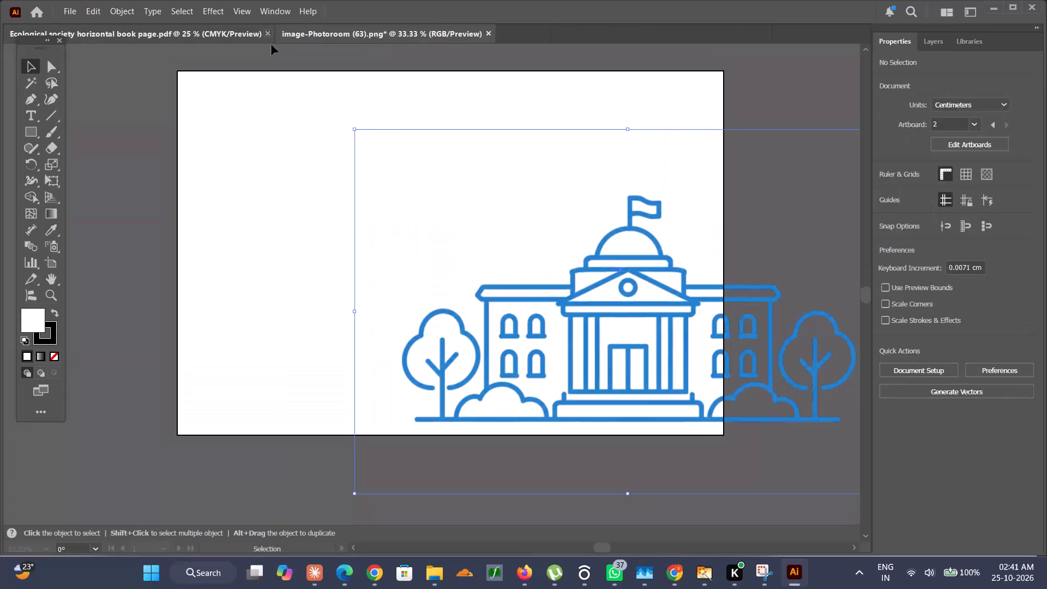
pyautogui.click(172, 29)
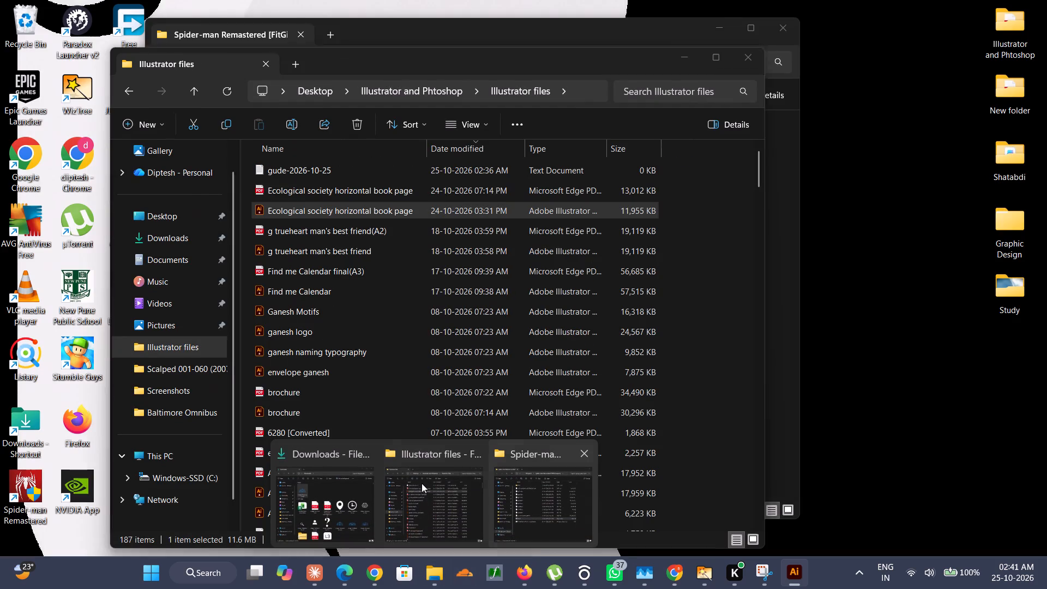
# Open the Ecological society horizontal book page PDF from the Illustrator files folder with Adobe Illustrator.
pyautogui.click(422, 483)
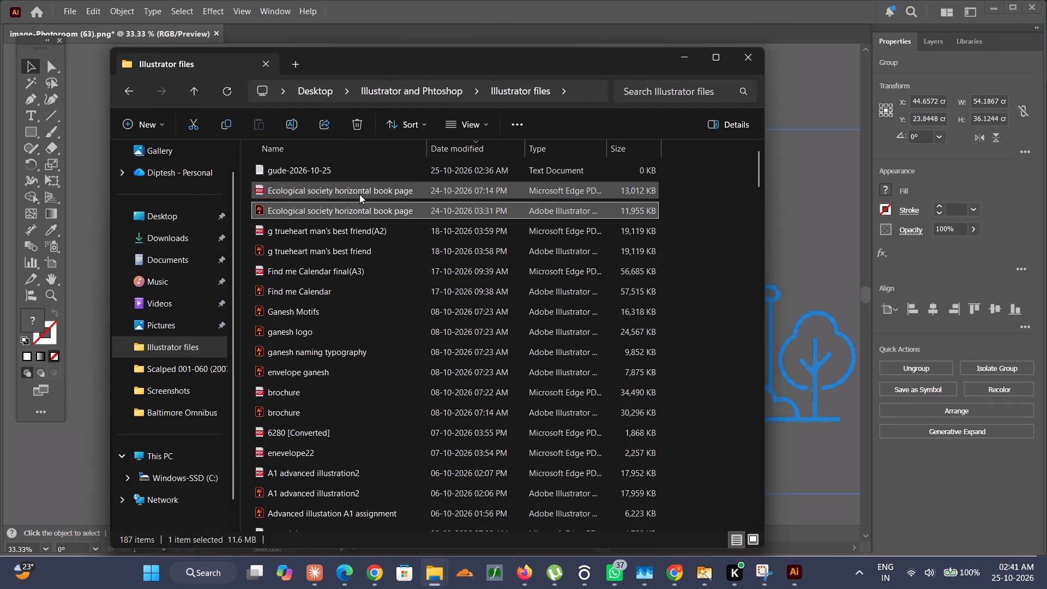
pyautogui.click(360, 193)
pyautogui.rightClick(360, 191)
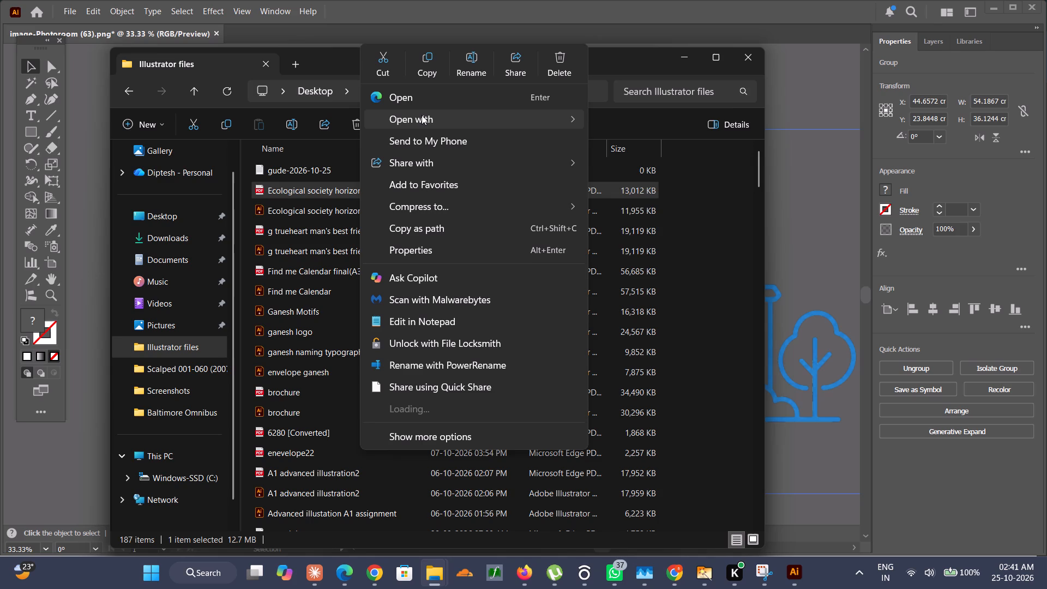
pyautogui.click(422, 115)
pyautogui.click(673, 121)
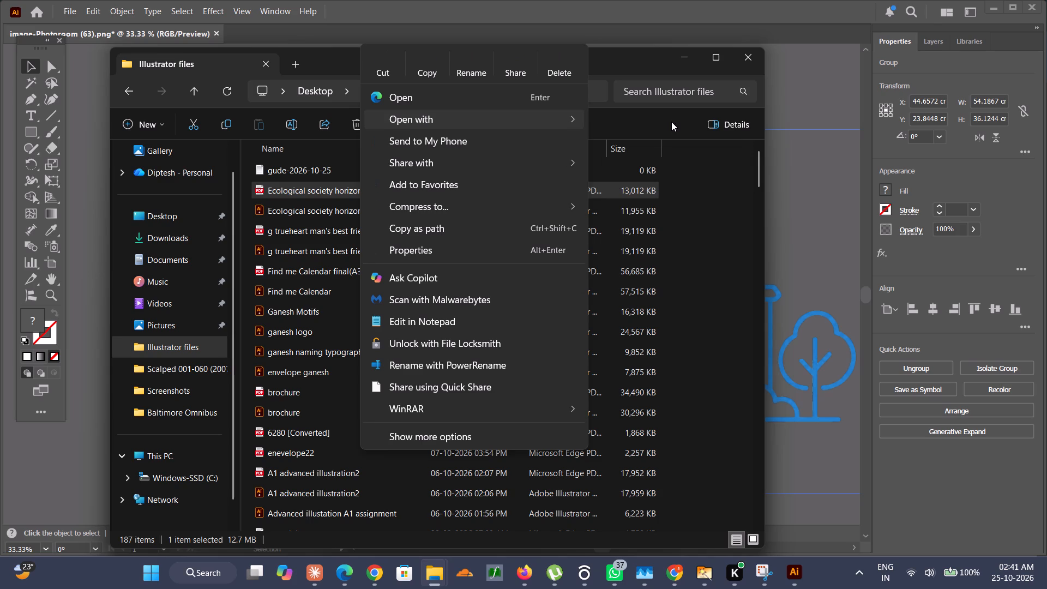
pyautogui.click(546, 125)
pyautogui.doubleClick(602, 118)
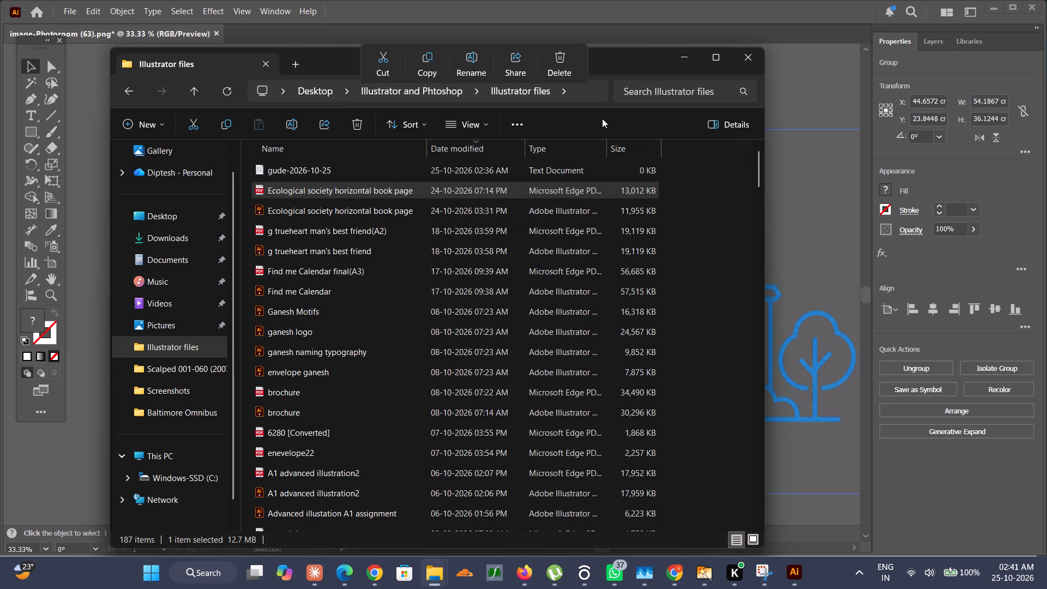
# Paste the copied building group at the fourth card's white circle on the "Who Is ProEarth For?" page.
pyautogui.scroll(-4, 606, 161)
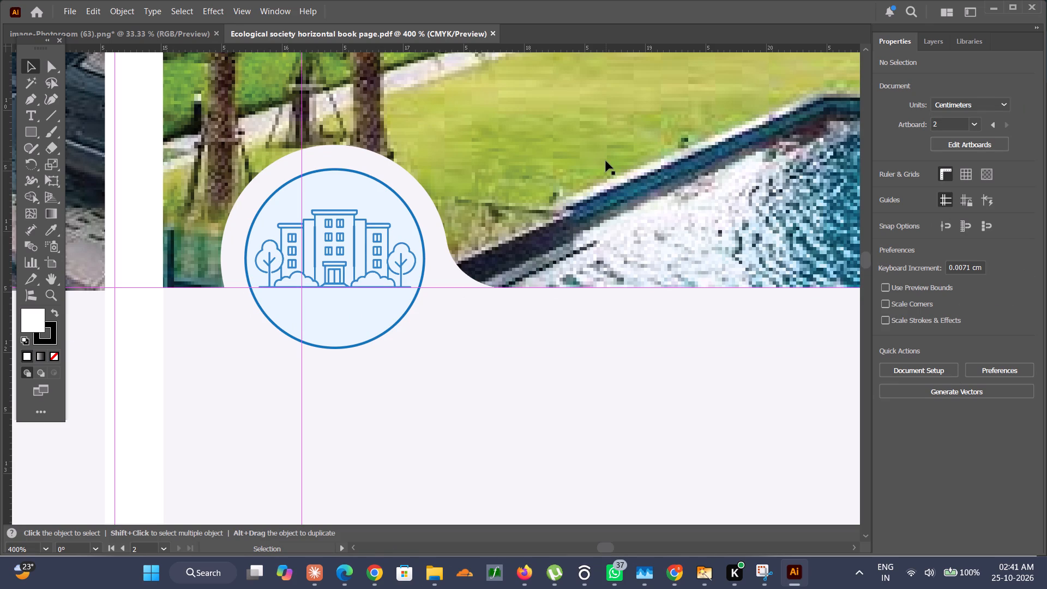
pyautogui.keyDown('alt'); pyautogui.scroll(-3, 600, 163); pyautogui.keyUp('alt')
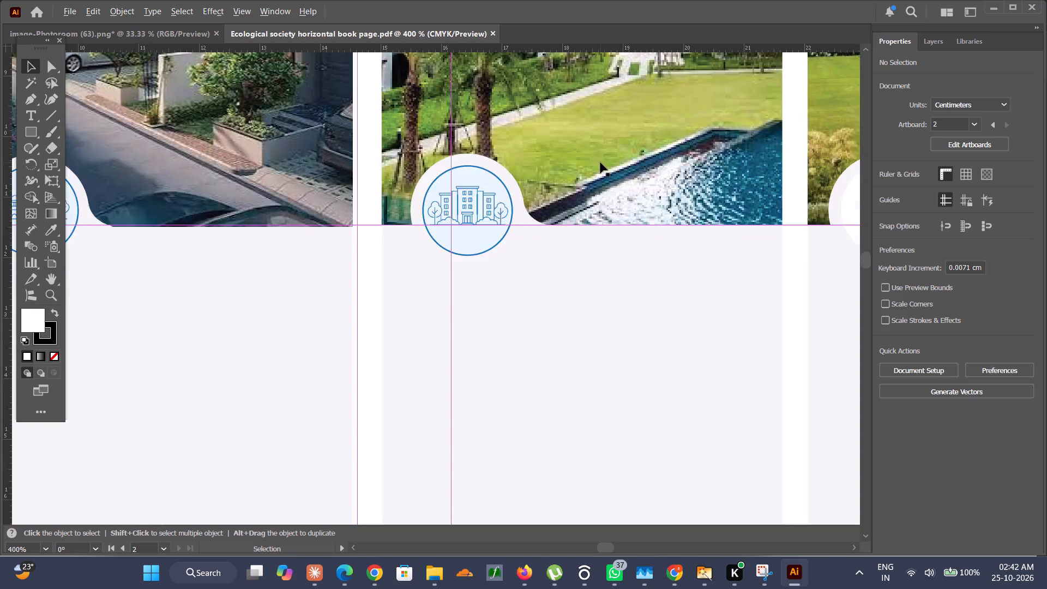
pyautogui.keyDown('alt'); pyautogui.scroll(-1, 600, 163); pyautogui.keyUp('alt')
pyautogui.hscroll(-3, 647, 167)
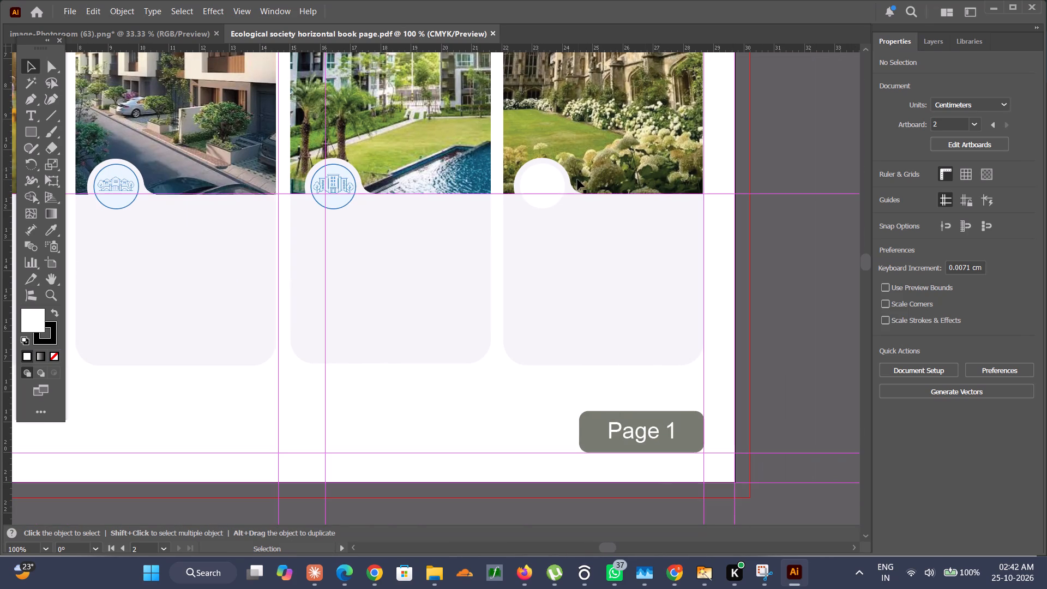
pyautogui.keyDown('alt'); pyautogui.scroll(3, 555, 180); pyautogui.keyUp('alt')
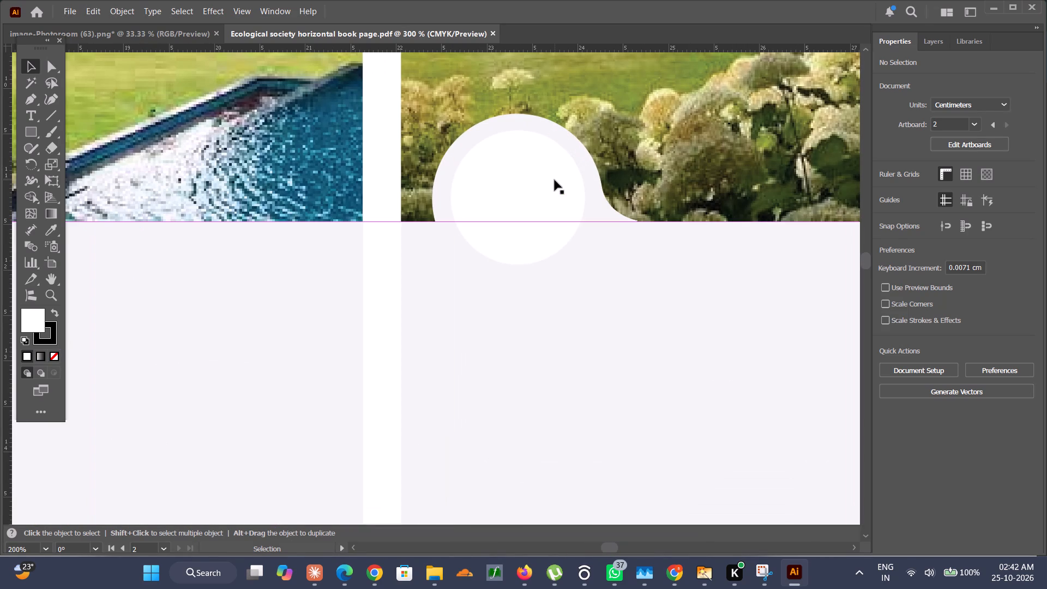
pyautogui.scroll(1, 555, 180)
pyautogui.keyDown('alt'); pyautogui.scroll(2, 555, 180); pyautogui.keyUp('alt')
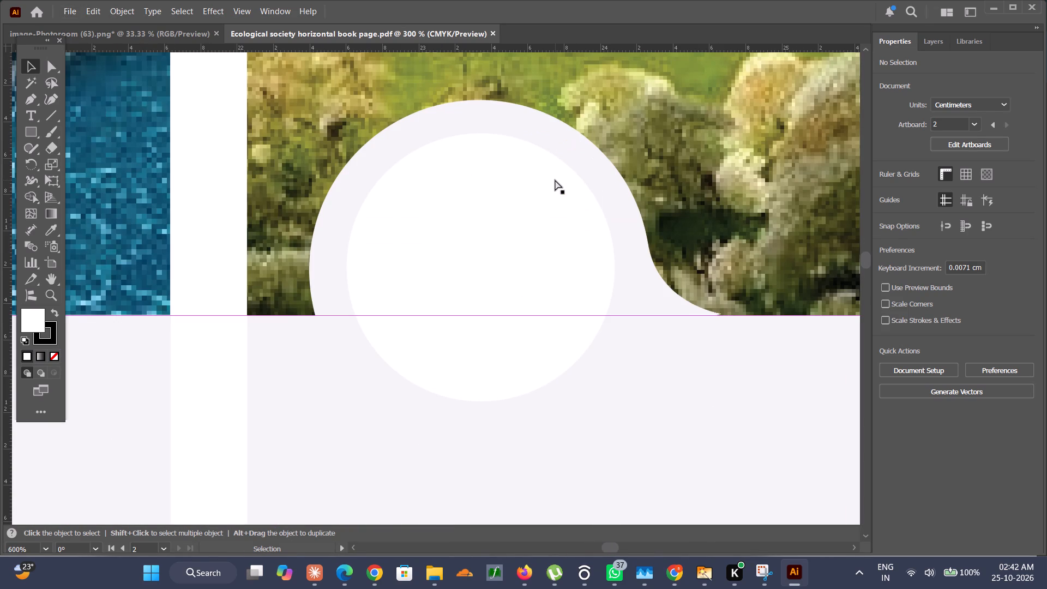
pyautogui.hotkey('ctrl', 'v')
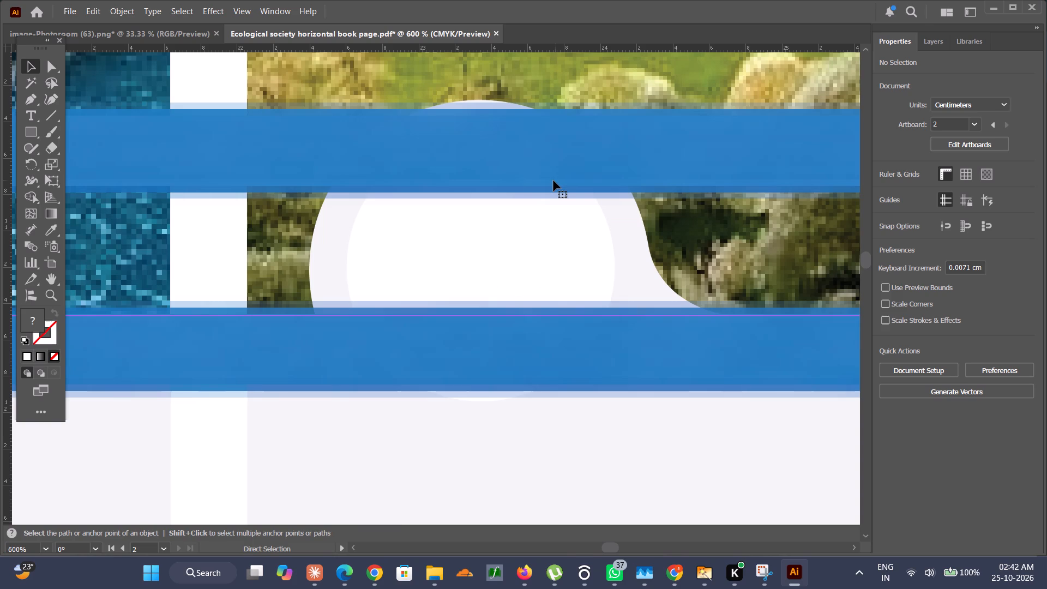
# Scale the pasted building group down proportionally about its centre to about 1.77 by 1.18 cm.
pyautogui.keyDown('alt'); pyautogui.scroll(-7, 553, 181); pyautogui.keyUp('alt')
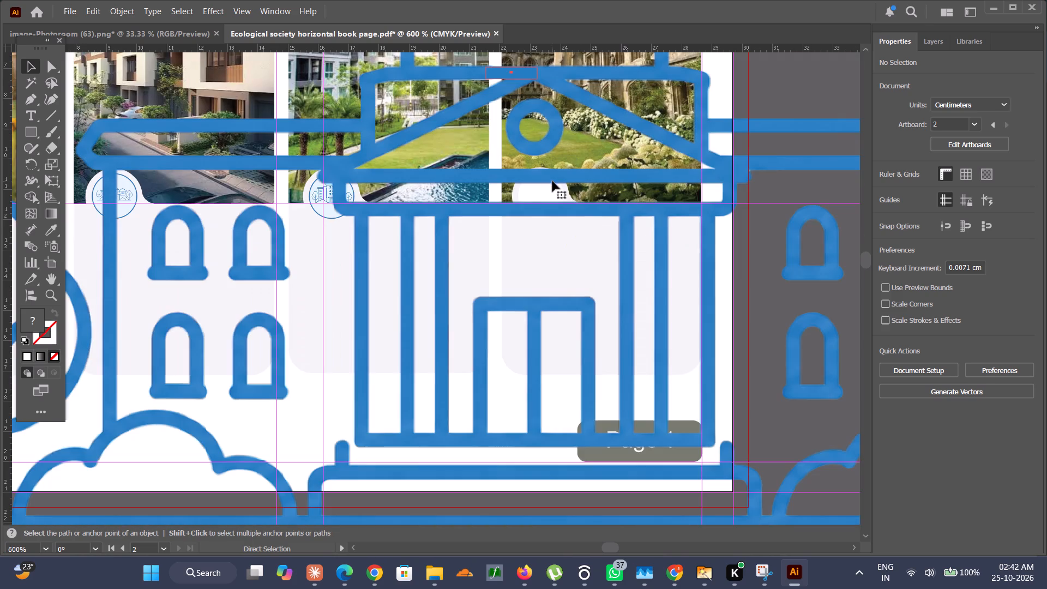
pyautogui.keyDown('alt'); pyautogui.scroll(-1, 562, 190); pyautogui.keyUp('alt')
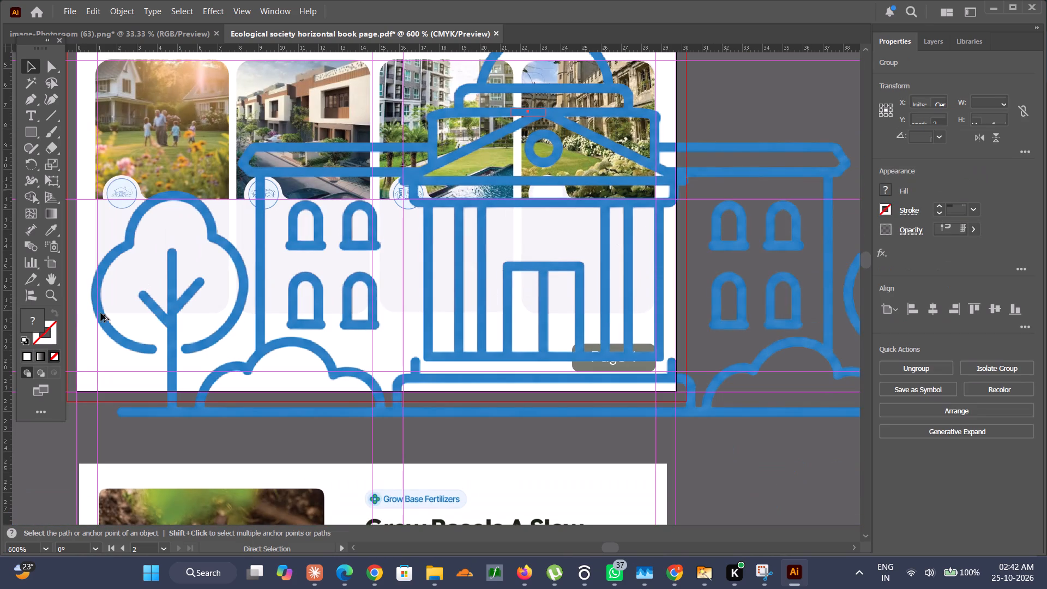
pyautogui.keyDown('alt'); pyautogui.scroll(-2, 194, 309); pyautogui.keyUp('alt')
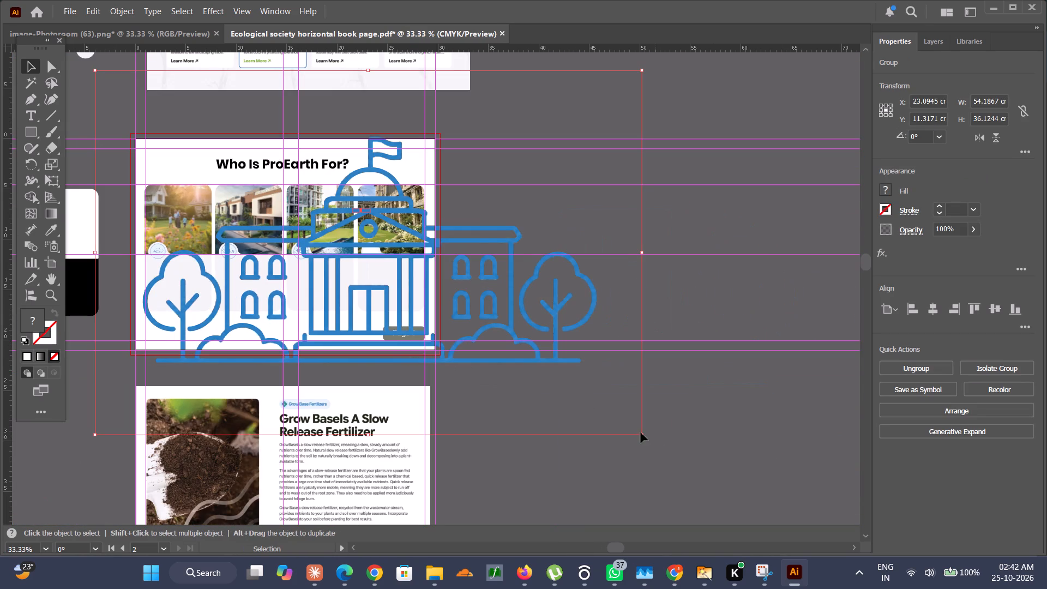
pyautogui.keyDown('alt'); pyautogui.keyDown('shift'); pyautogui.moveTo(641, 434); pyautogui.dragTo(535, 313); pyautogui.keyUp('shift'); pyautogui.keyUp('alt')
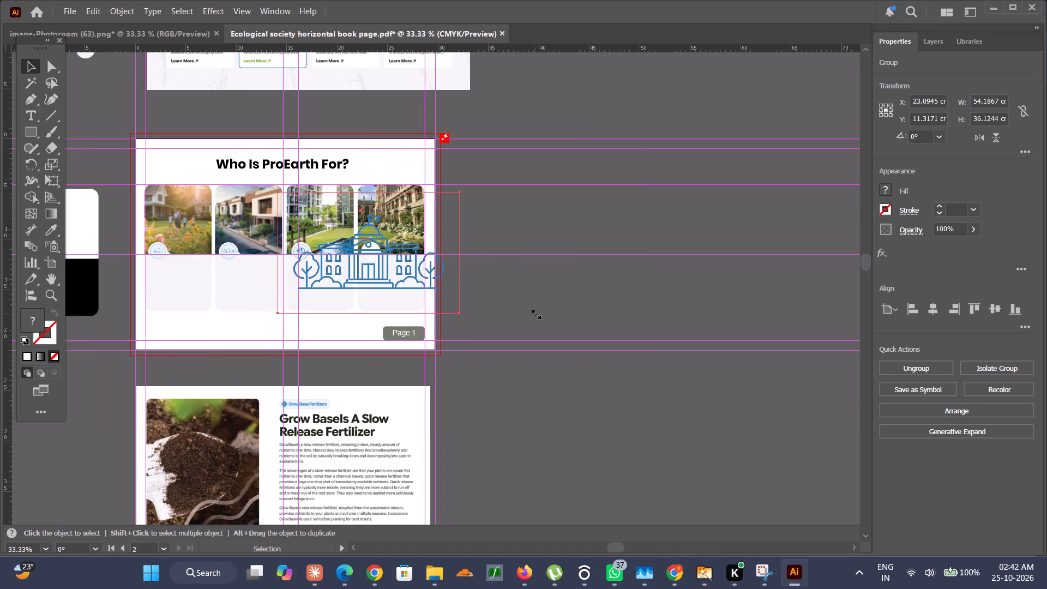
pyautogui.keyDown('alt'); pyautogui.keyDown('shift'); pyautogui.moveTo(535, 313); pyautogui.dragTo(449, 259); pyautogui.keyUp('shift'); pyautogui.keyUp('alt')
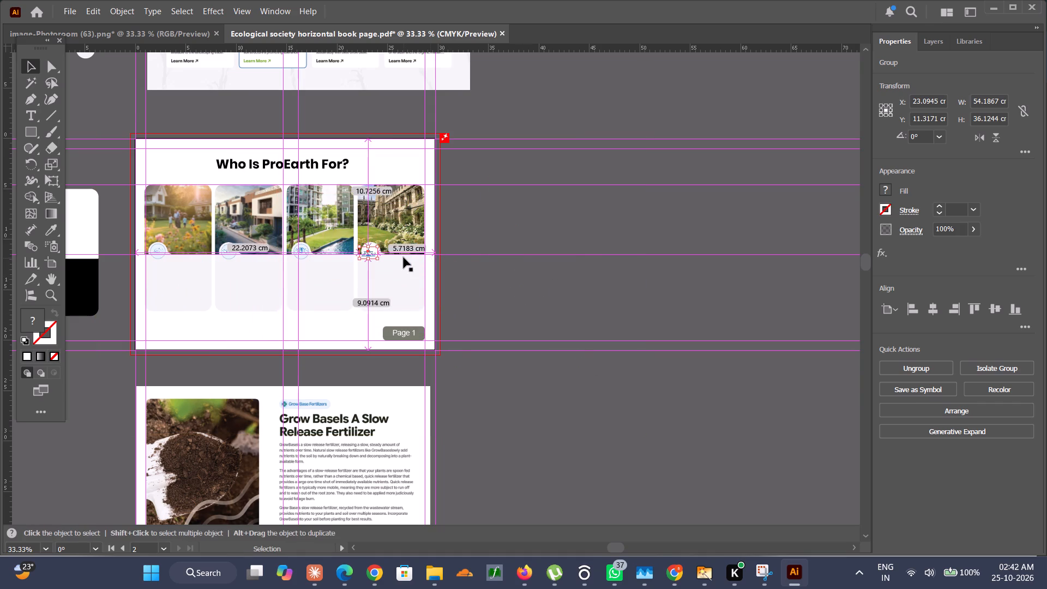
# Move the small building icon into the fourth card's white circle, centred at about X 23.35, Y 11.10 cm.
pyautogui.keyDown('alt'); pyautogui.scroll(5, 404, 257); pyautogui.keyUp('alt')
pyautogui.hscroll(3, 342, 259)
pyautogui.scroll(1, 342, 259)
pyautogui.hscroll(1, 417, 271)
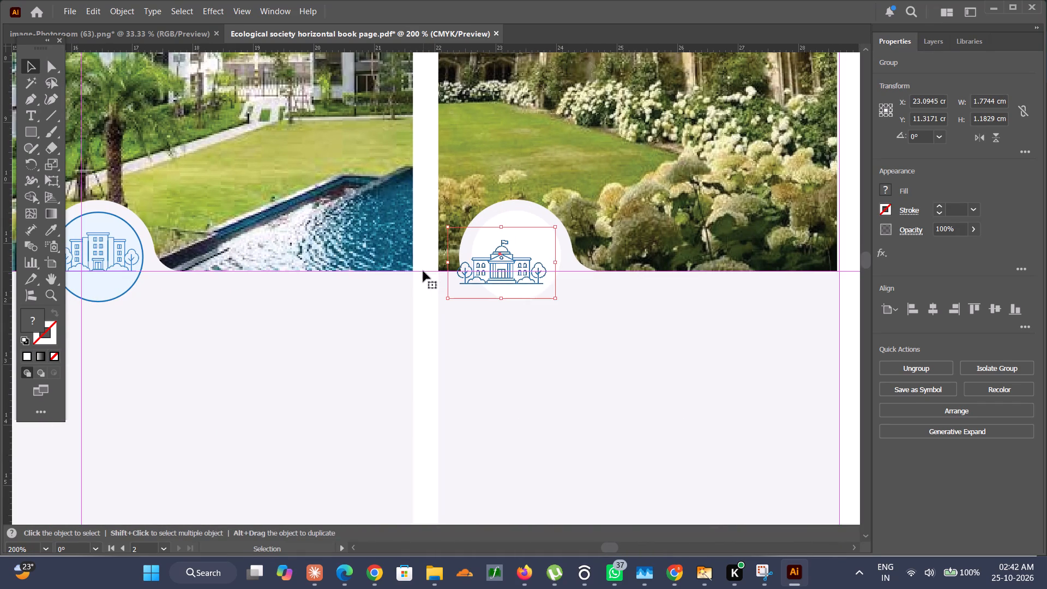
pyautogui.moveTo(500, 273); pyautogui.dragTo(515, 260)
# Select the white circle behind the building icon on the fourth card, undoing any accidental shift.
pyautogui.keyDown('ctrl'); pyautogui.scroll(3, 514, 262); pyautogui.keyUp('ctrl')
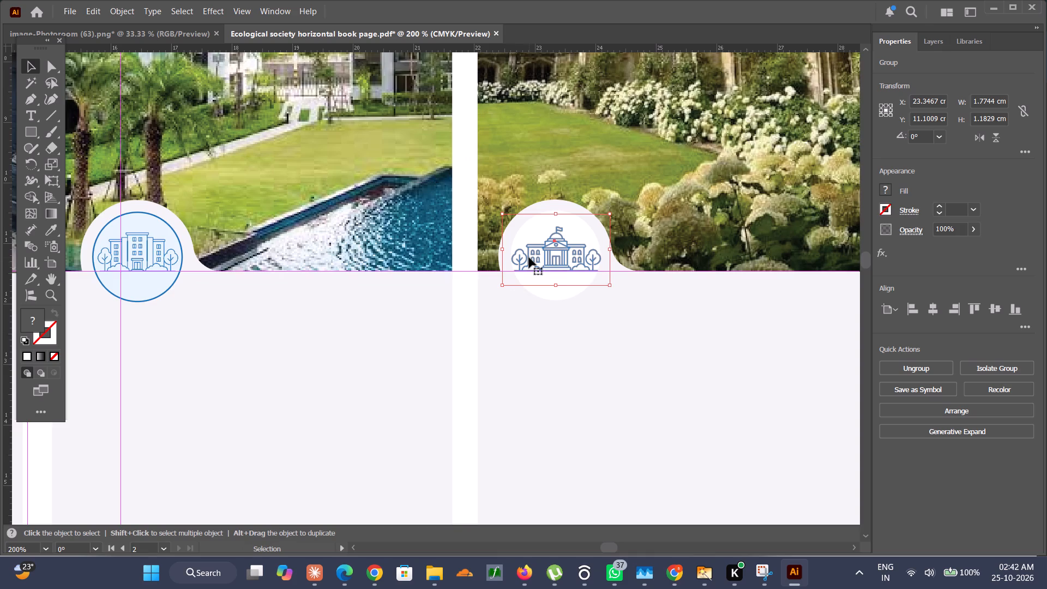
pyautogui.keyDown('alt'); pyautogui.scroll(3, 533, 258); pyautogui.keyUp('alt')
pyautogui.click(607, 348)
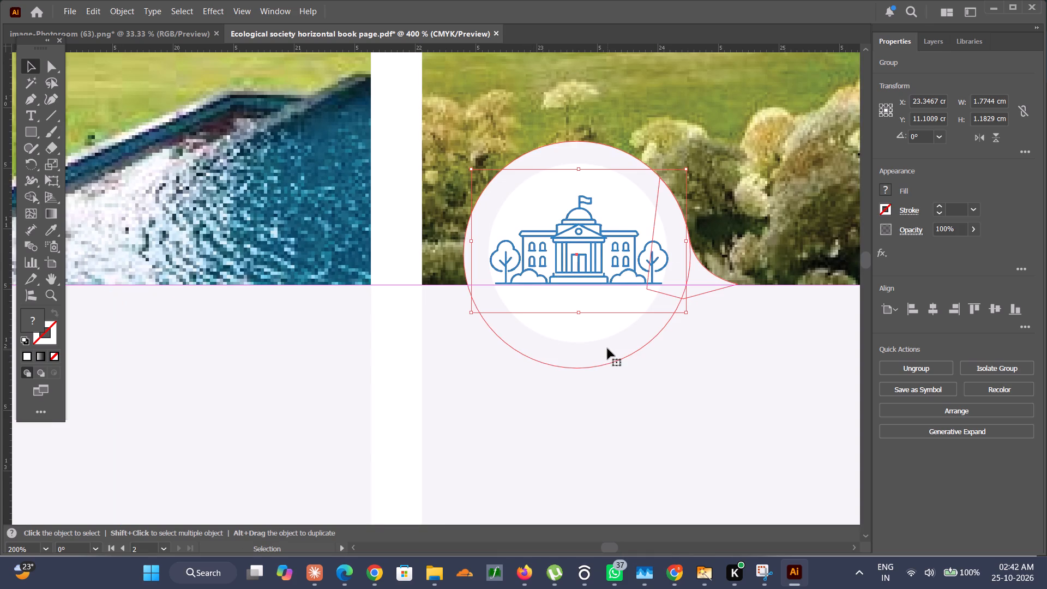
pyautogui.click(654, 380)
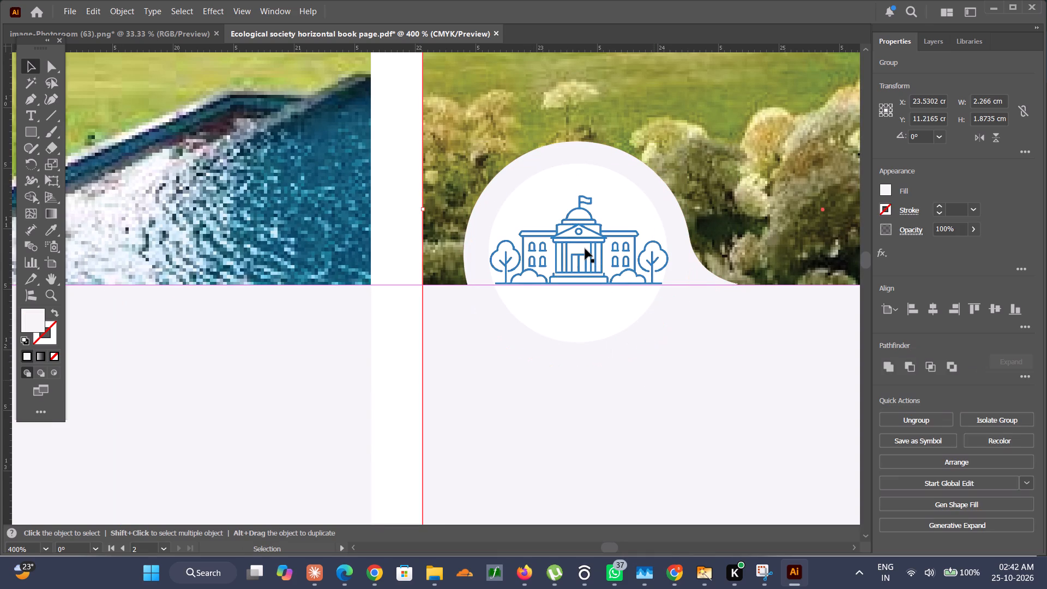
pyautogui.keyDown('alt'); pyautogui.scroll(-3, 585, 249); pyautogui.keyUp('alt')
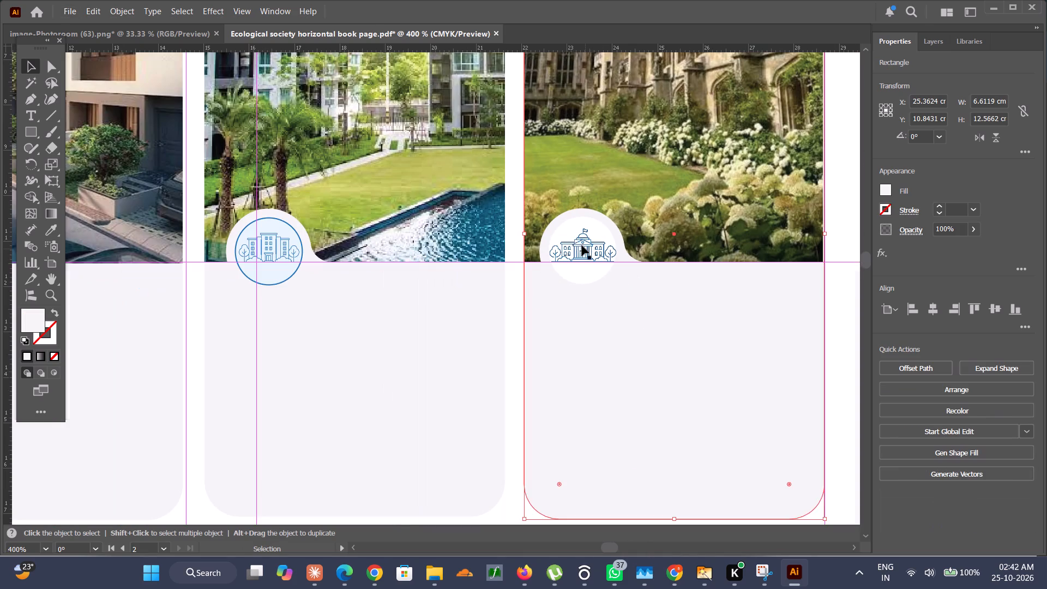
pyautogui.click(572, 236)
pyautogui.keyDown('alt'); pyautogui.scroll(2, 580, 220); pyautogui.keyUp('alt')
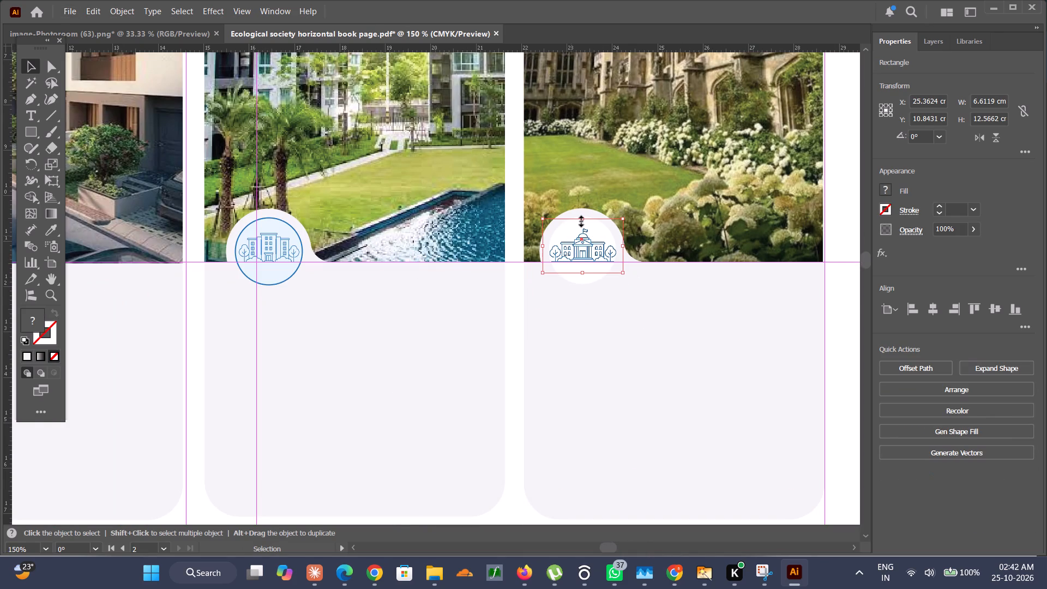
pyautogui.scroll(1, 580, 220)
pyautogui.click(586, 229)
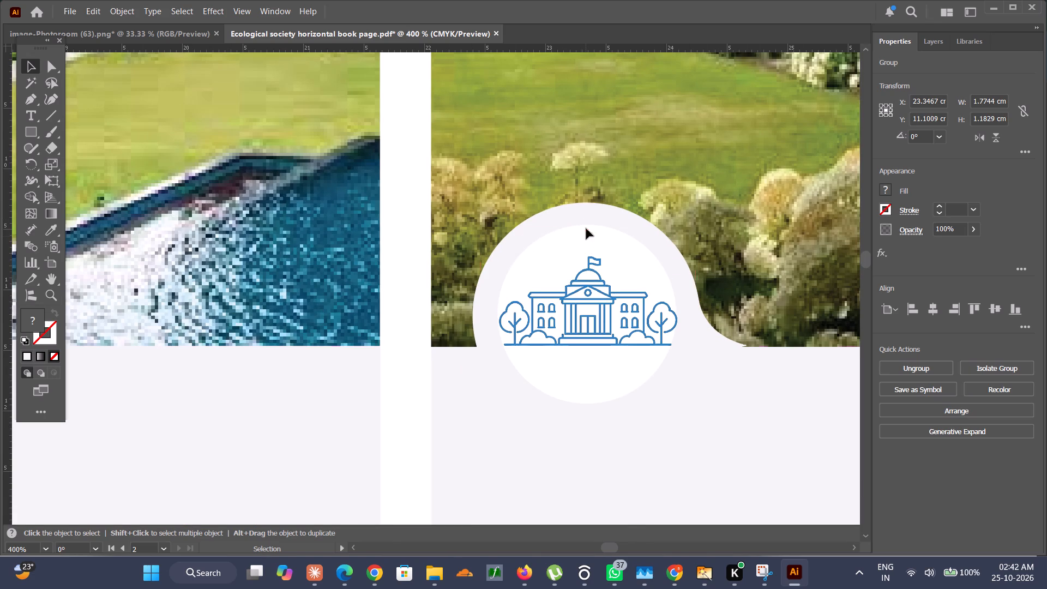
pyautogui.keyDown('alt'); pyautogui.scroll(3, 583, 226); pyautogui.keyUp('alt')
pyautogui.scroll(1, 583, 225)
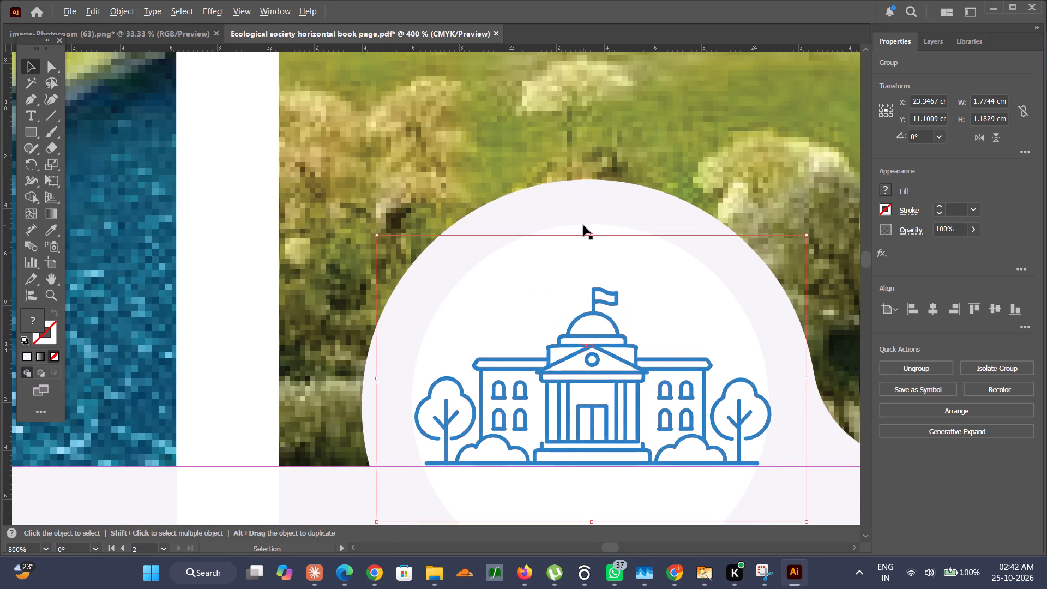
pyautogui.click(586, 242)
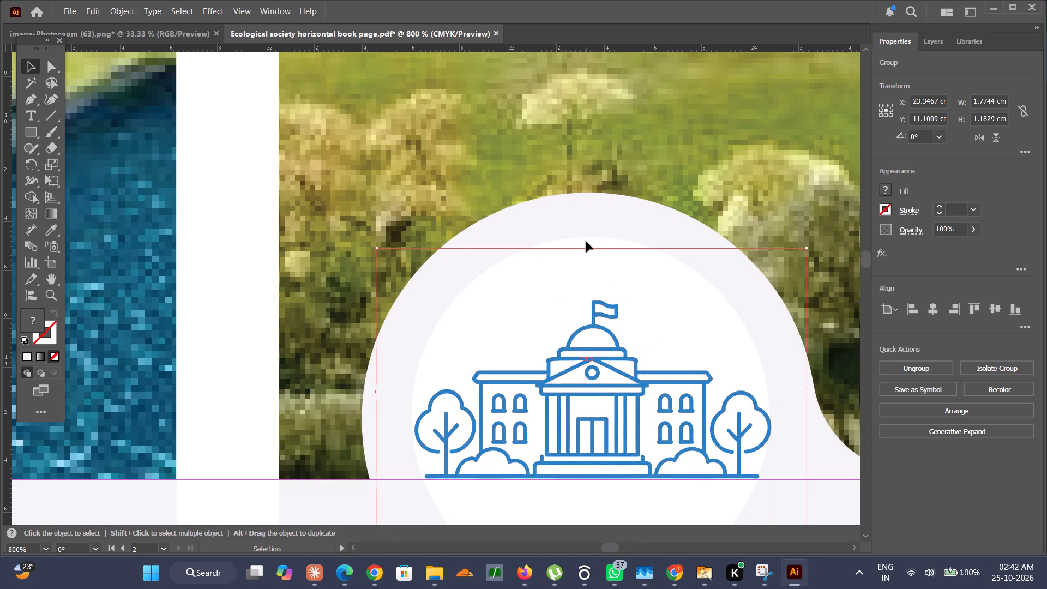
pyautogui.doubleClick(586, 242)
pyautogui.click(586, 242)
pyautogui.moveTo(584, 244); pyautogui.dragTo(572, 232)
pyautogui.hotkey('ctrl', 'z')
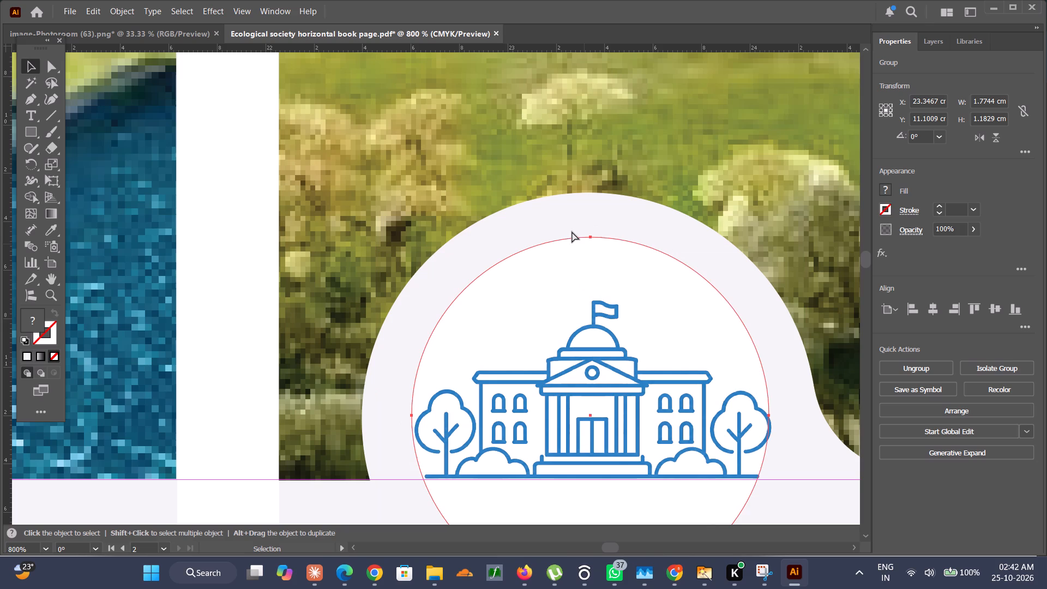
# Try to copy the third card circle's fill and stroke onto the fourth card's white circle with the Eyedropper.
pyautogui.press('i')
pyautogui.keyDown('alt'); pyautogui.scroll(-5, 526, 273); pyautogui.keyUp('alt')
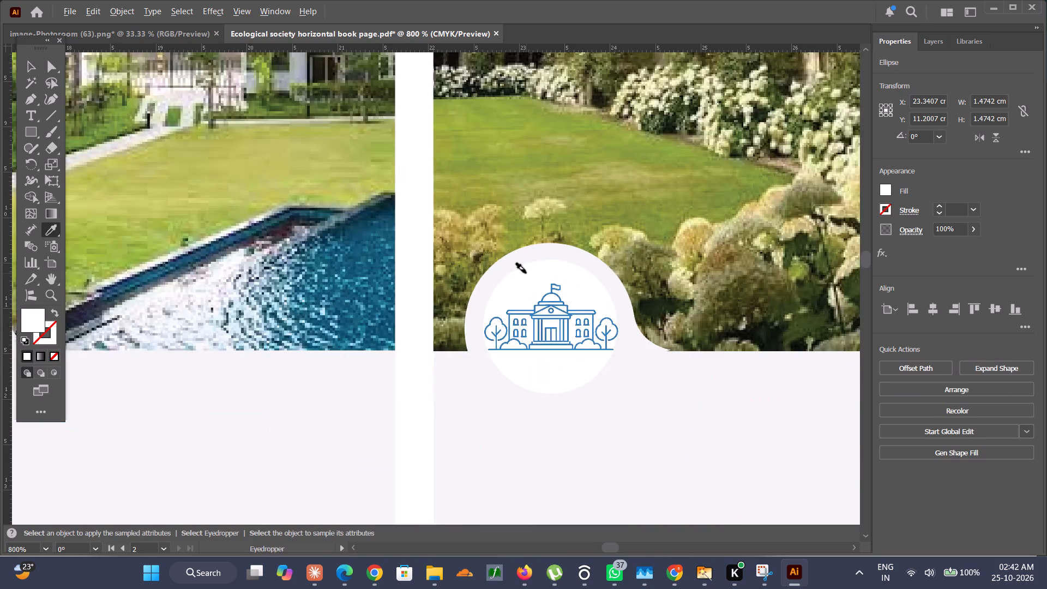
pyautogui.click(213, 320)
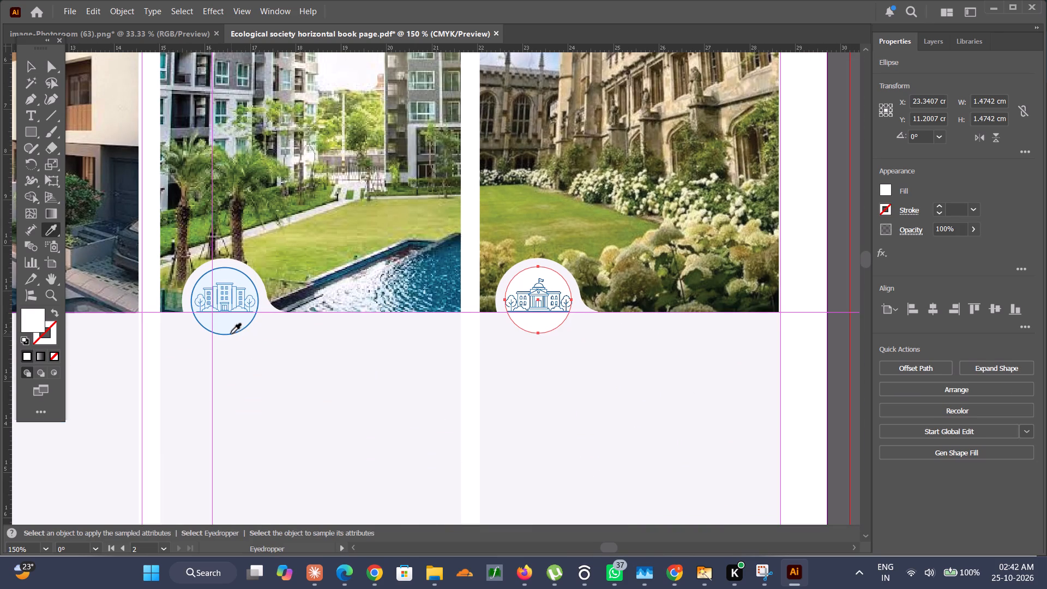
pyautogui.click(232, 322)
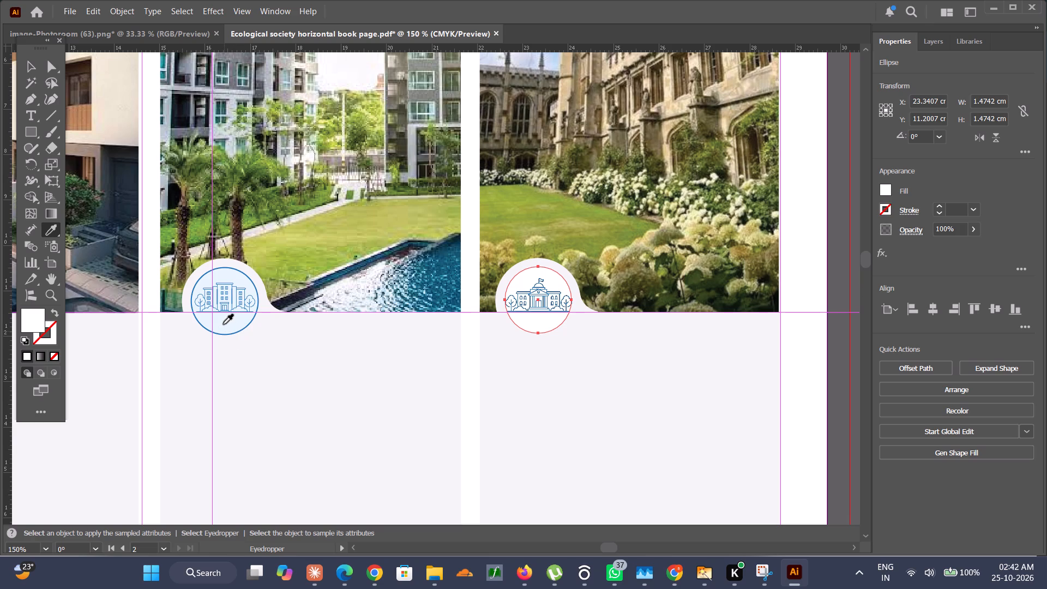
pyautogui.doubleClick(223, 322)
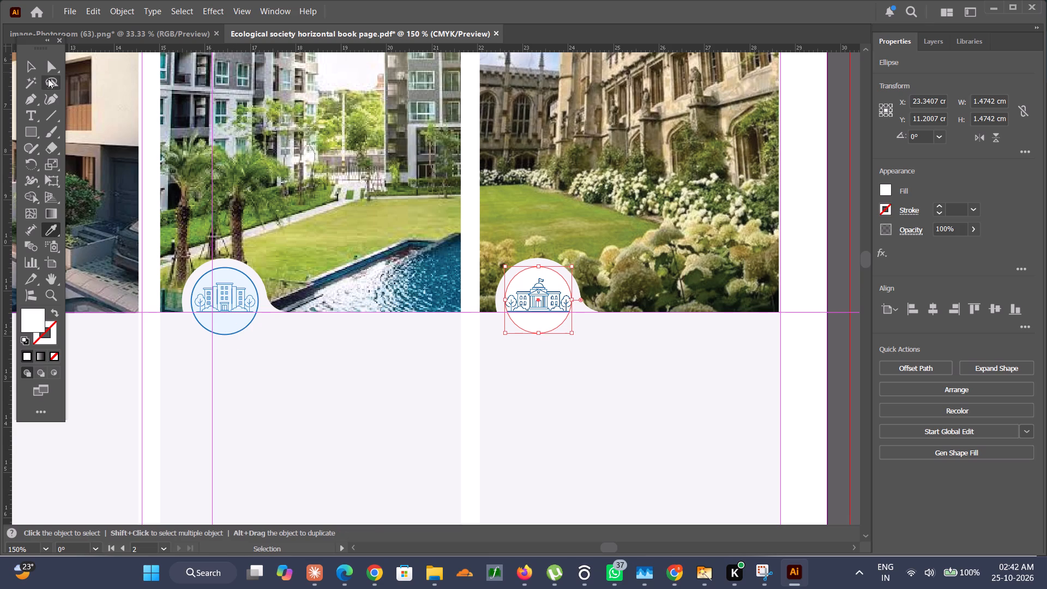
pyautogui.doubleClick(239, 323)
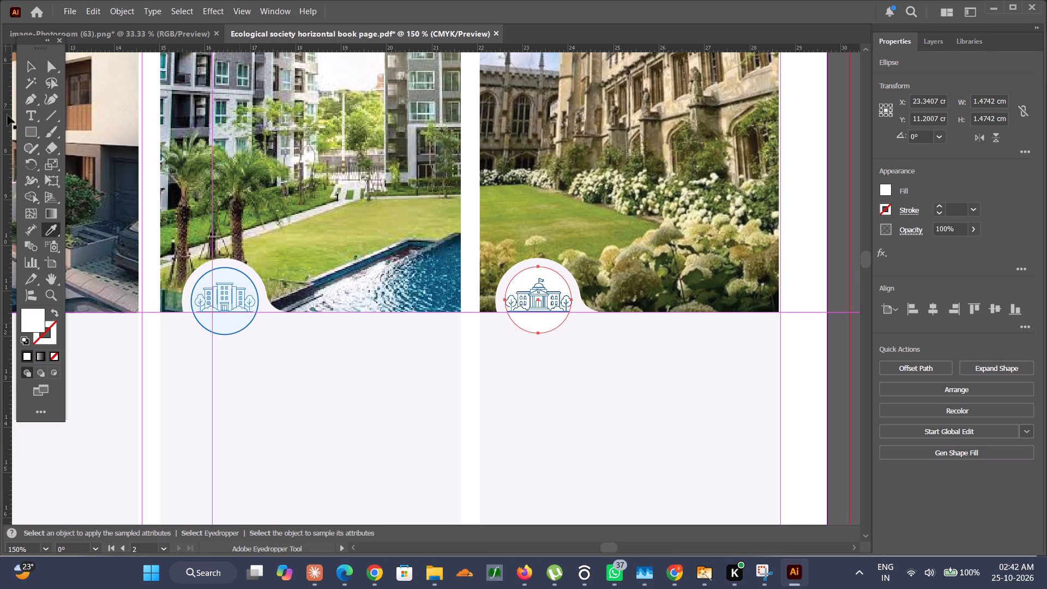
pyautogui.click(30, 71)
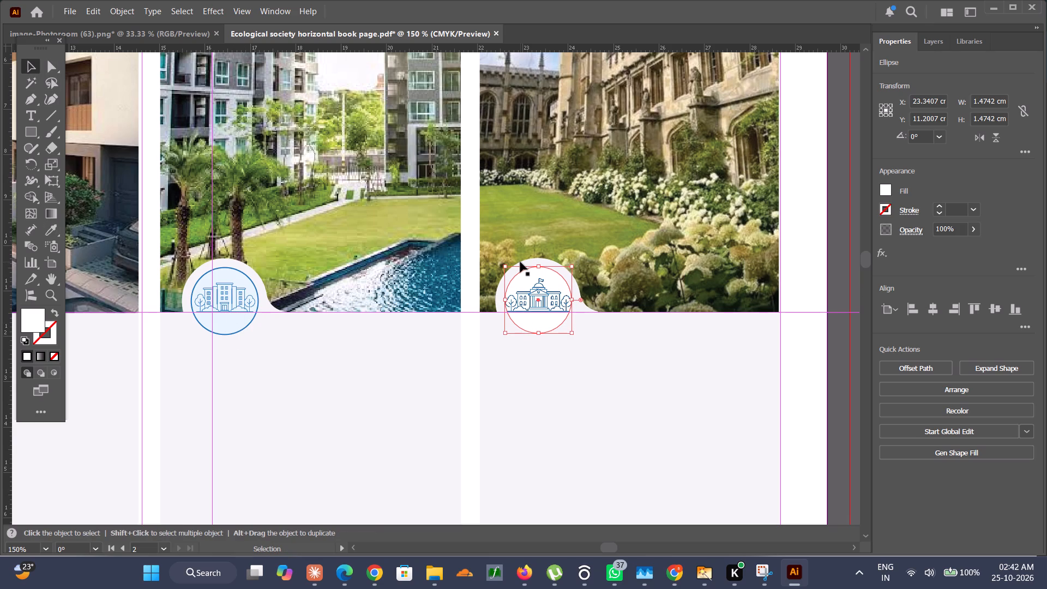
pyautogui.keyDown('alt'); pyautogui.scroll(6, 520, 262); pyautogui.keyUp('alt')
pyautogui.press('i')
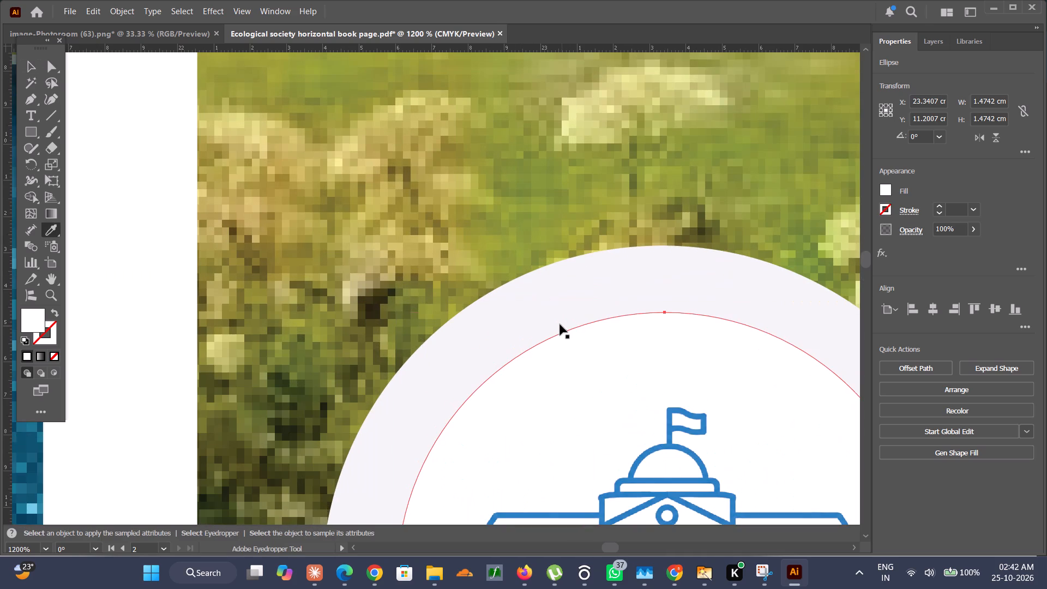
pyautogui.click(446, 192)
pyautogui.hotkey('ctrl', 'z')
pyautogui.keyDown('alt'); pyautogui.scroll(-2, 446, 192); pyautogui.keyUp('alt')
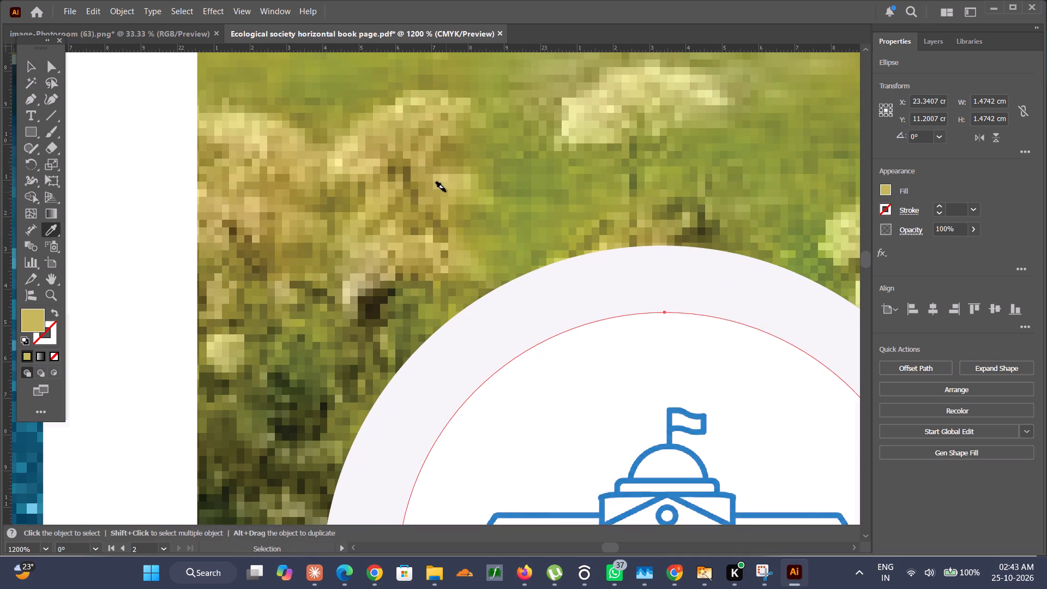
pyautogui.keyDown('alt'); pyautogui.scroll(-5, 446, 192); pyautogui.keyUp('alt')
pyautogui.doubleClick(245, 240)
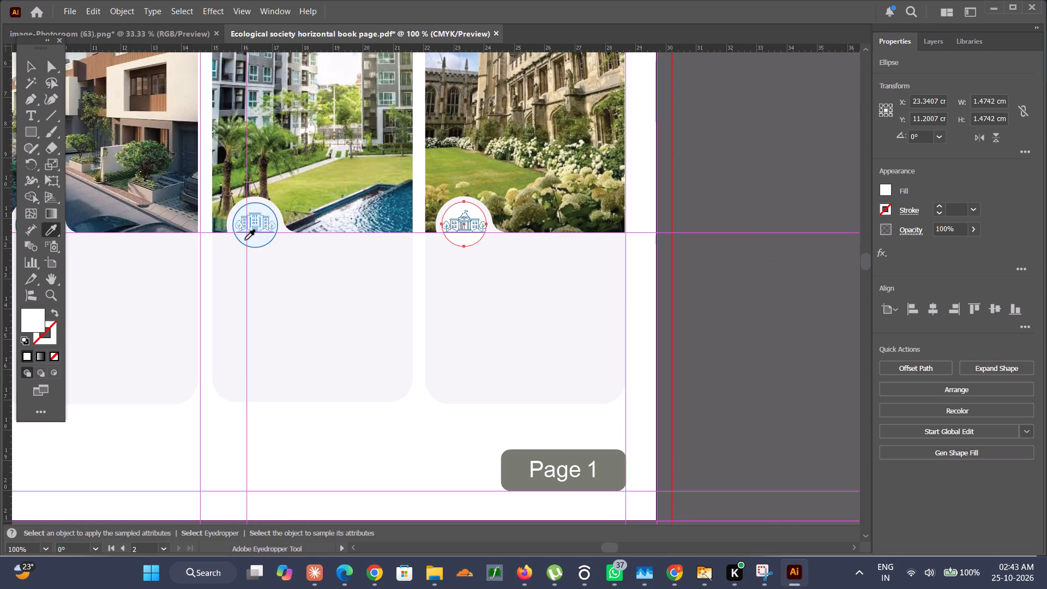
# Copy the second card circle's light-blue fill and 0.5 pt blue stroke onto the fourth card's circle with the Eyedropper.
pyautogui.hscroll(3, 245, 240)
pyautogui.tripleClick(263, 235)
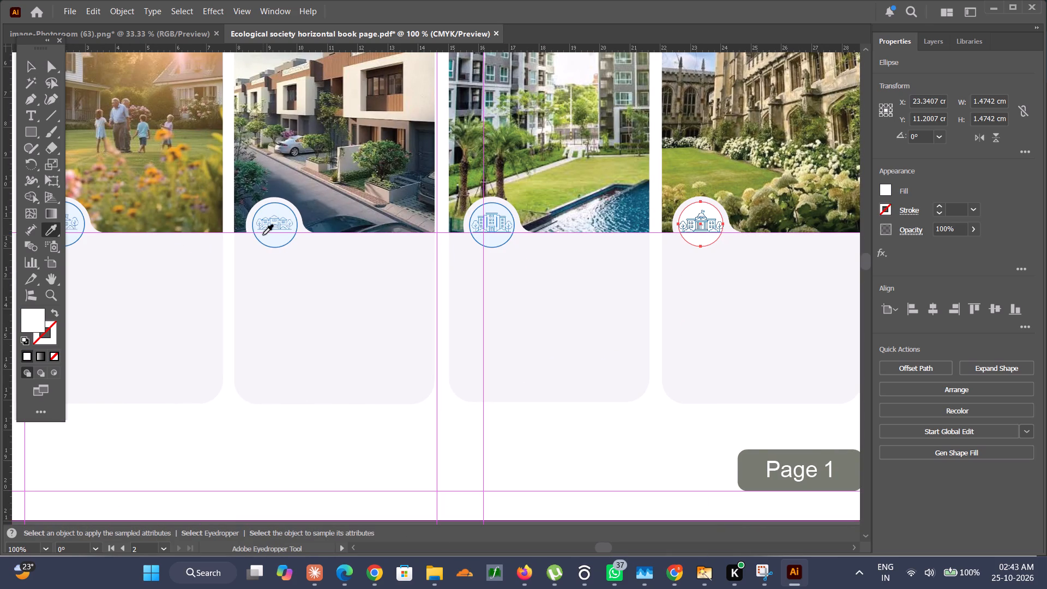
pyautogui.tripleClick(263, 235)
pyautogui.tripleClick(262, 235)
pyautogui.tripleClick(262, 235)
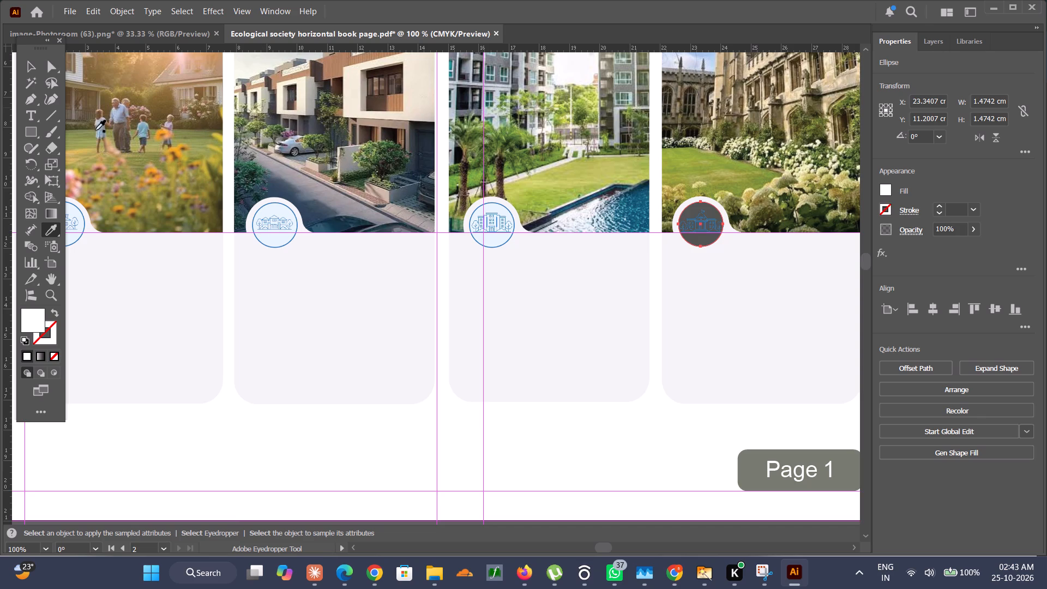
pyautogui.hscroll(-1, 359, 212)
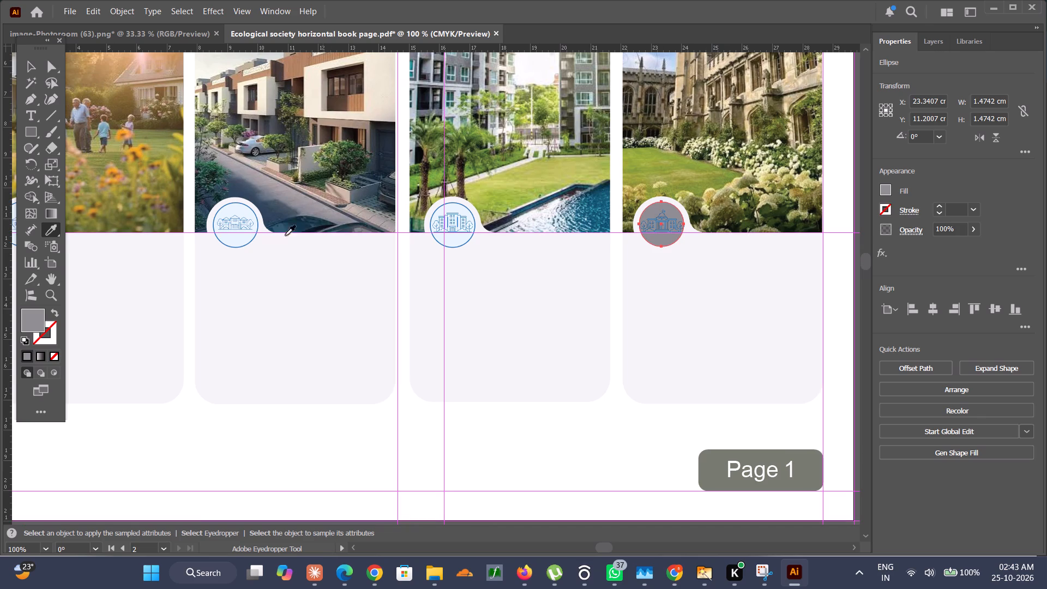
pyautogui.doubleClick(243, 233)
pyautogui.click(242, 239)
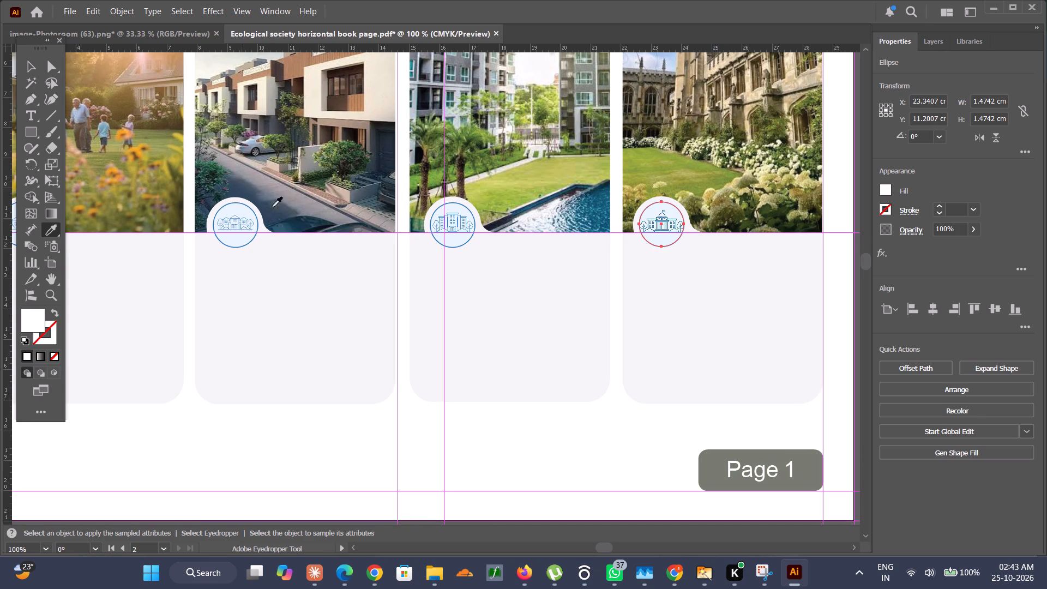
pyautogui.click(293, 198)
pyautogui.hotkey('ctrl', 'z')
pyautogui.keyDown('ctrl'); pyautogui.click(293, 199); pyautogui.keyUp('ctrl')
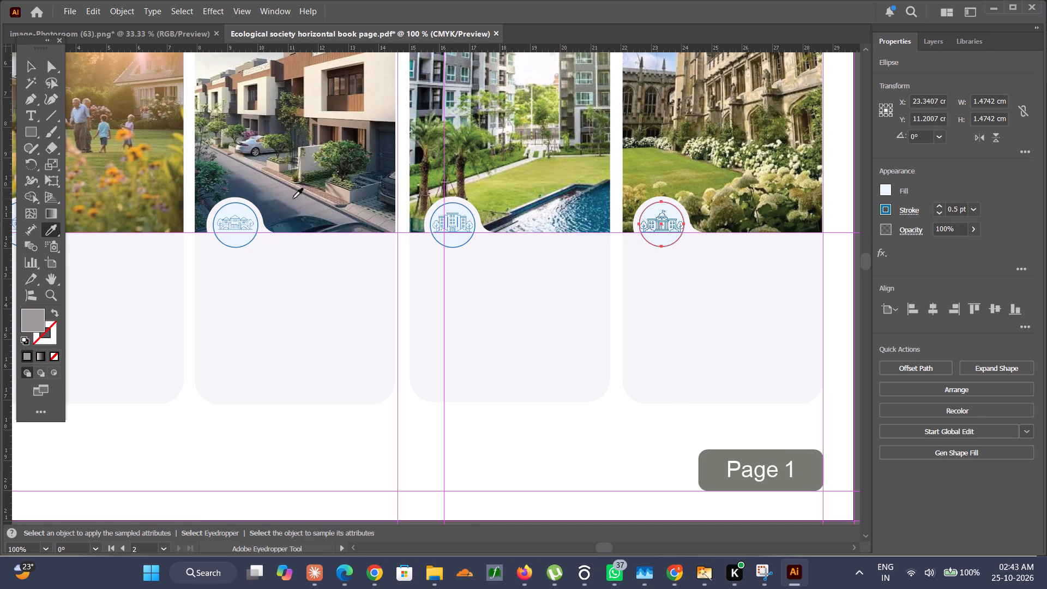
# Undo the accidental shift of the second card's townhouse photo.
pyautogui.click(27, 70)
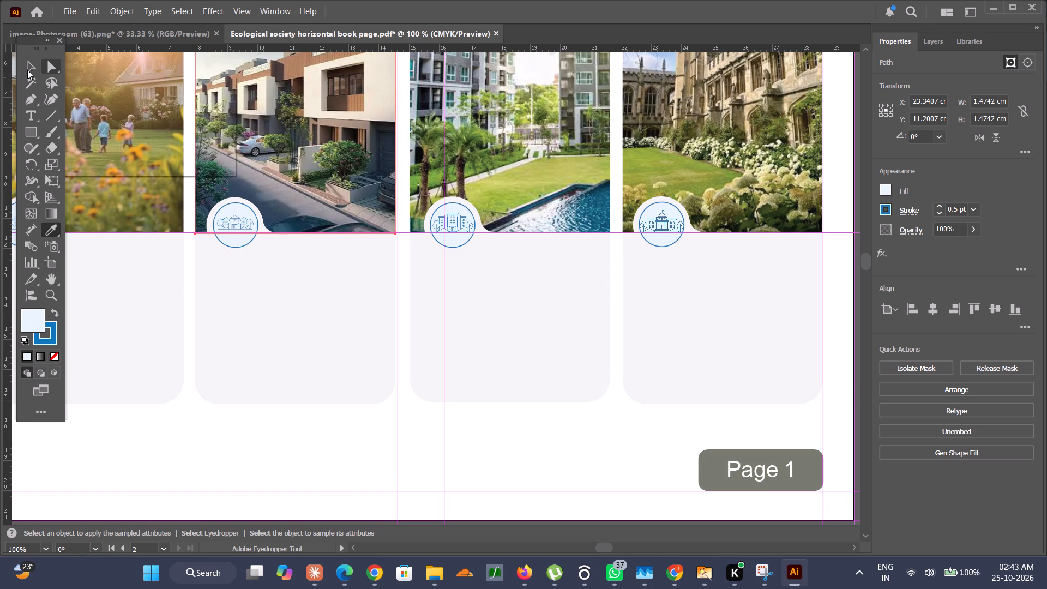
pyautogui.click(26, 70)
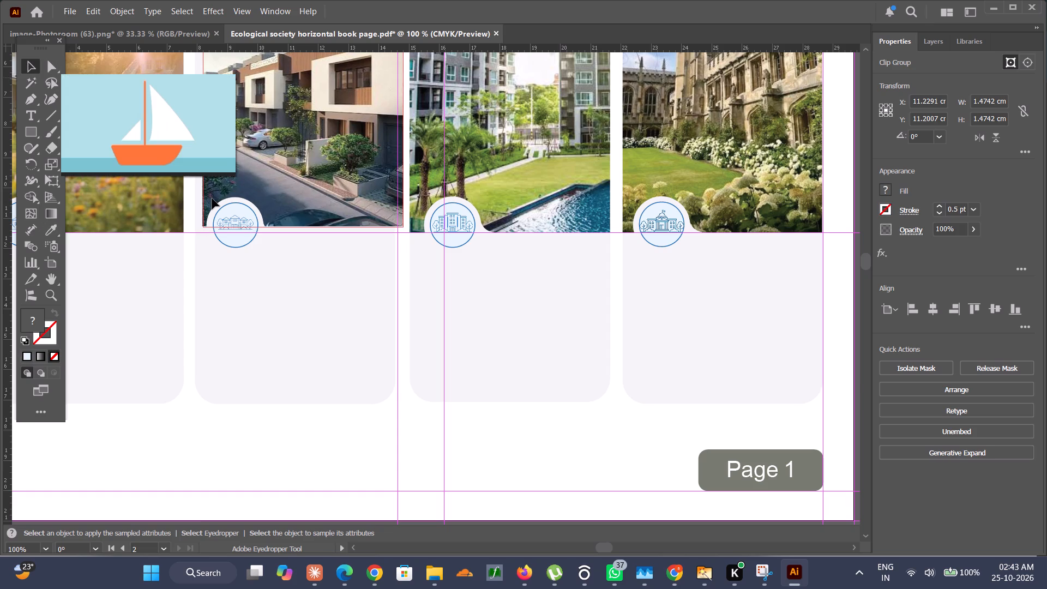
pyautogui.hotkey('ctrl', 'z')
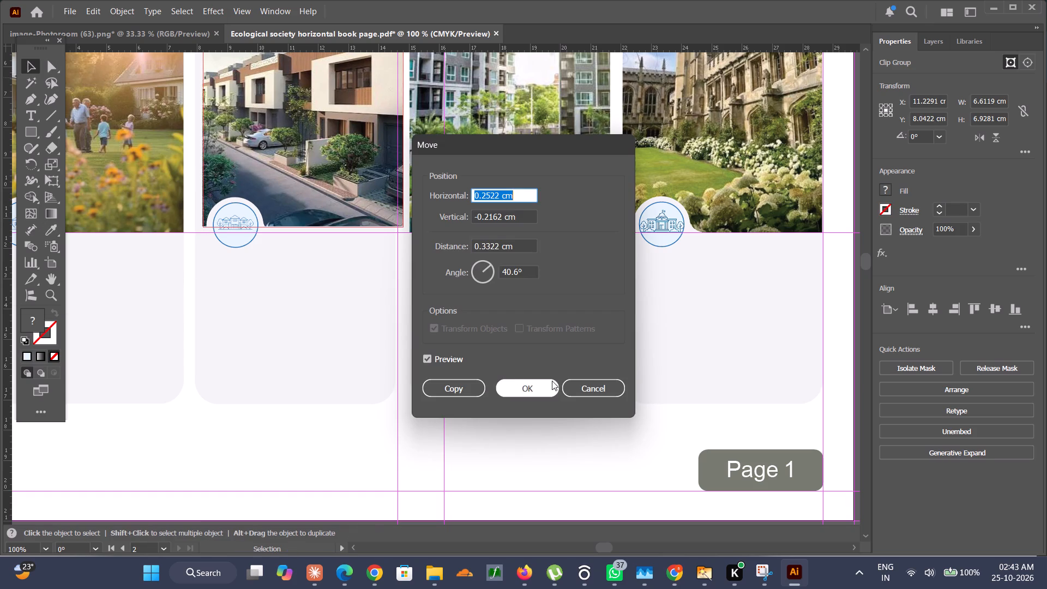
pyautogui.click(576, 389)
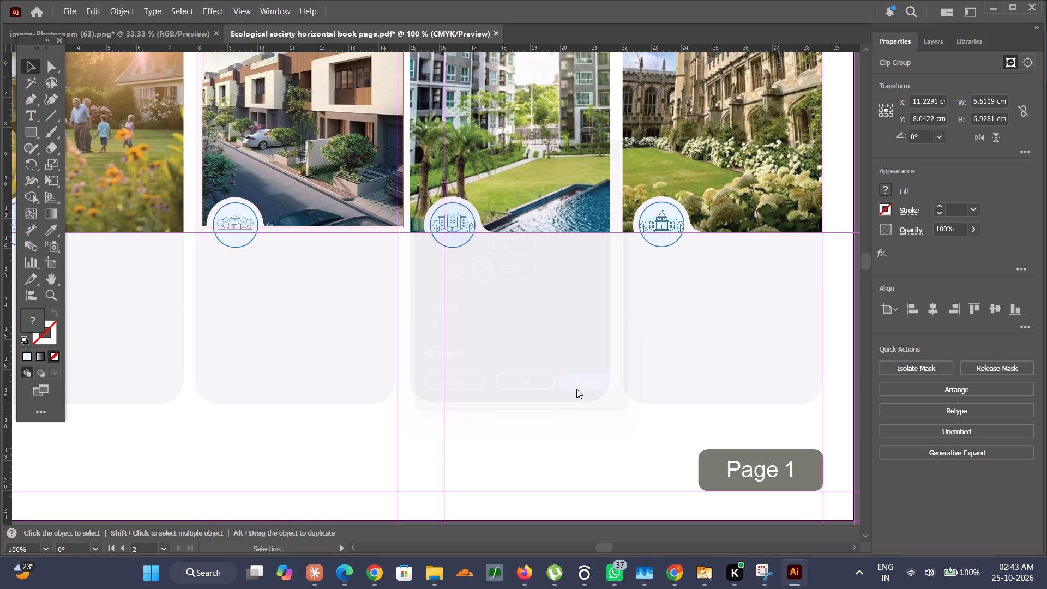
# Review the four "Who Is ProEarth For?" cards against the "Who is Grow Base For?" reference layout and neighbouring pages.
pyautogui.scroll(-4, 381, 218)
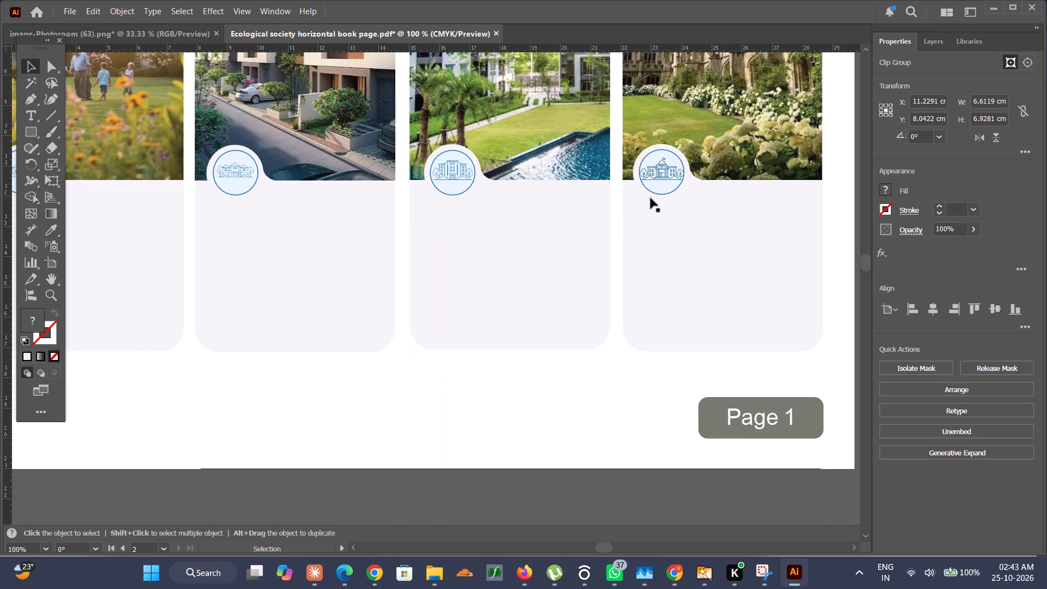
pyautogui.scroll(-2, 659, 238)
pyautogui.scroll(3, 659, 277)
pyautogui.keyDown('alt'); pyautogui.scroll(-2, 659, 278); pyautogui.keyUp('alt')
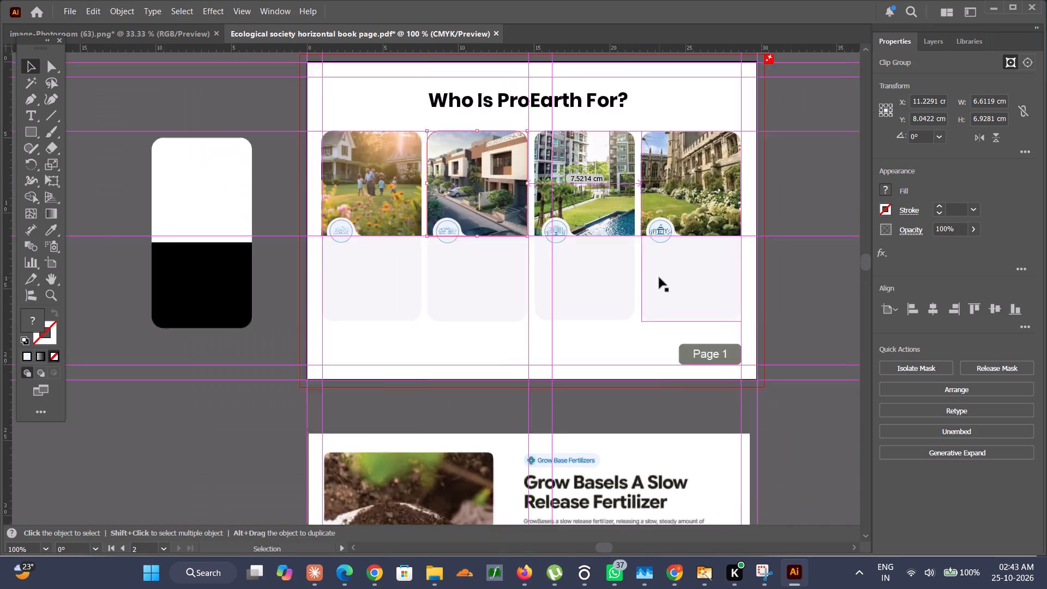
pyautogui.keyDown('alt'); pyautogui.scroll(2, 659, 278); pyautogui.keyUp('alt')
pyautogui.scroll(-9, 659, 278)
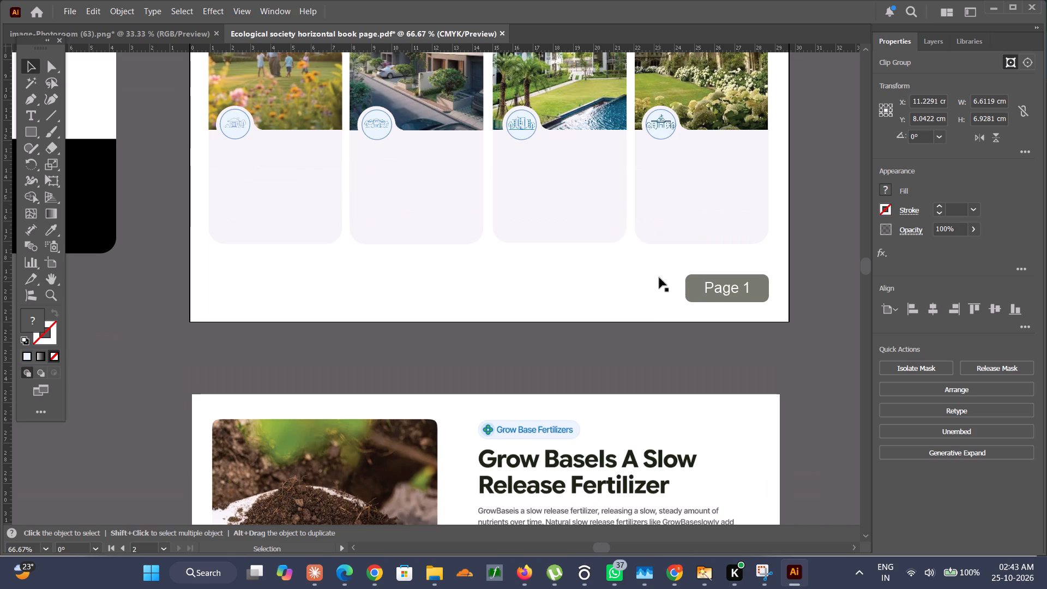
pyautogui.scroll(-6, 659, 278)
pyautogui.keyDown('alt'); pyautogui.scroll(-3, 659, 278); pyautogui.keyUp('alt')
pyautogui.click(659, 278)
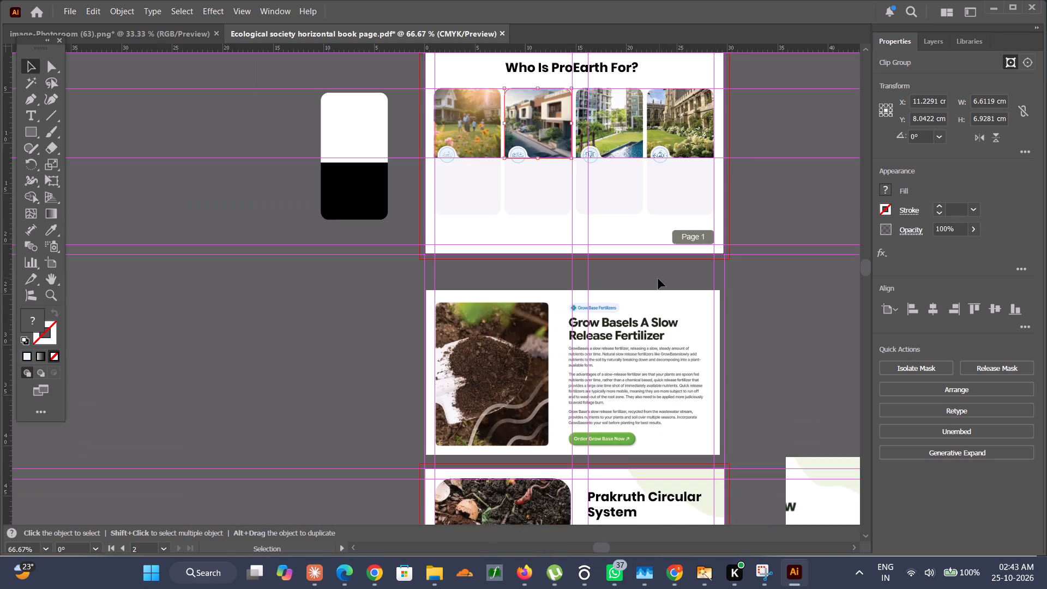
pyautogui.scroll(1, 659, 278)
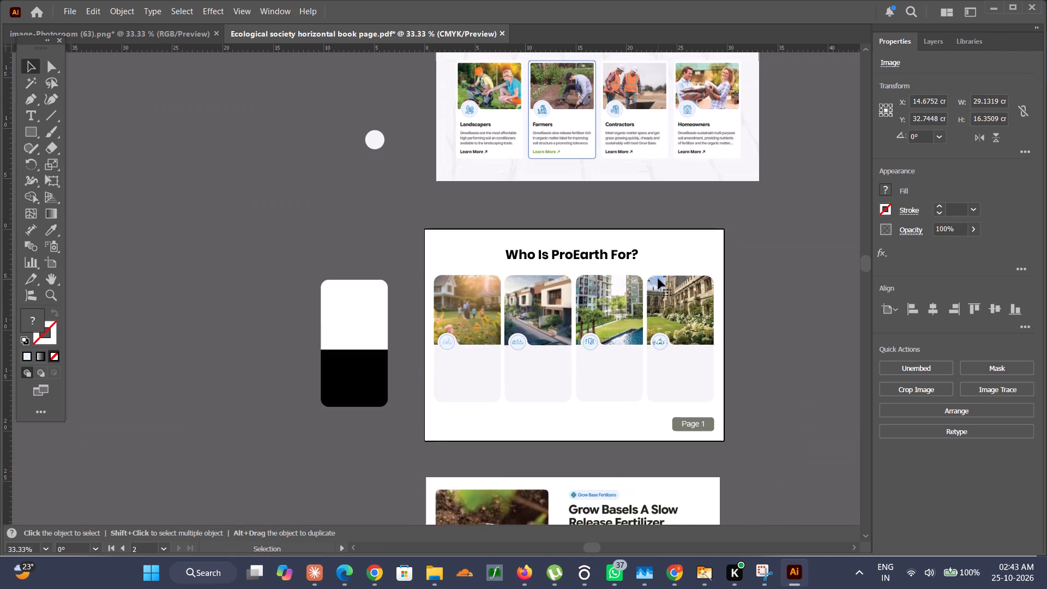
pyautogui.scroll(1, 658, 279)
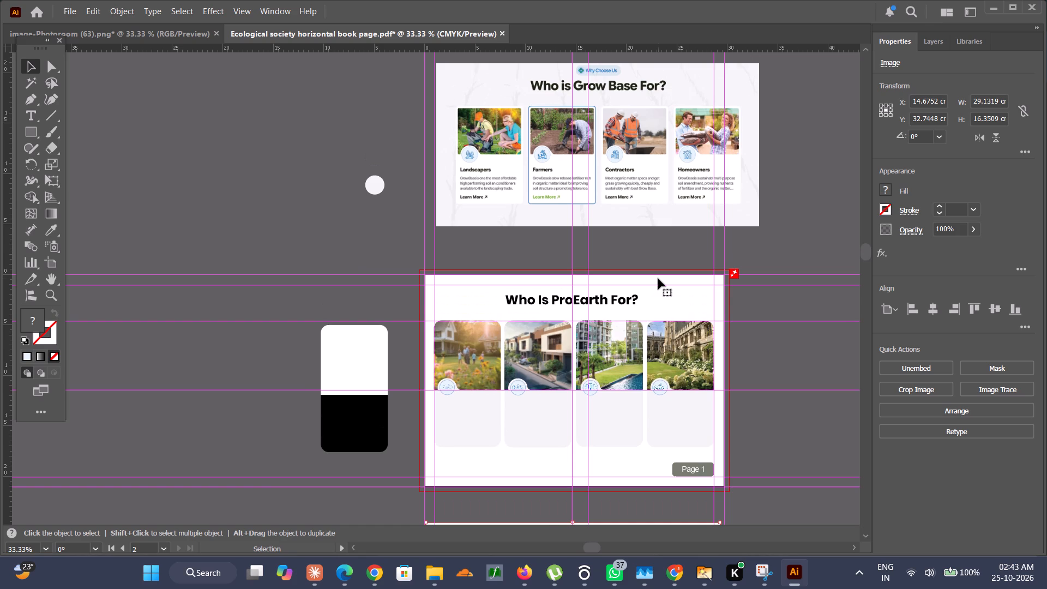
pyautogui.scroll(-20, 658, 279)
pyautogui.scroll(-12, 658, 279)
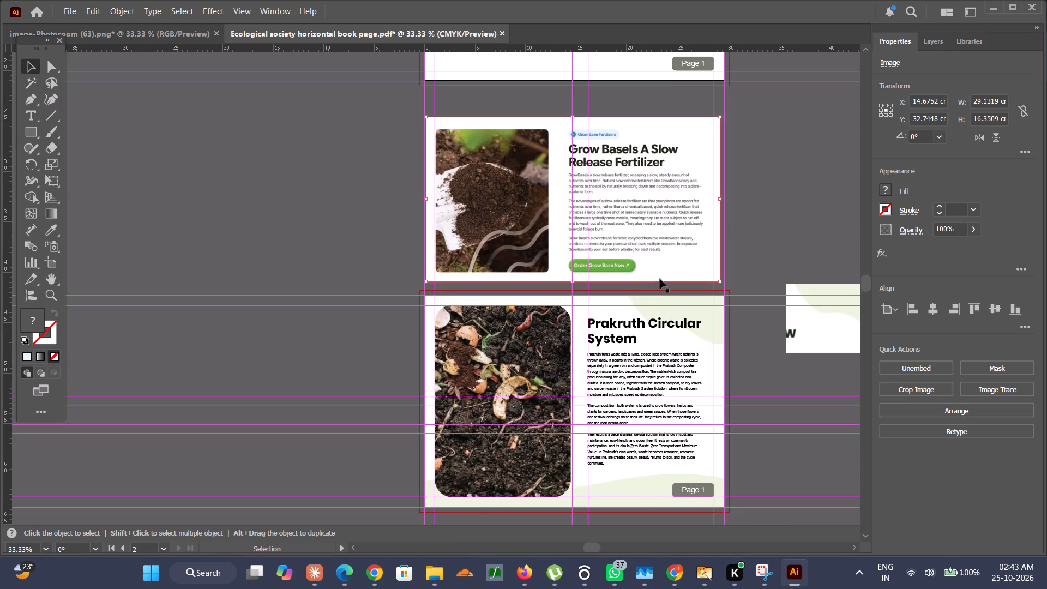
pyautogui.scroll(20, 660, 279)
pyautogui.scroll(3, 660, 279)
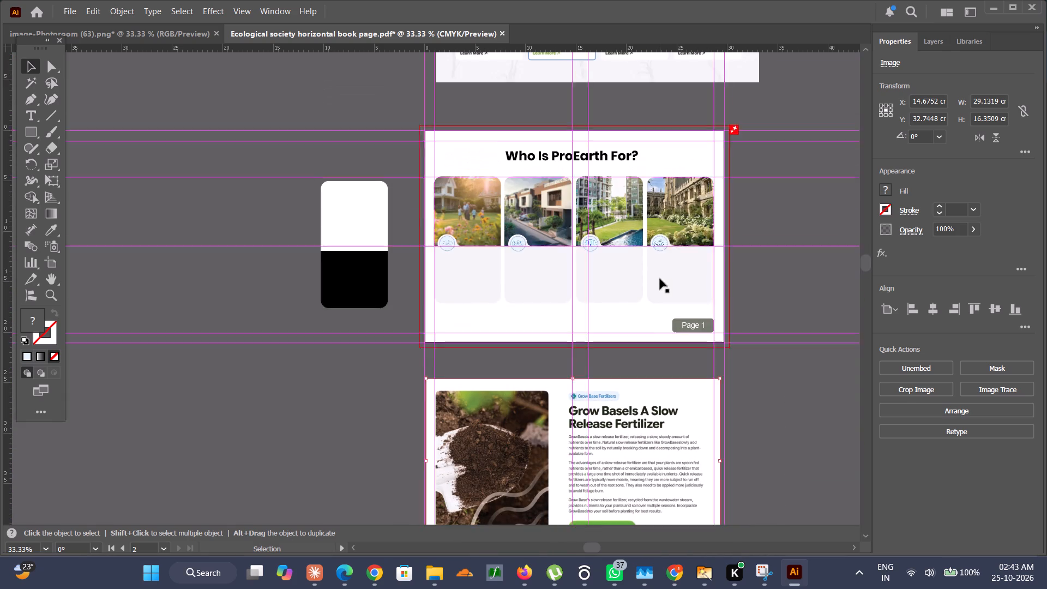
pyautogui.scroll(8, 660, 279)
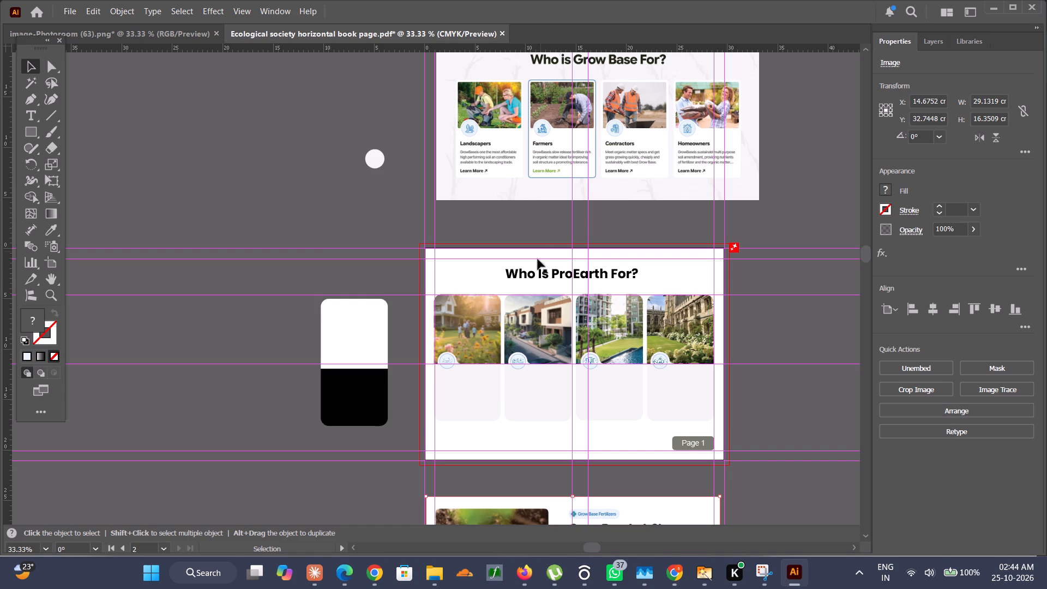
# Add the heading text "Bungalowes" just below the house icon on the first card.
pyautogui.keyDown('alt'); pyautogui.scroll(3, 460, 380); pyautogui.keyUp('alt')
pyautogui.scroll(4, 460, 380)
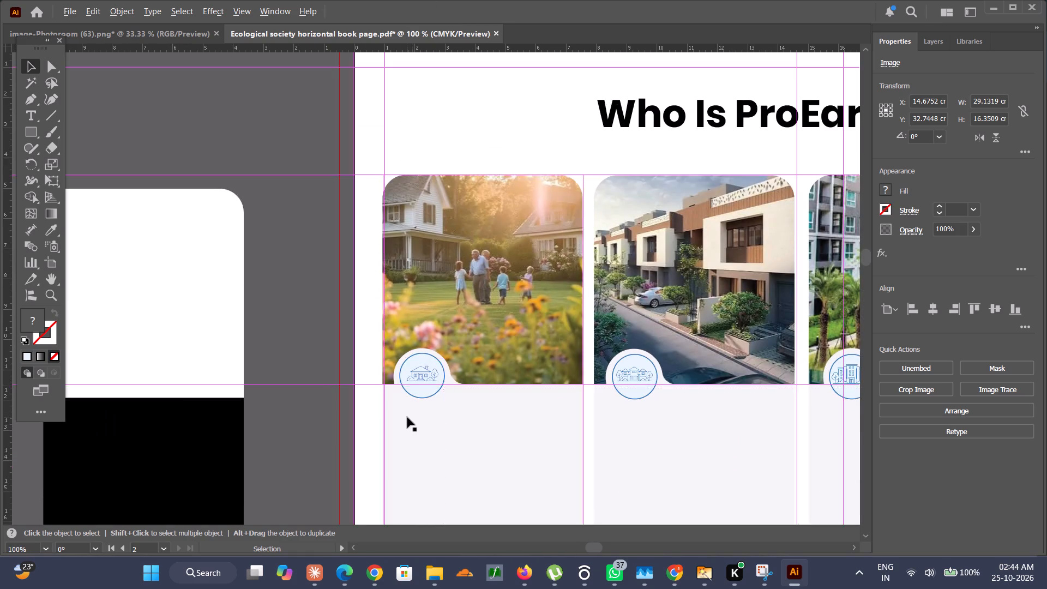
pyautogui.keyDown('alt'); pyautogui.scroll(2, 407, 417); pyautogui.keyUp('alt')
pyautogui.press('t')
pyautogui.click(395, 407)
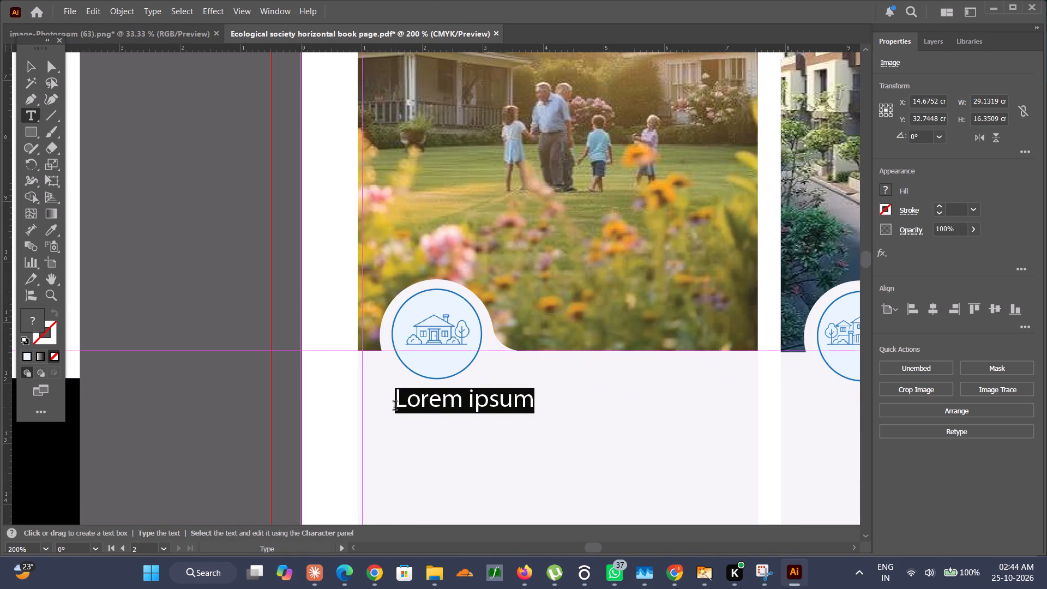
pyautogui.press('b')
pyautogui.write('ungalowes')
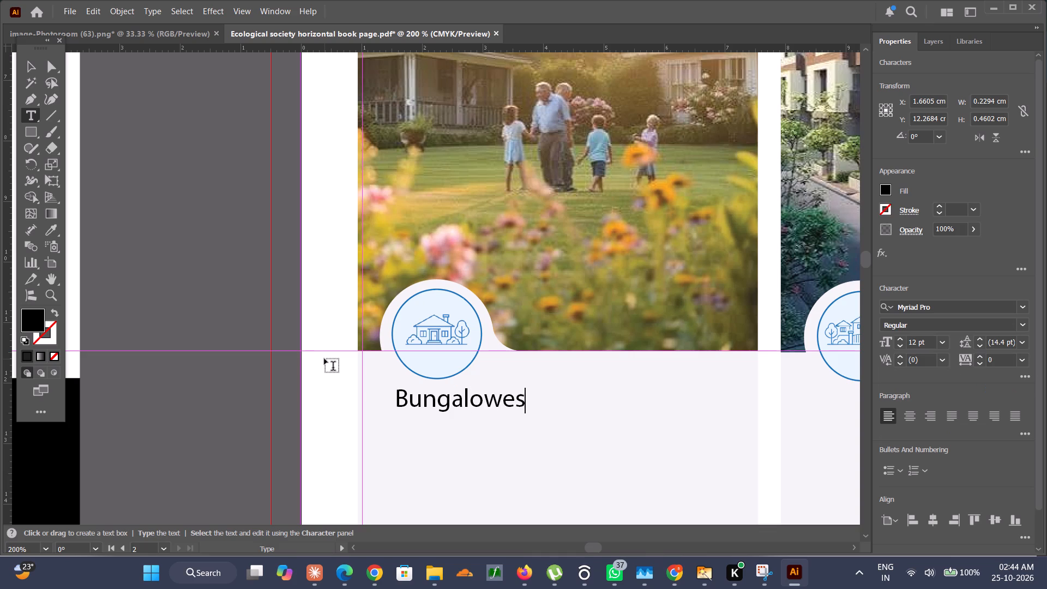
# Set the "Bungalowes" heading's font to Arial Bold.
pyautogui.tripleClick(431, 406)
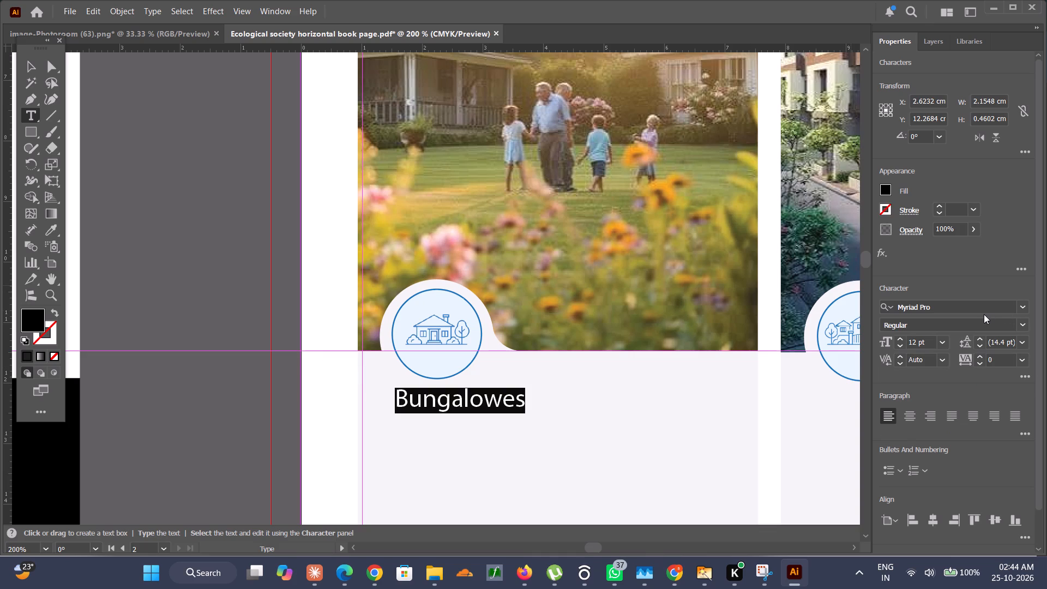
pyautogui.click(959, 304)
pyautogui.write('ar')
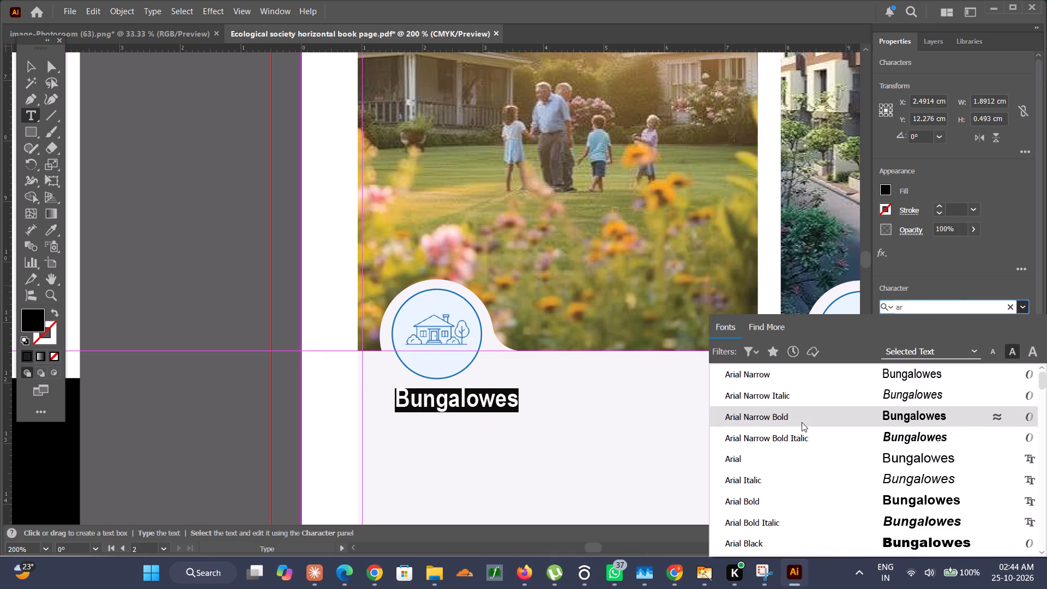
pyautogui.click(808, 498)
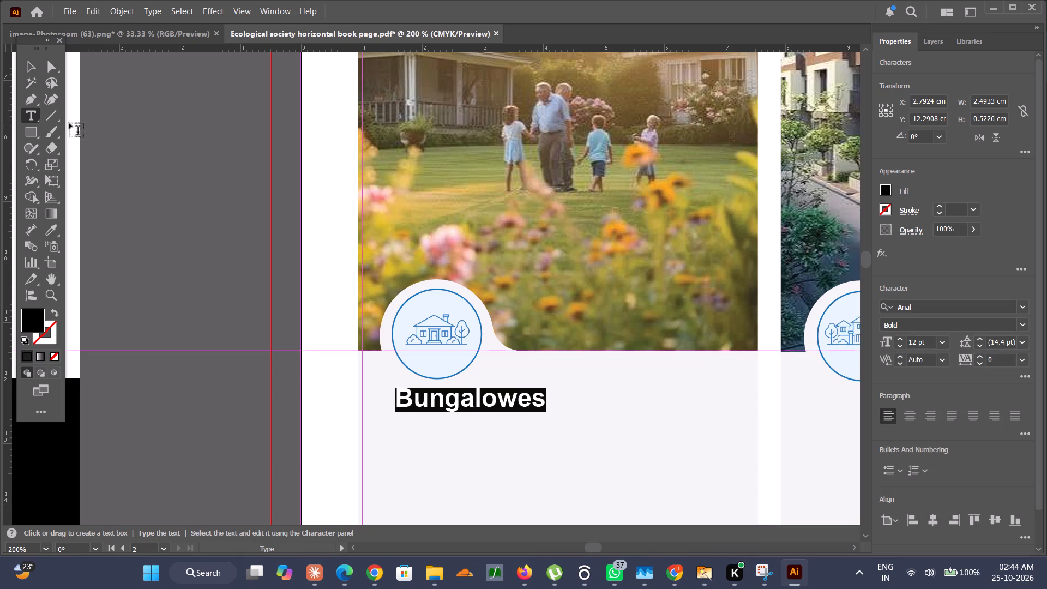
pyautogui.click(30, 65)
# Move the "Bungalowes" heading down about 0.65 cm to widen the gap beneath the first card's house icon.
pyautogui.keyDown('alt'); pyautogui.scroll(-2, 280, 226); pyautogui.keyUp('alt')
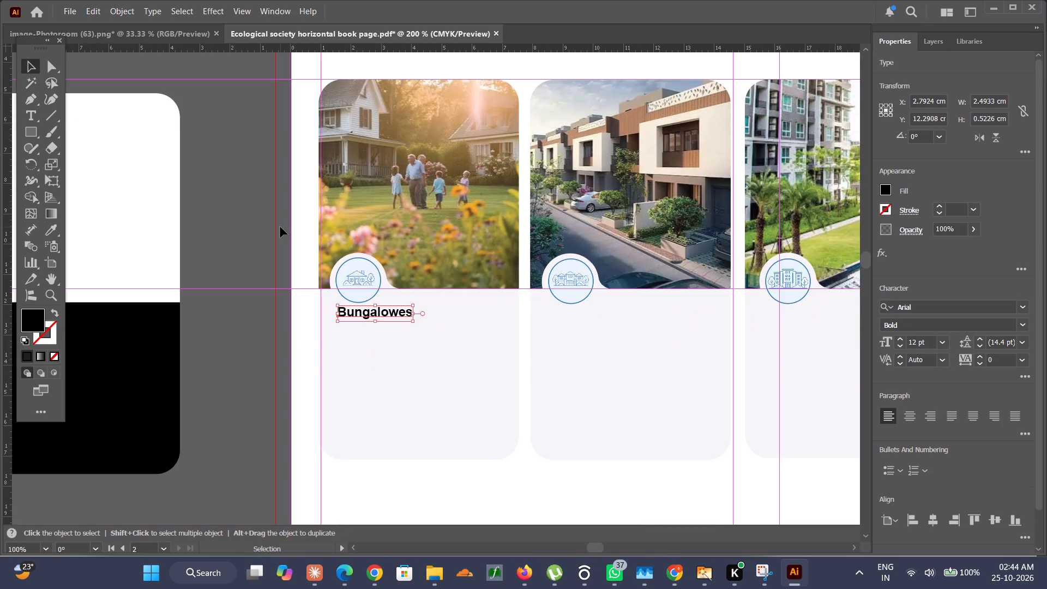
pyautogui.scroll(14, 269, 129)
pyautogui.keyDown('alt'); pyautogui.scroll(-3, 270, 122); pyautogui.keyUp('alt')
pyautogui.scroll(14, 285, 94)
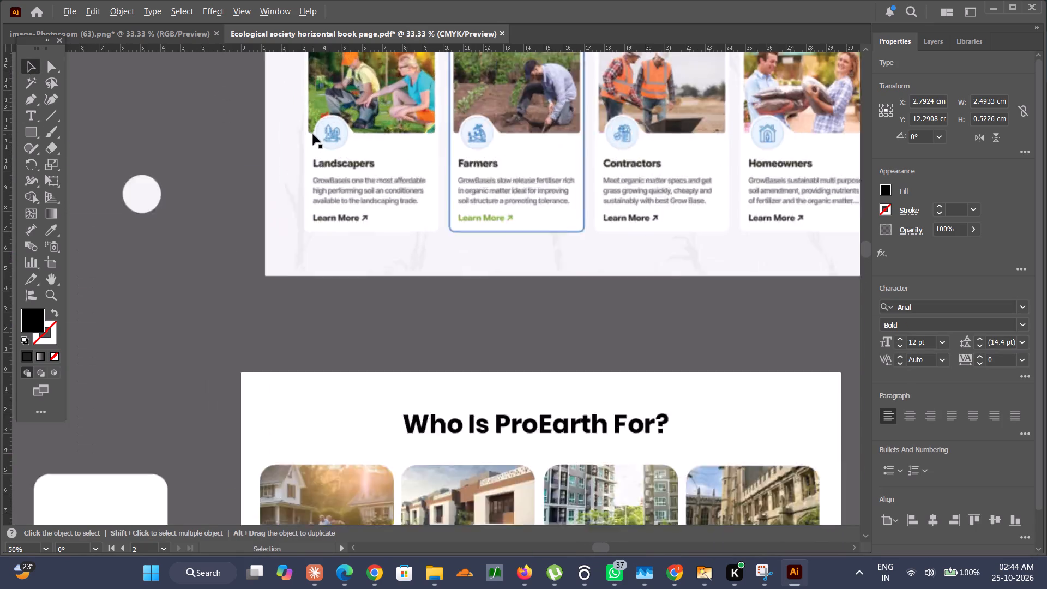
pyautogui.keyDown('alt'); pyautogui.scroll(3, 314, 139); pyautogui.keyUp('alt')
pyautogui.keyDown('alt'); pyautogui.scroll(-6, 314, 139); pyautogui.keyUp('alt')
pyautogui.scroll(-10, 305, 232)
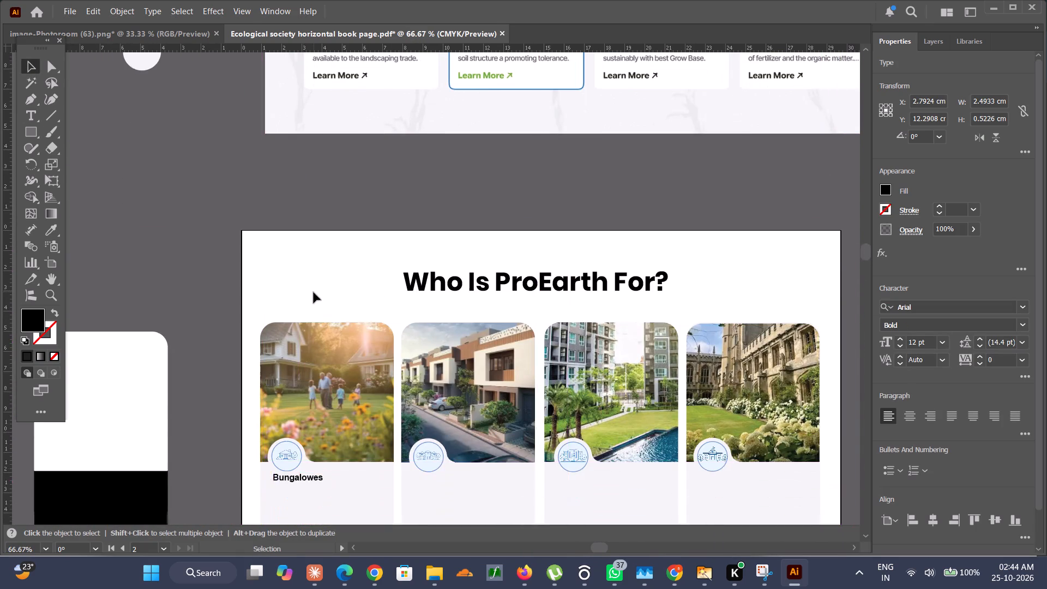
pyautogui.scroll(-4, 314, 292)
pyautogui.moveTo(305, 410); pyautogui.dragTo(303, 419)
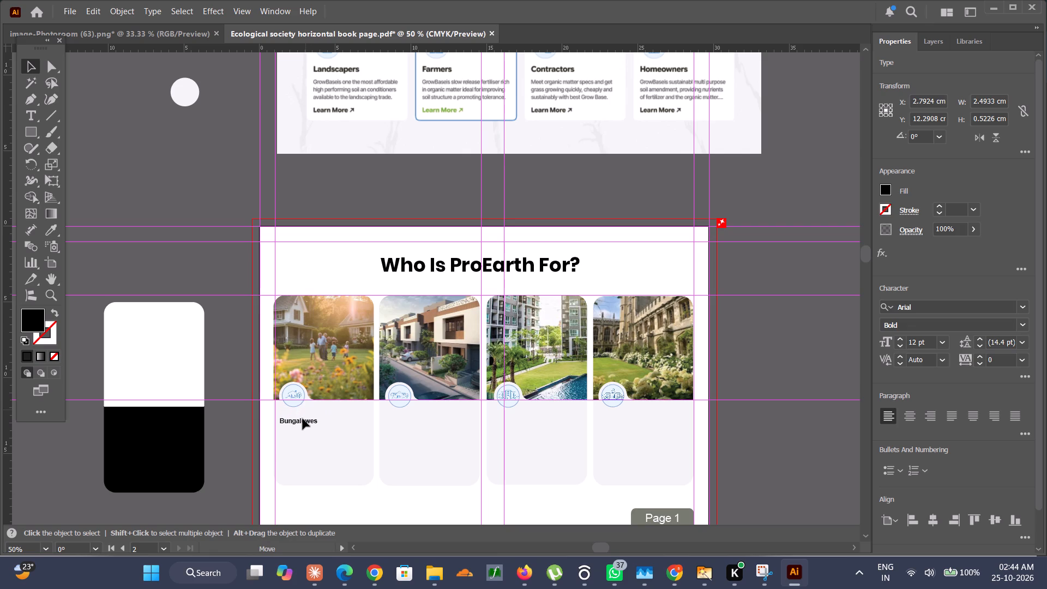
pyautogui.moveTo(303, 419); pyautogui.dragTo(305, 419)
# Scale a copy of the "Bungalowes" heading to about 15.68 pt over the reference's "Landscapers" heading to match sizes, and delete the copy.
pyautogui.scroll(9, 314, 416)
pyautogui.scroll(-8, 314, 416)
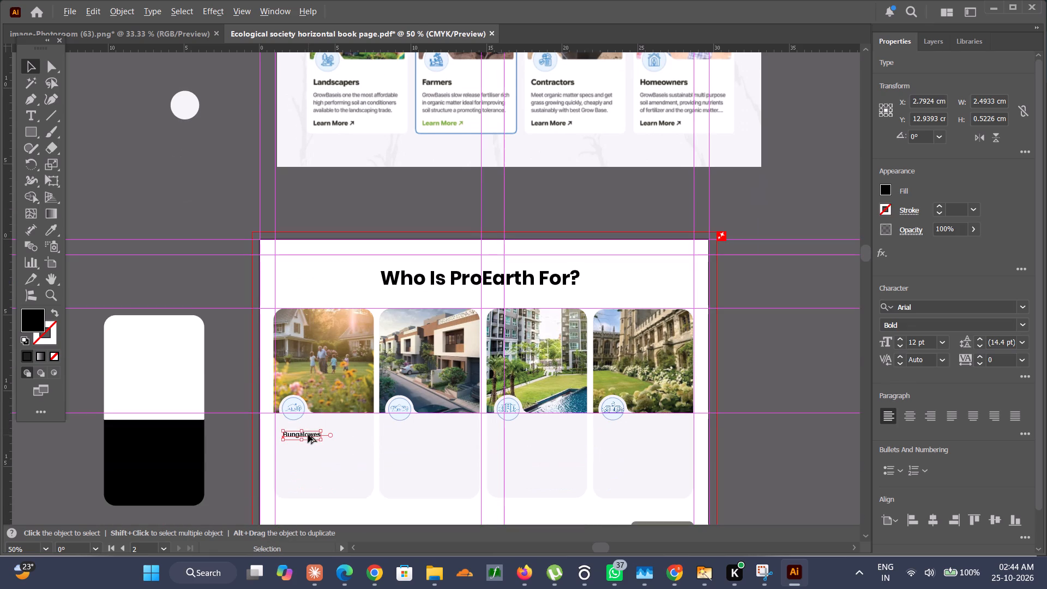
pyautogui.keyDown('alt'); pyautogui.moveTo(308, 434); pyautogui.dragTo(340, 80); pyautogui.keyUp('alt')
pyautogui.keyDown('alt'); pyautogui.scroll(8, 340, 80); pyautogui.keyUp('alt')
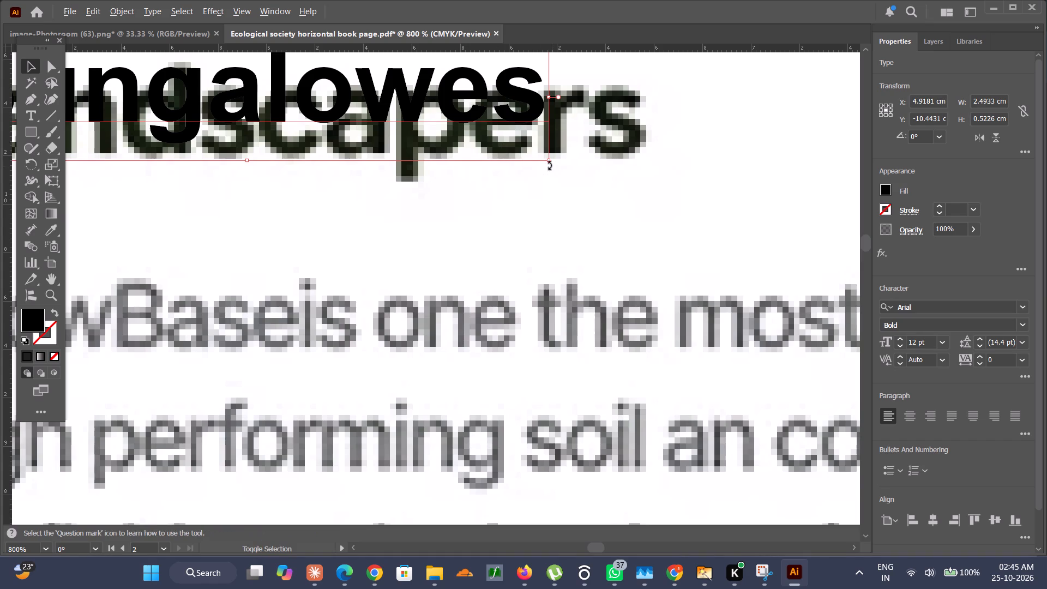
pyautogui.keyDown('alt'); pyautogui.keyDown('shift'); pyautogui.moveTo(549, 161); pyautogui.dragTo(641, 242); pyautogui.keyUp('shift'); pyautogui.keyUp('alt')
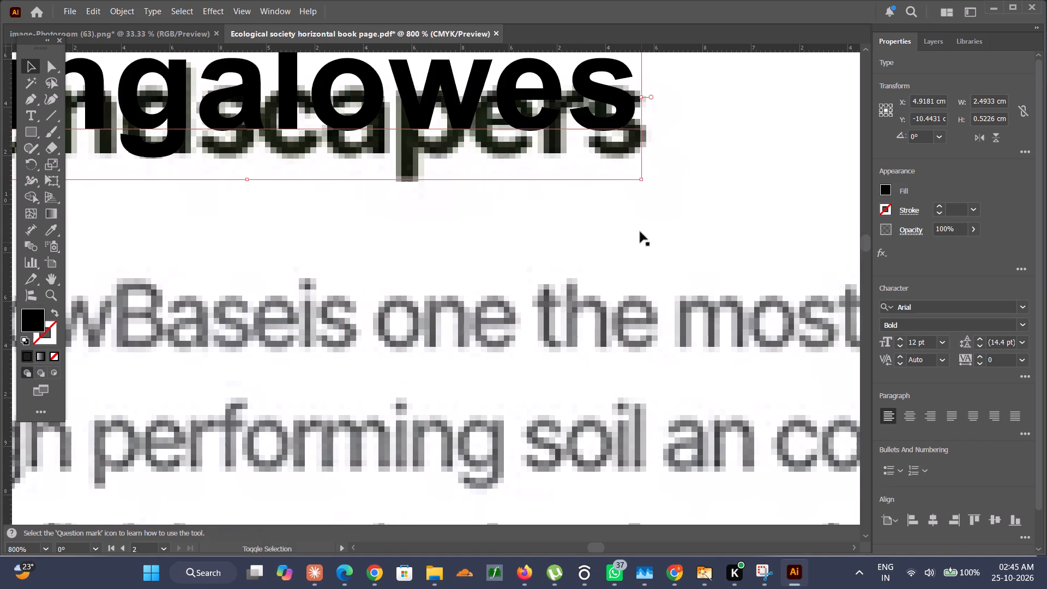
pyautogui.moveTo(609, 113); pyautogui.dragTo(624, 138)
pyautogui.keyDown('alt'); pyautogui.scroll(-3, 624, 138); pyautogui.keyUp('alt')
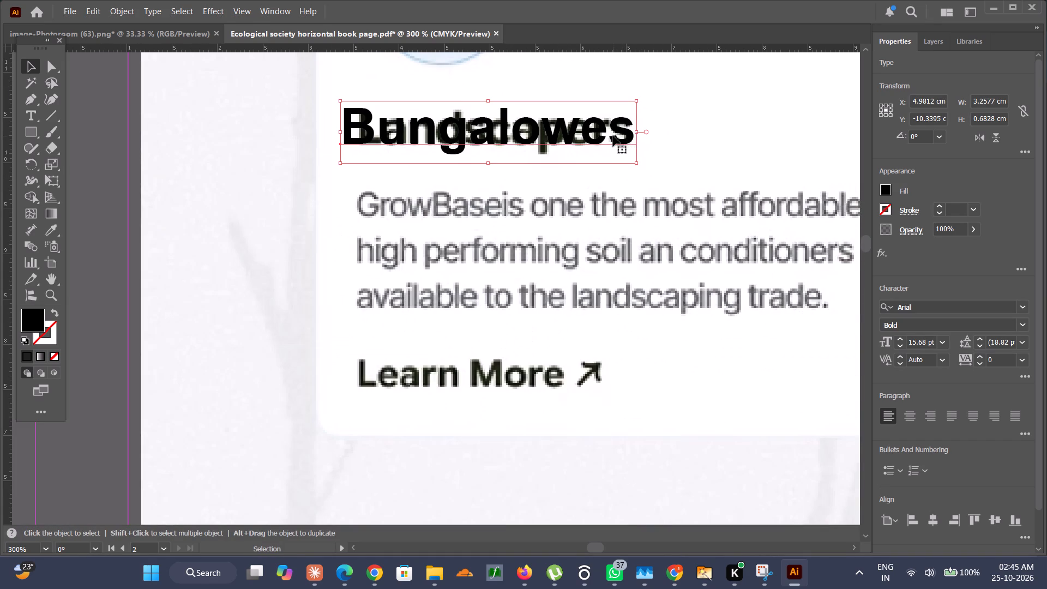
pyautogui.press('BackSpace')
# Set the font size of the first card's "Bungalowes" heading to 15.5 pt.
pyautogui.keyDown('alt'); pyautogui.scroll(-10, 612, 135); pyautogui.keyUp('alt')
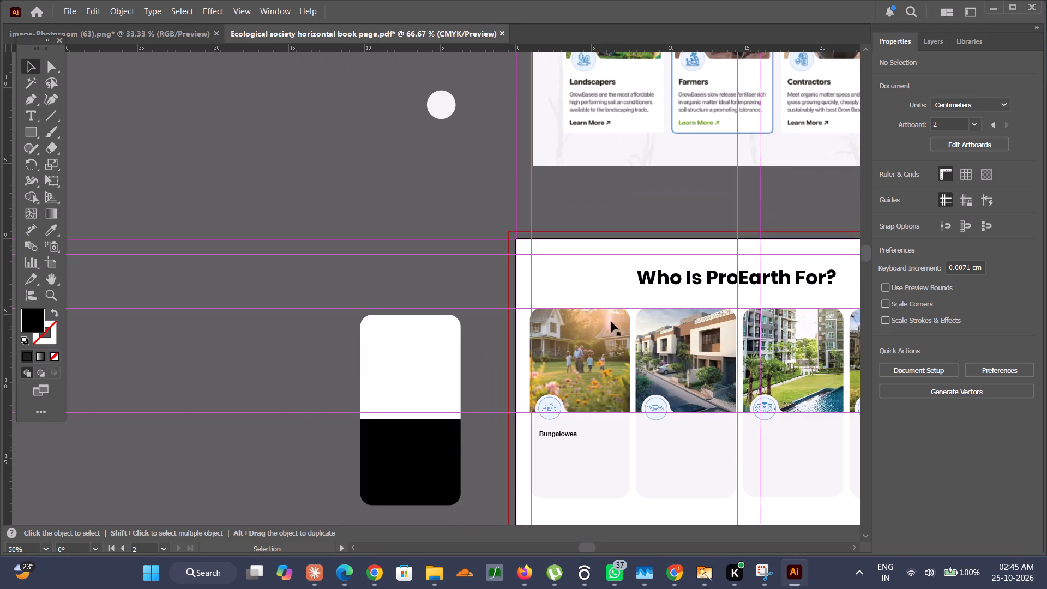
pyautogui.keyDown('alt'); pyautogui.scroll(-2, 611, 322); pyautogui.keyUp('alt')
pyautogui.keyDown('alt'); pyautogui.scroll(4, 573, 400); pyautogui.keyUp('alt')
pyautogui.click(558, 368)
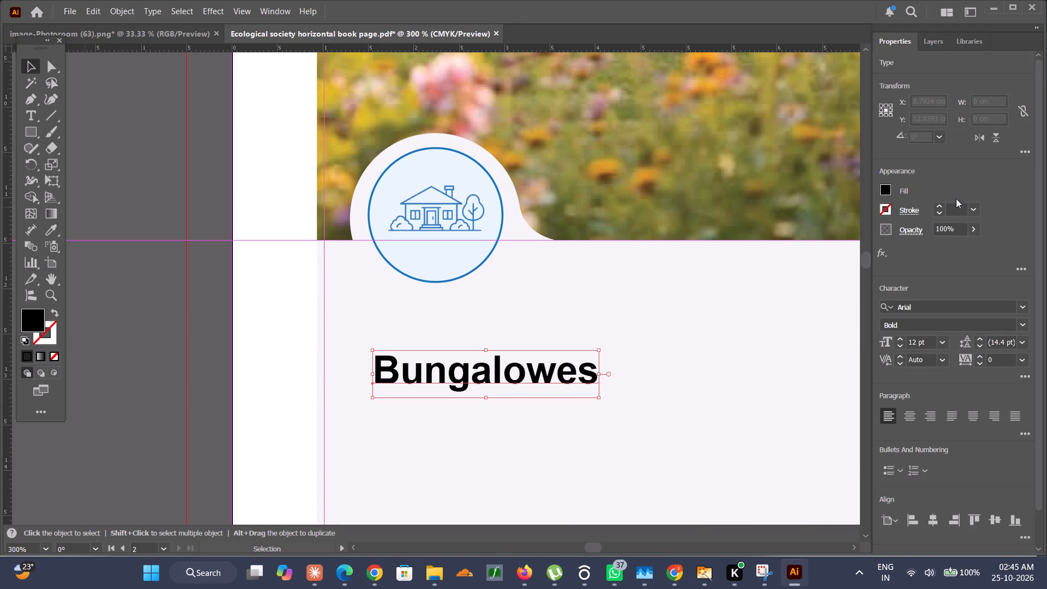
pyautogui.click(920, 340)
pyautogui.tripleClick(916, 340)
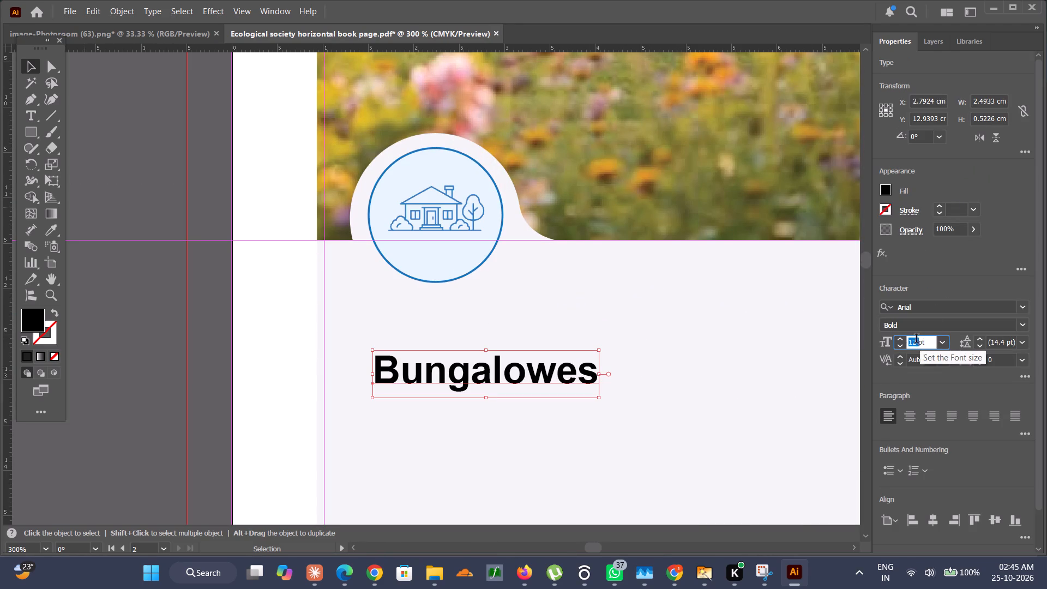
pyautogui.write('15.5')
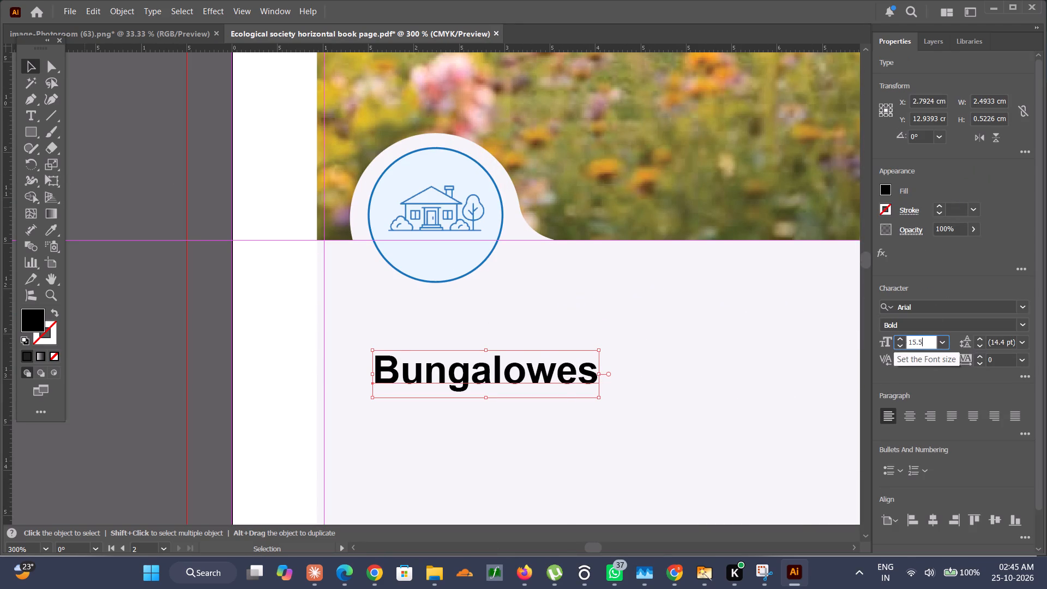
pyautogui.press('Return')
pyautogui.click(651, 258)
pyautogui.keyDown('alt'); pyautogui.scroll(-5, 651, 260); pyautogui.keyUp('alt')
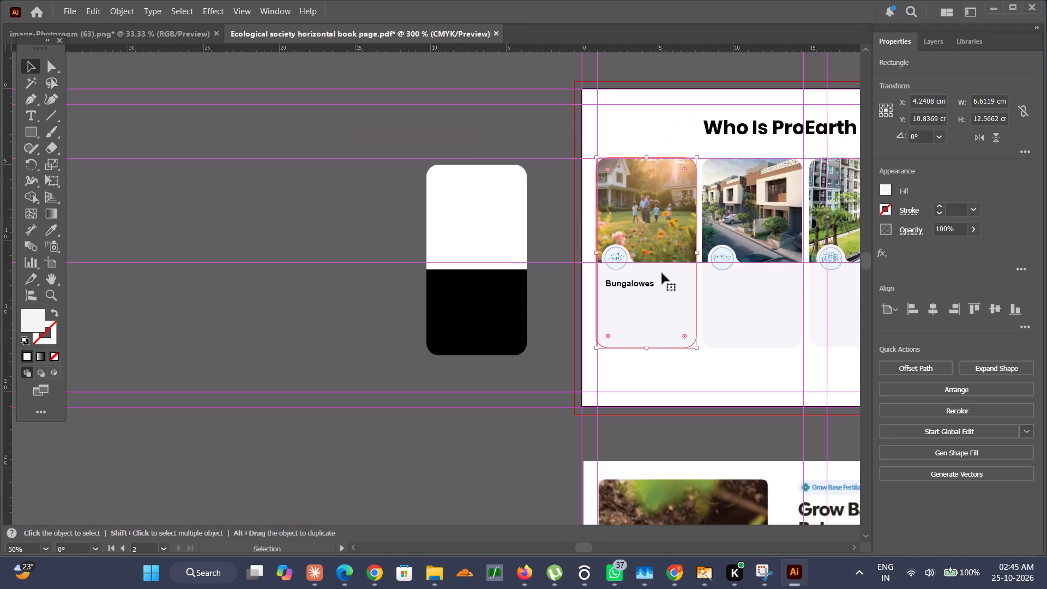
# Duplicate the first card's "Bungalowes" heading onto the second card, below its icon, at about X 10.04 cm, Y 12.73 cm.
pyautogui.scroll(5, 662, 273)
pyautogui.scroll(-1, 608, 314)
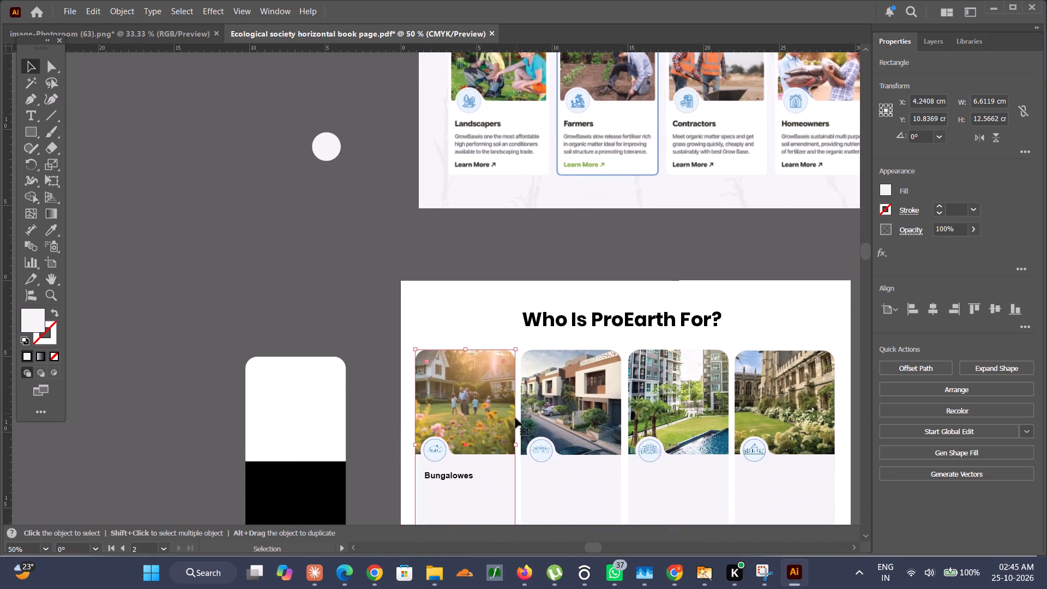
pyautogui.scroll(-1, 515, 418)
pyautogui.scroll(7, 443, 415)
pyautogui.scroll(-4, 443, 415)
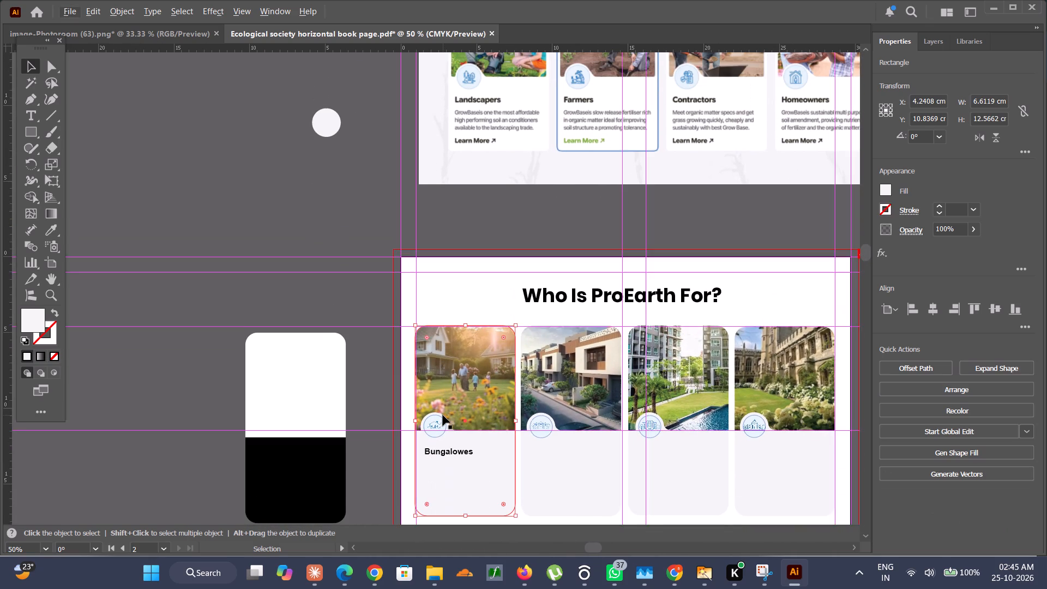
pyautogui.scroll(-4, 443, 415)
pyautogui.click(456, 423)
pyautogui.click(385, 468)
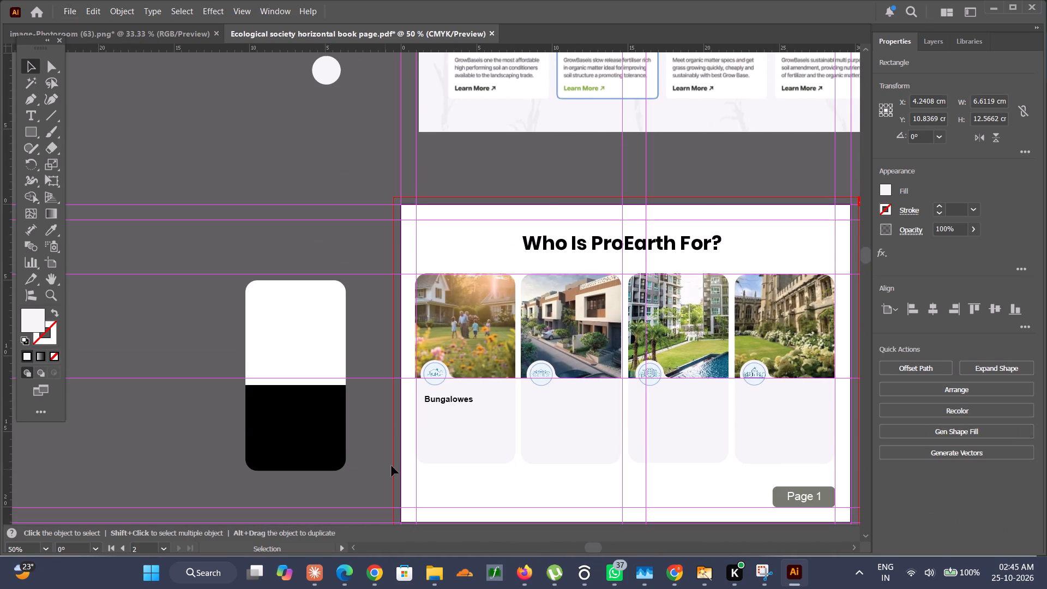
pyautogui.keyDown('alt'); pyautogui.scroll(2, 484, 392); pyautogui.keyUp('alt')
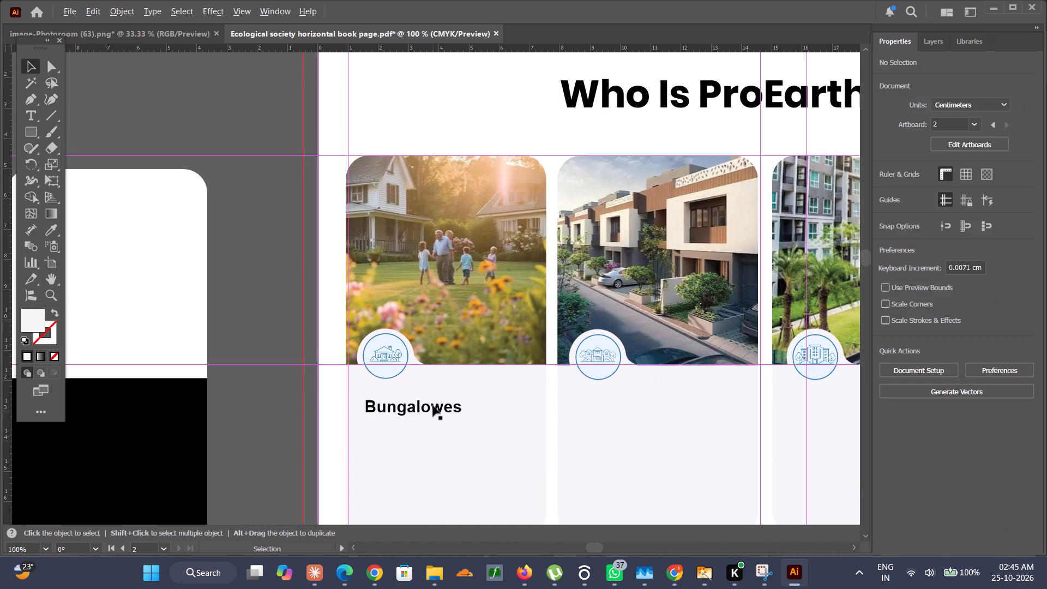
pyautogui.keyDown('alt'); pyautogui.moveTo(433, 405); pyautogui.dragTo(644, 398); pyautogui.keyUp('alt')
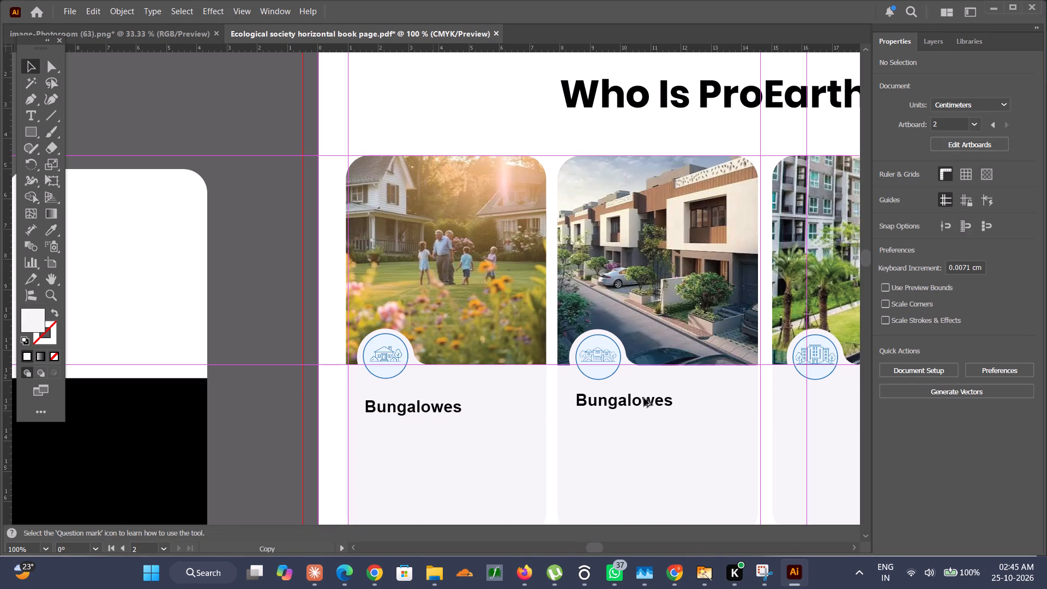
pyautogui.keyDown('alt'); pyautogui.moveTo(644, 398); pyautogui.dragTo(641, 399); pyautogui.keyUp('alt')
pyautogui.click(643, 398)
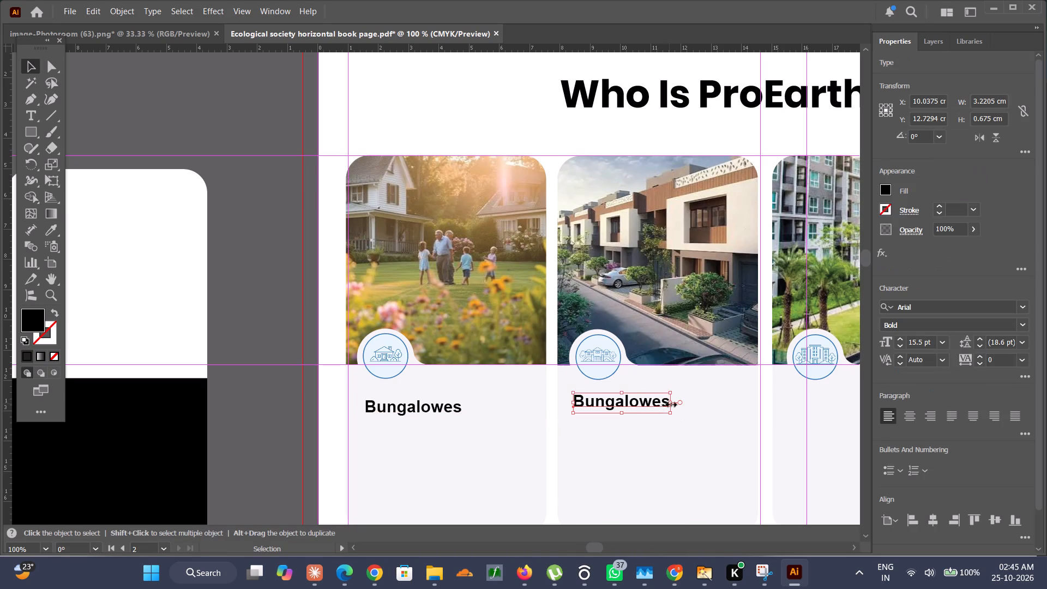
pyautogui.doubleClick(670, 403)
pyautogui.click(669, 399)
# Switch to File Explorer and bring up the Downloads folder.
pyautogui.moveTo(436, 583); pyautogui.dragTo(434, 588)
pyautogui.click(433, 572)
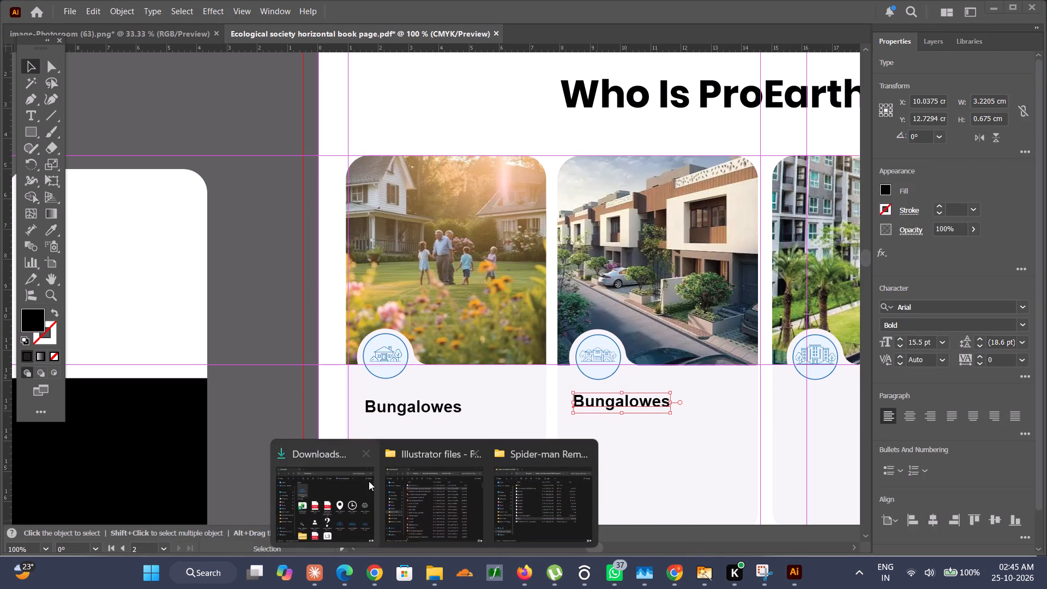
pyautogui.click(361, 482)
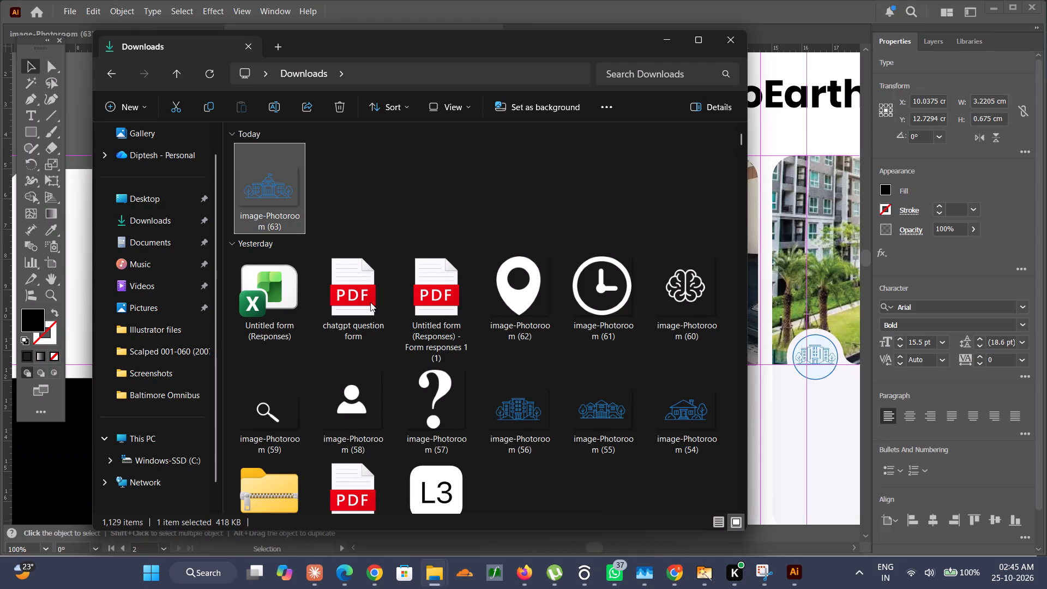
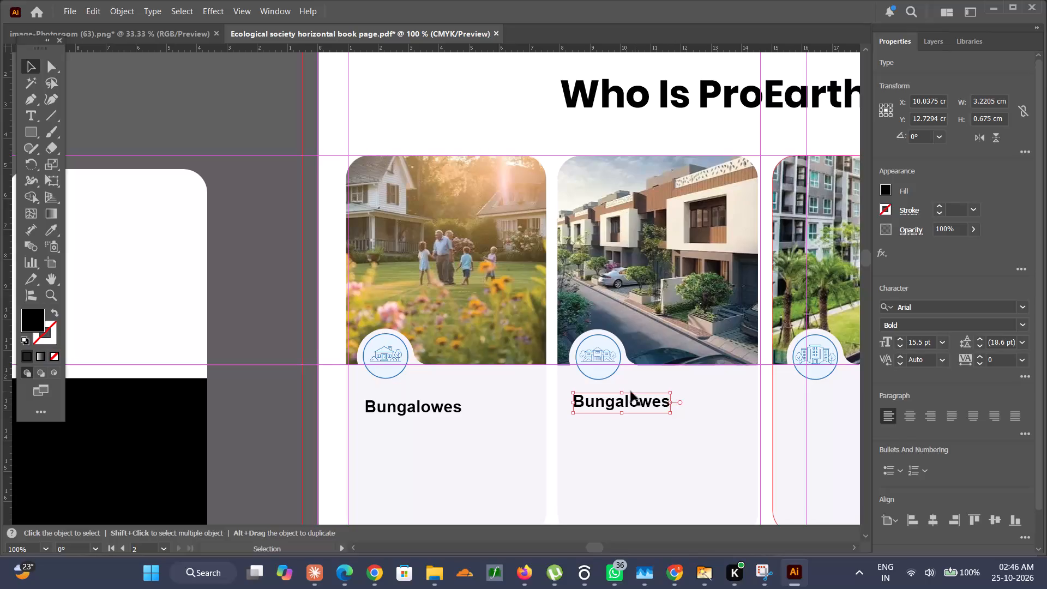
# Correct the spelling of the first card's heading to "Bungalows" by removing the extra "e".
pyautogui.doubleClick(447, 406)
pyautogui.click(453, 402)
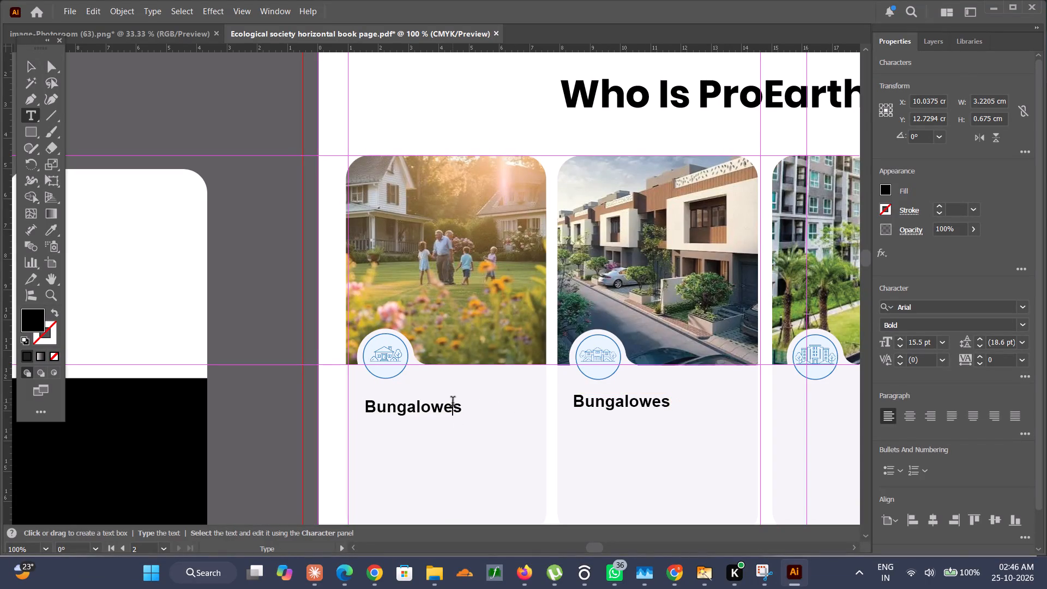
pyautogui.press('BackSpace')
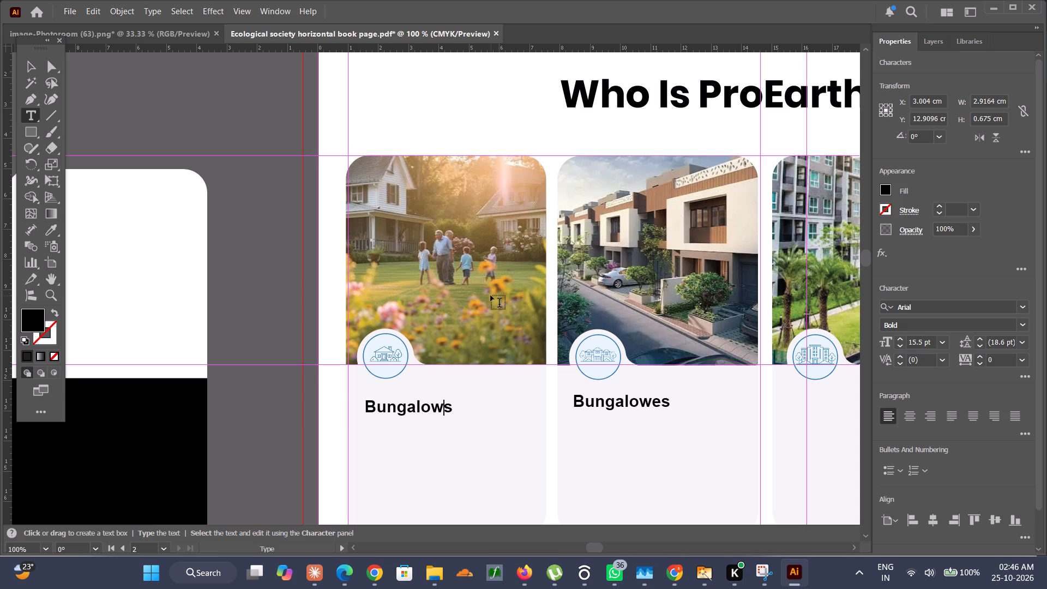
# Change the second card's "Bungalowes" heading to read "Bungalowe Socities".
pyautogui.click(664, 404)
pyautogui.click(667, 402)
pyautogui.press('BackSpace')
pyautogui.press('s')
pyautogui.write('coities')
pyautogui.press('BackSpace')
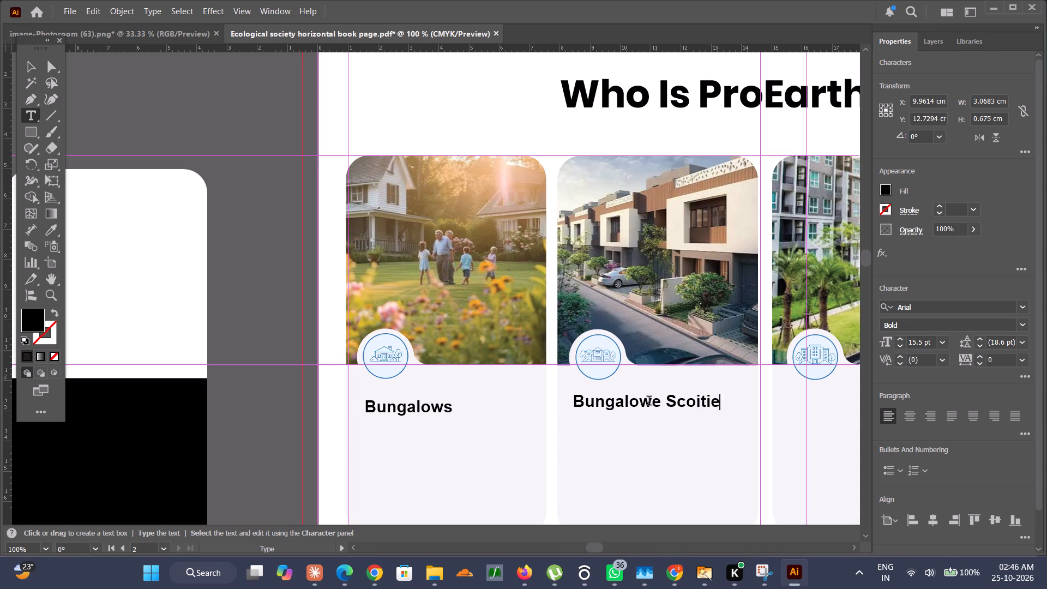
pyautogui.press('BackSpace')
pyautogui.press('BackSpace')
pyautogui.press('BackSpace')
pyautogui.press('BackSpace')
pyautogui.press('BackSpace')
pyautogui.press('BackSpace')
pyautogui.write('oci')
pyautogui.write('ties')
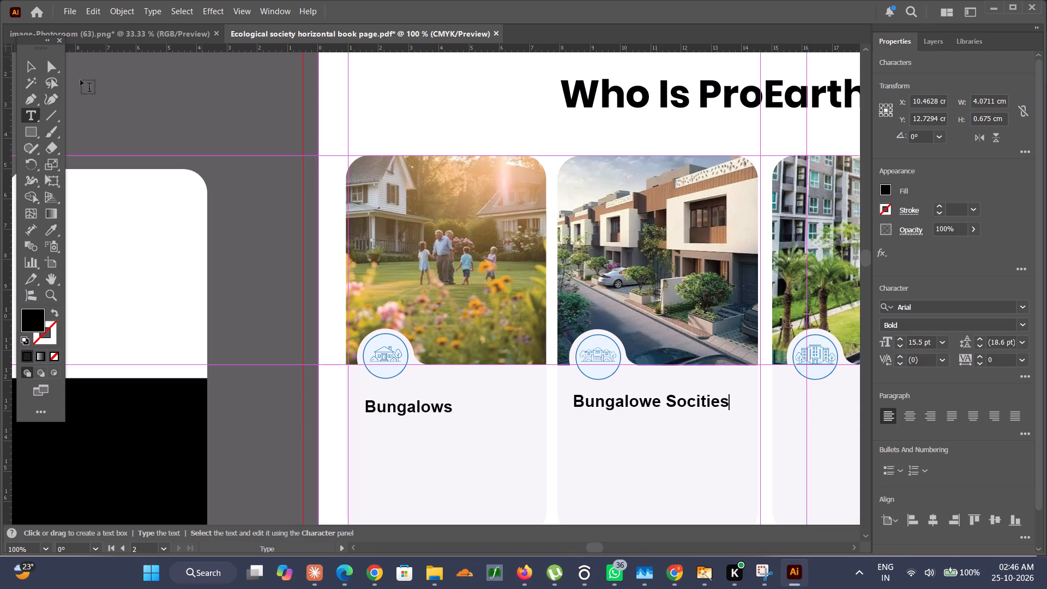
pyautogui.click(37, 63)
pyautogui.click(125, 74)
# Correct the spelling of the second word in the second card's heading to "Societies".
pyautogui.hscroll(-6, 125, 74)
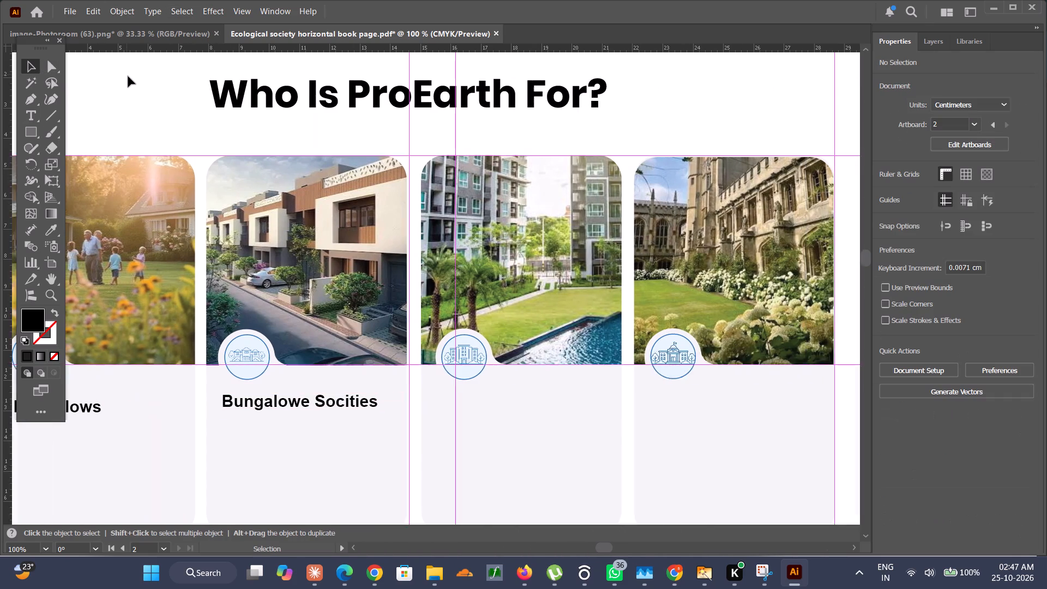
pyautogui.hscroll(1, 128, 76)
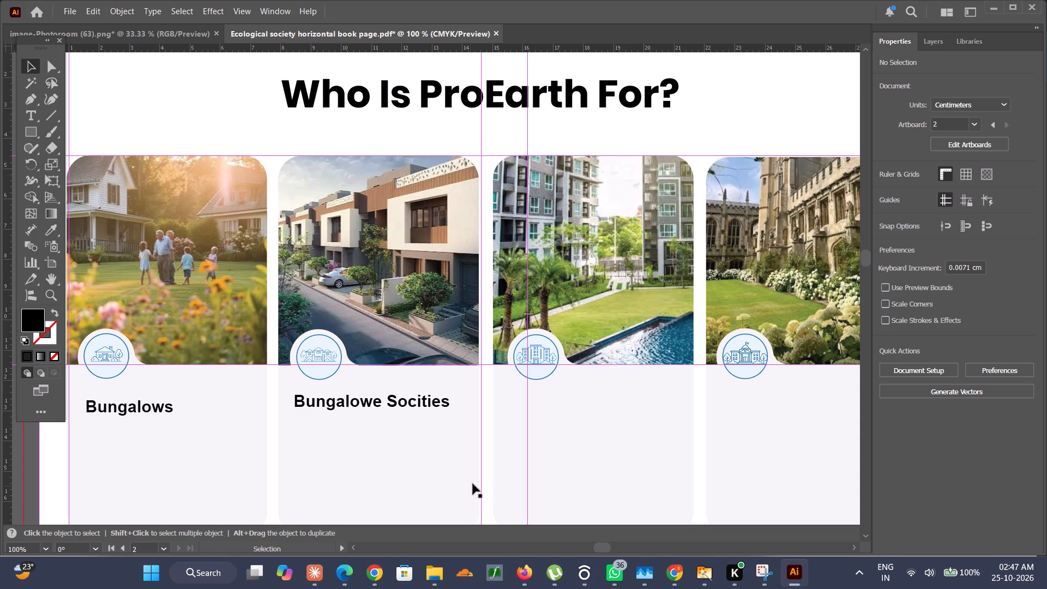
pyautogui.doubleClick(425, 397)
pyautogui.click(420, 402)
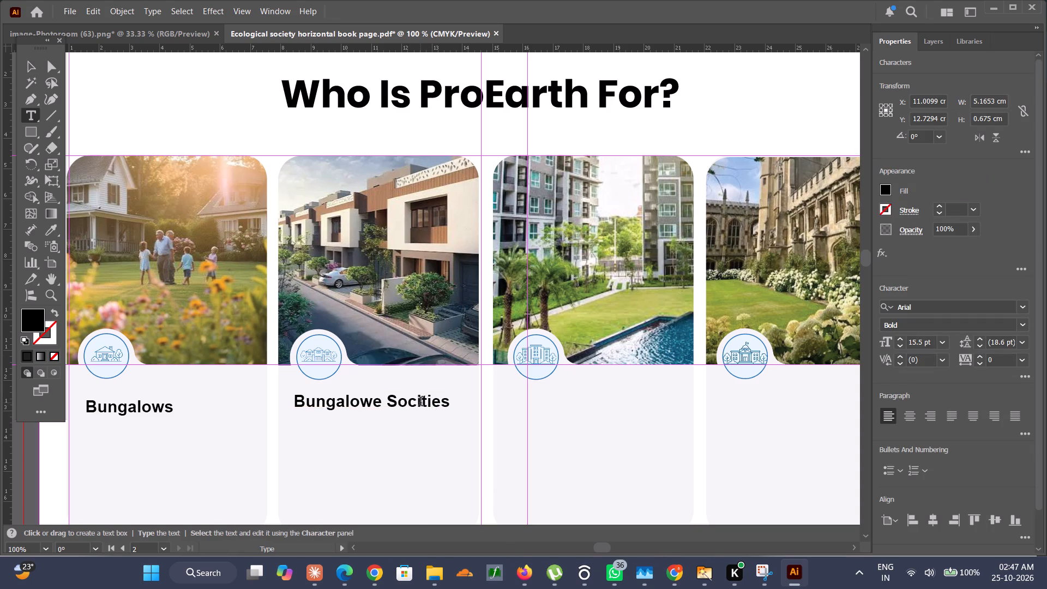
pyautogui.press('e')
pyautogui.click(27, 64)
pyautogui.click(190, 93)
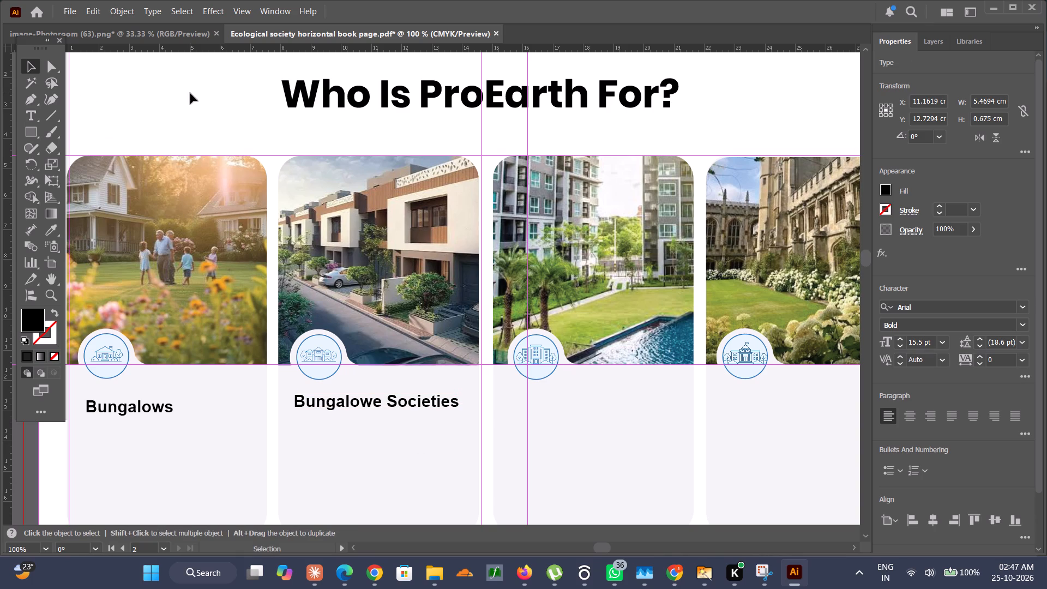
# Remove the extra "e" from the first word so the second card's heading reads "Bungalow Societies".
pyautogui.click(319, 396)
pyautogui.press('z')
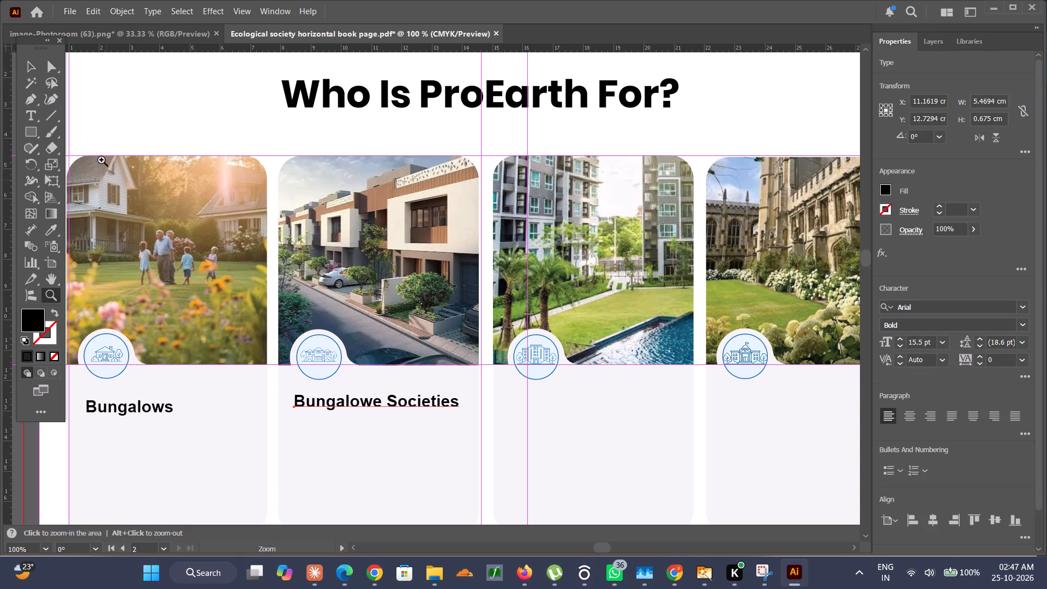
pyautogui.click(28, 64)
pyautogui.doubleClick(377, 401)
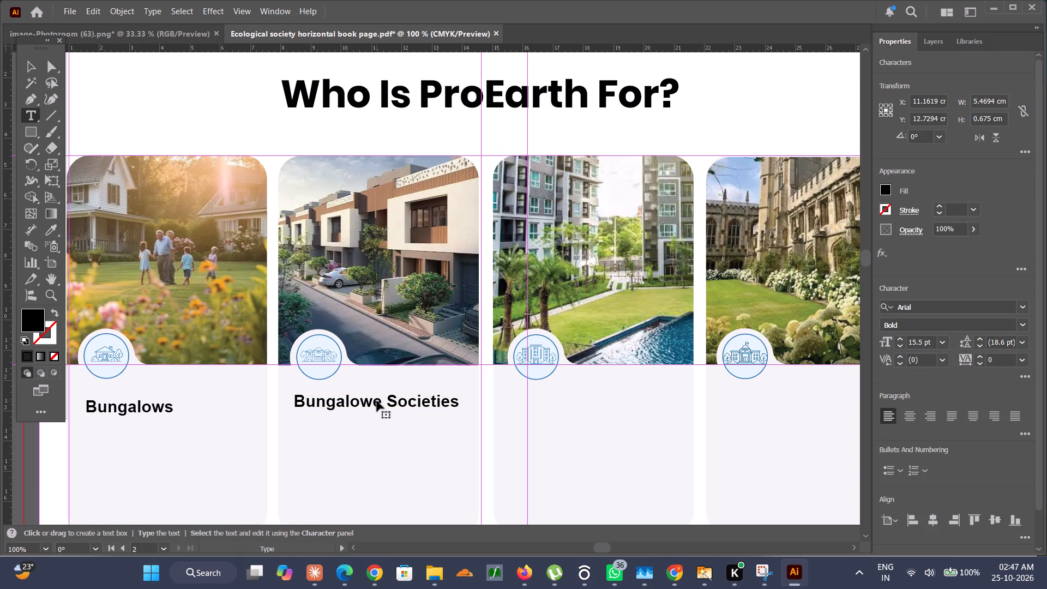
pyautogui.click(379, 402)
pyautogui.press('BackSpace')
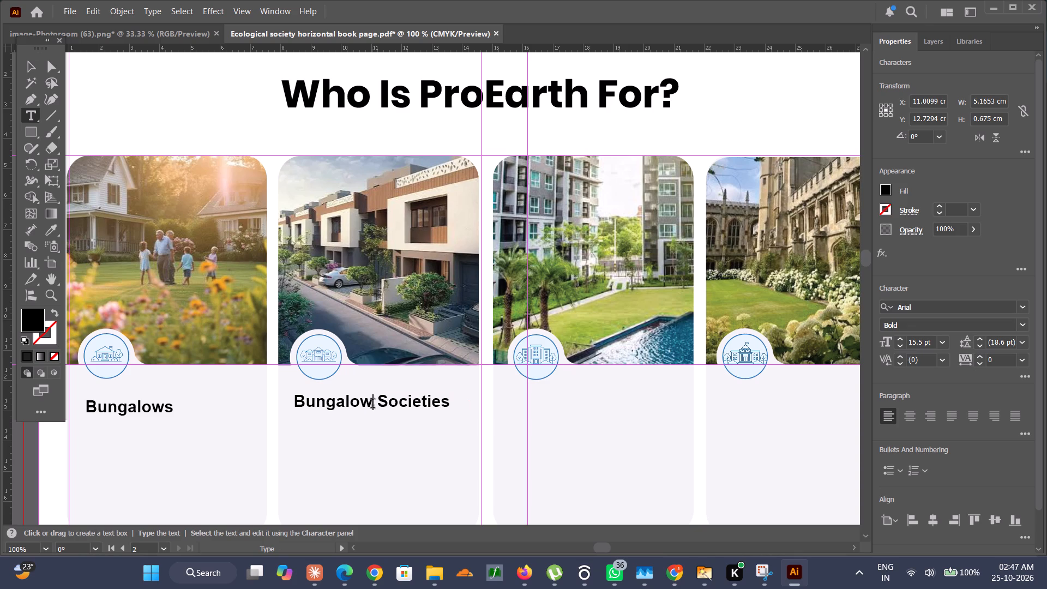
pyautogui.click(38, 61)
pyautogui.click(213, 102)
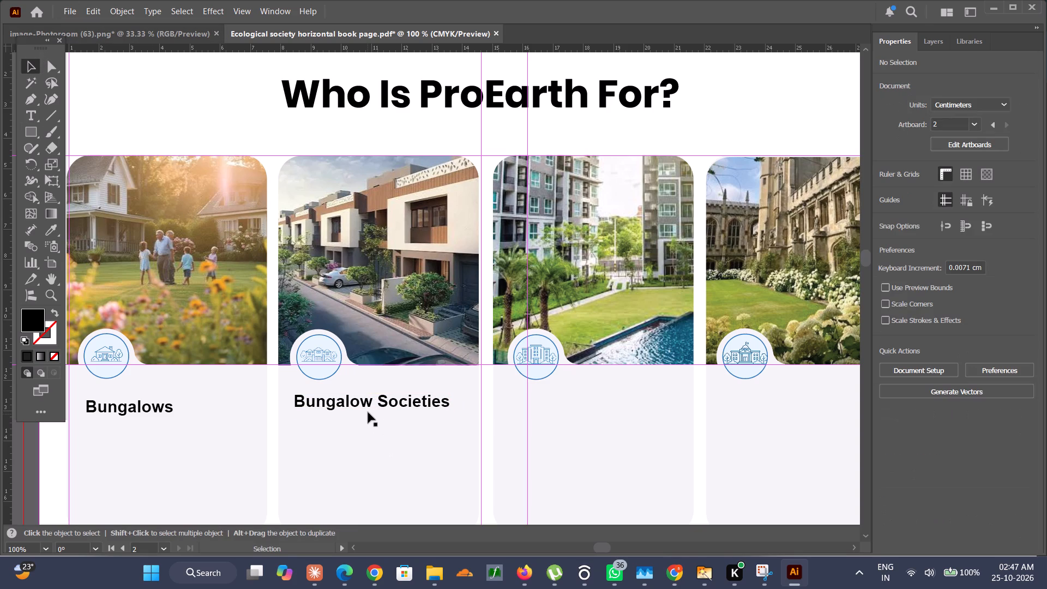
# Copy the "Bungalow Societies" heading beneath the third card's icon and replace its text with "Apartment Complex".
pyautogui.click(370, 402)
pyautogui.keyDown('alt'); pyautogui.moveTo(370, 402); pyautogui.dragTo(580, 400); pyautogui.keyUp('alt')
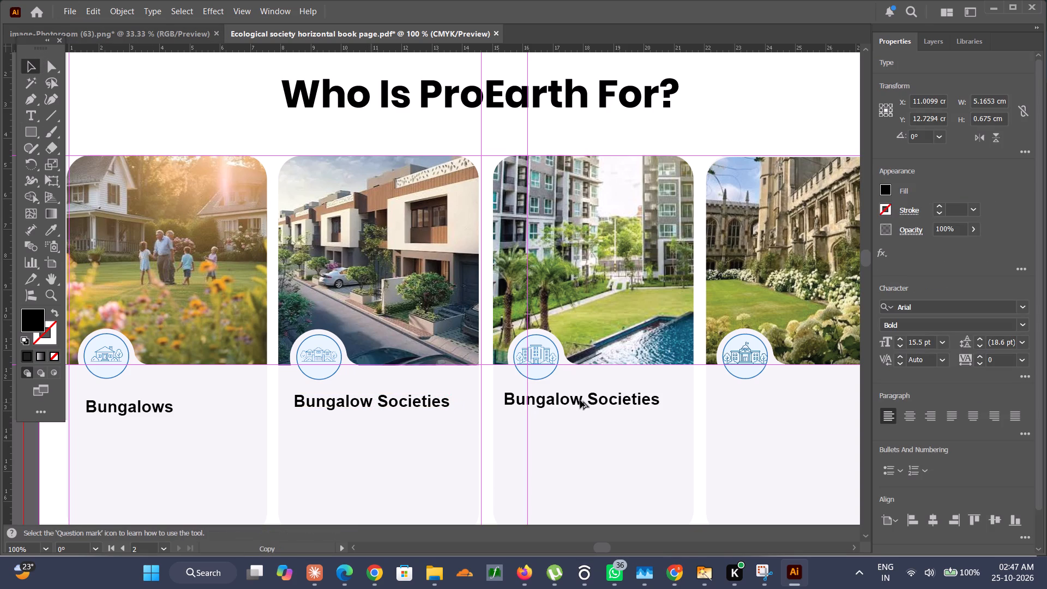
pyautogui.keyDown('alt'); pyautogui.moveTo(580, 400); pyautogui.dragTo(586, 401); pyautogui.keyUp('alt')
pyautogui.tripleClick(587, 401)
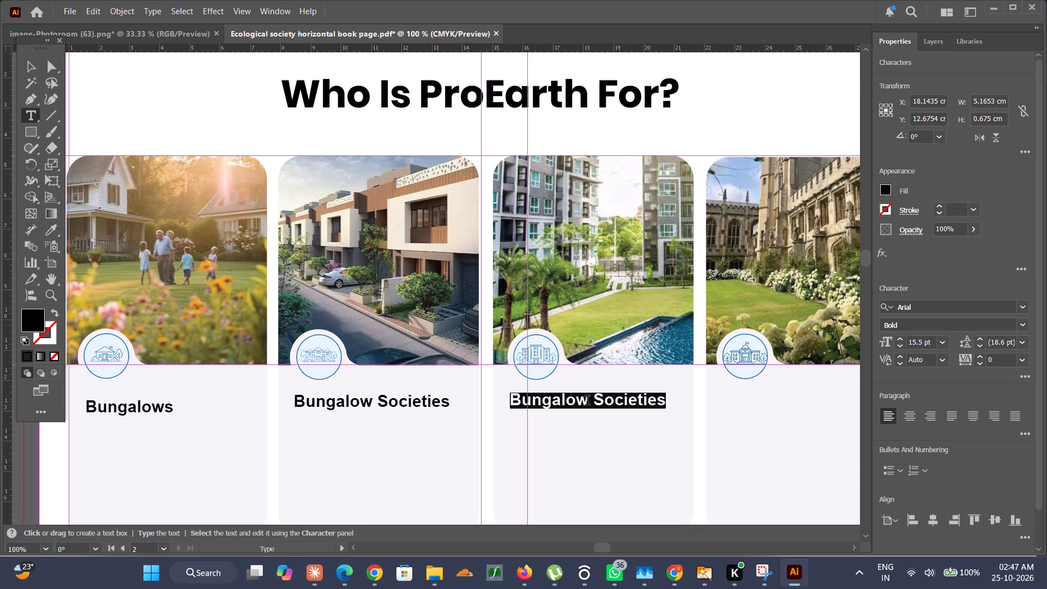
pyautogui.press('BackSpace')
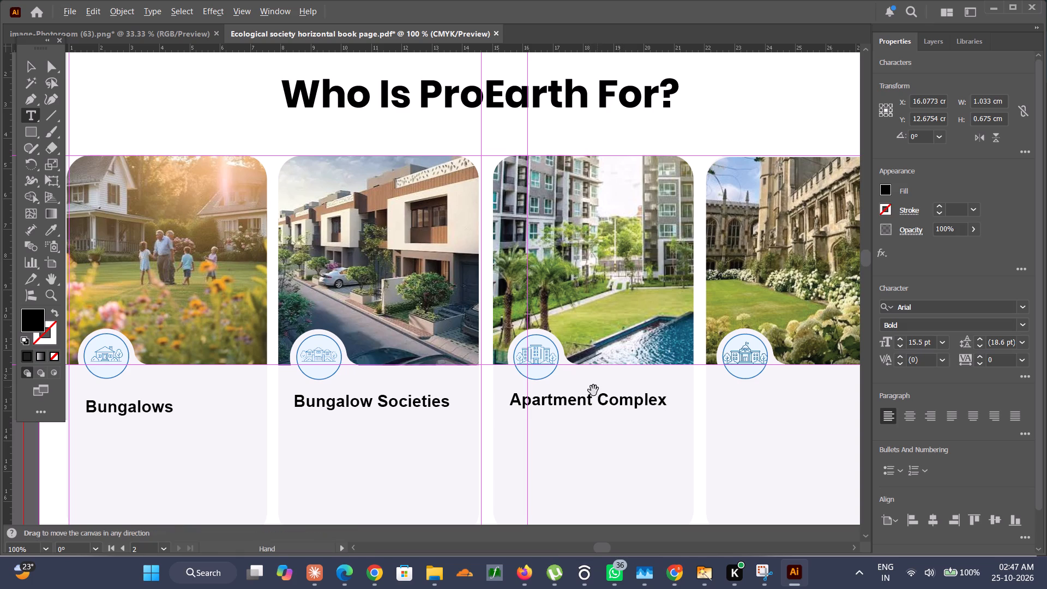
pyautogui.click(32, 65)
# Copy the "Apartment Complex" heading beneath the fourth card's icon and replace its text with "Universities".
pyautogui.keyDown('alt'); pyautogui.moveTo(597, 398); pyautogui.dragTo(766, 396); pyautogui.keyUp('alt')
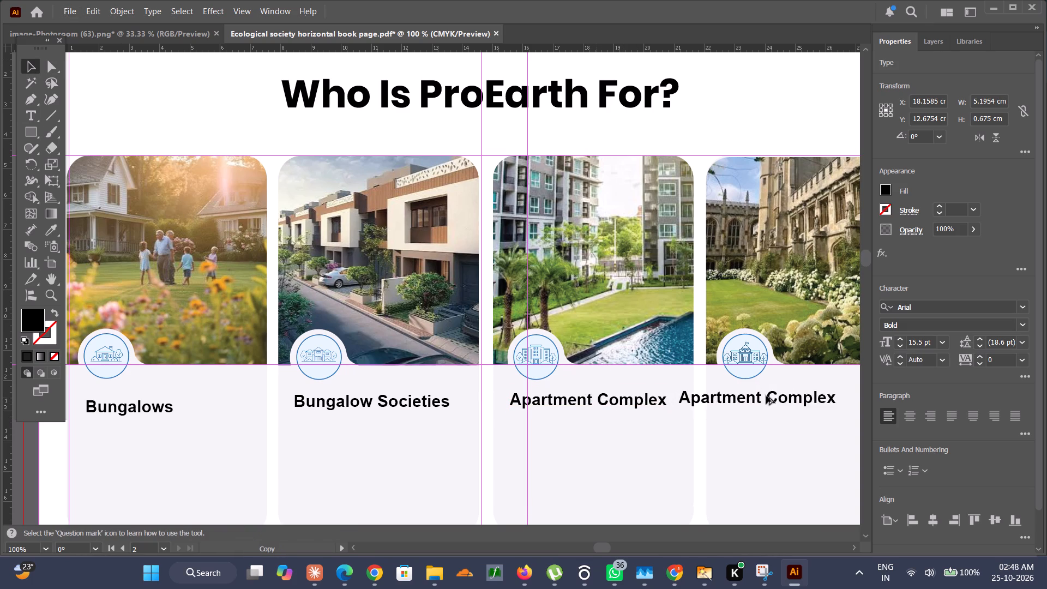
pyautogui.keyDown('alt'); pyautogui.moveTo(766, 396); pyautogui.dragTo(808, 400); pyautogui.keyUp('alt')
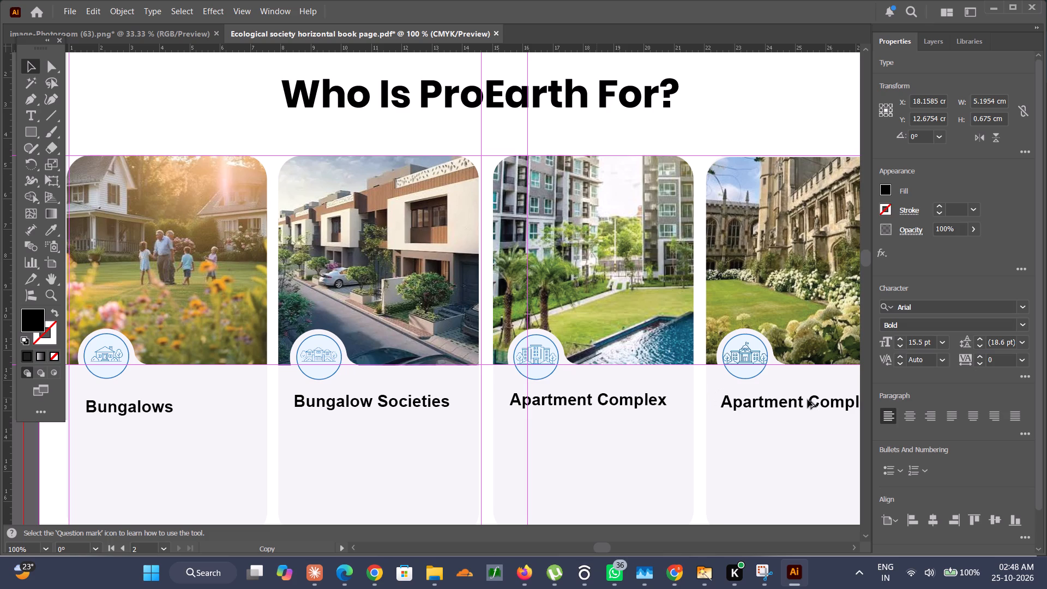
pyautogui.keyDown('alt'); pyautogui.moveTo(808, 400); pyautogui.dragTo(807, 399); pyautogui.keyUp('alt')
pyautogui.tripleClick(805, 397)
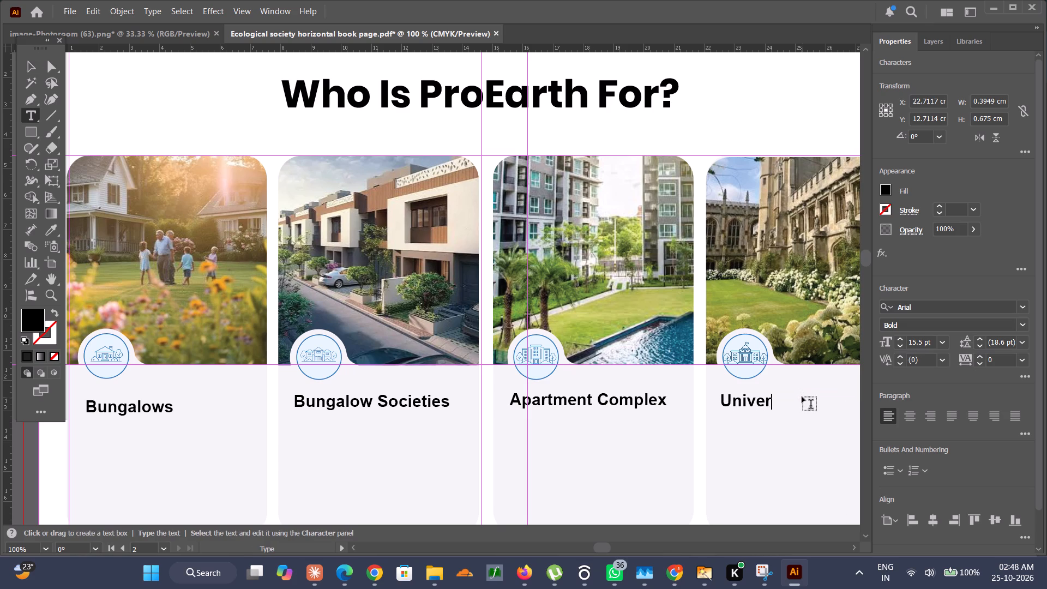
pyautogui.write('ities')
# Add an "s" to the third card's heading so it reads "Apartment Complexs".
pyautogui.click(663, 399)
pyautogui.press('s')
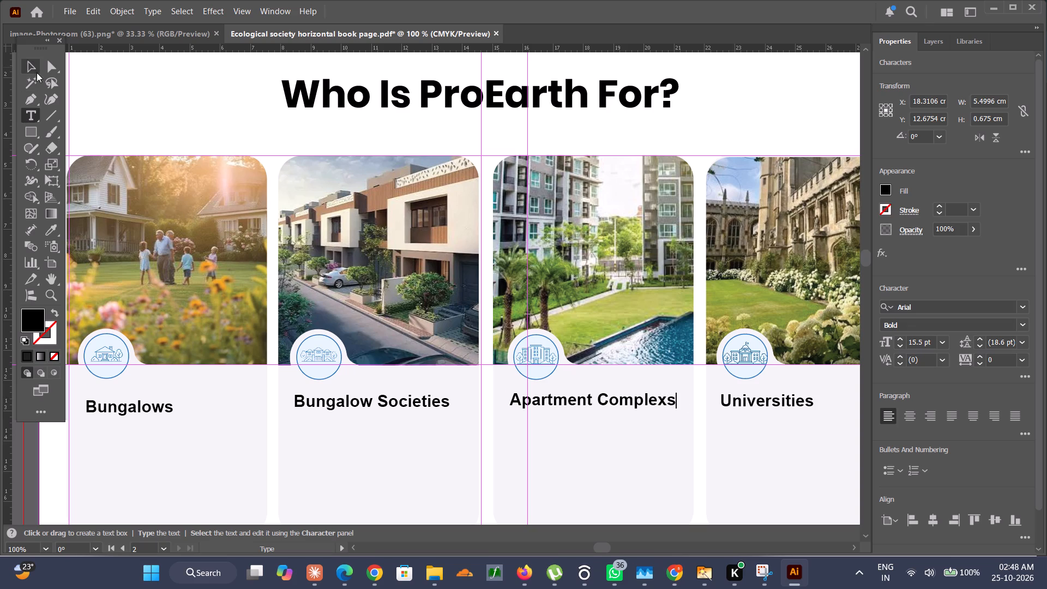
pyautogui.click(37, 73)
pyautogui.click(131, 72)
# Place a horizontal ruler guide at about 13.08 cm, just beneath the "Bungalows" heading text.
pyautogui.moveTo(169, 49); pyautogui.dragTo(208, 413)
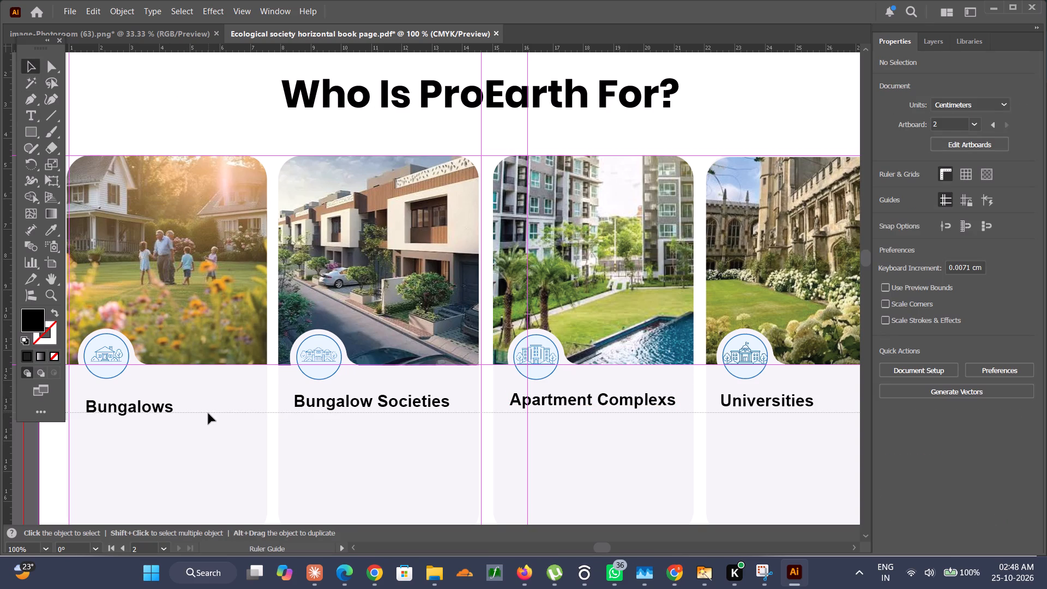
pyautogui.moveTo(208, 413); pyautogui.dragTo(208, 413)
# Move the second, third and fourth card headings down to the new guide, roughly level with "Bungalows".
pyautogui.moveTo(401, 397); pyautogui.dragTo(400, 402)
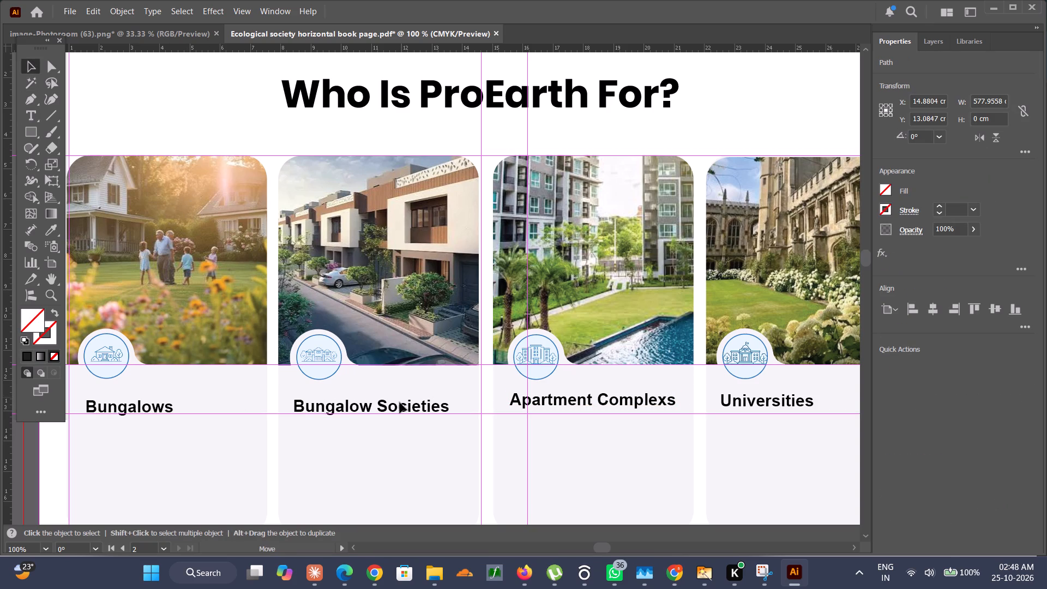
pyautogui.moveTo(400, 402); pyautogui.dragTo(400, 404)
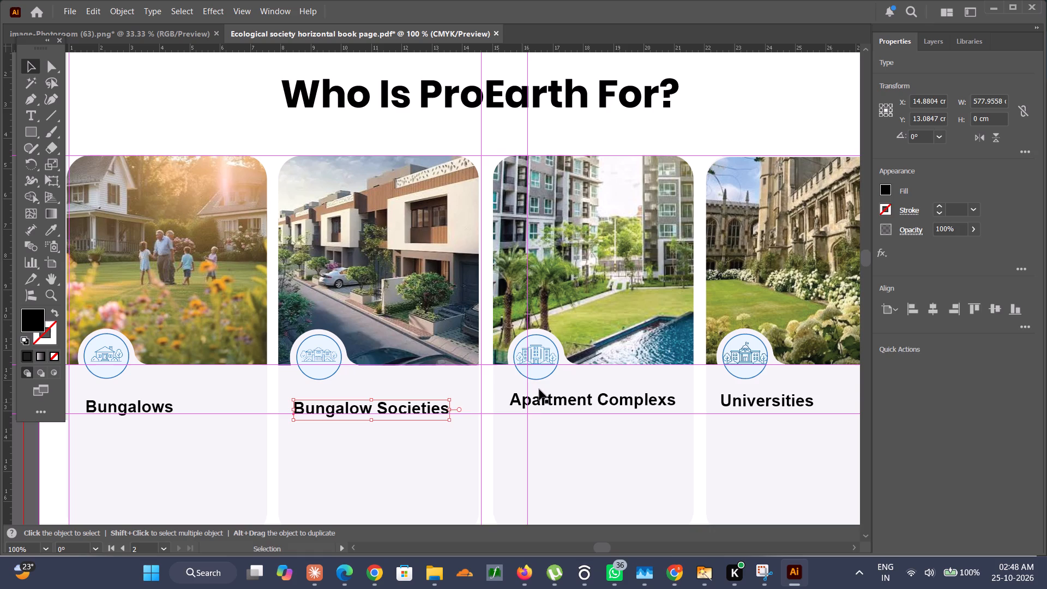
pyautogui.moveTo(538, 401); pyautogui.dragTo(546, 408)
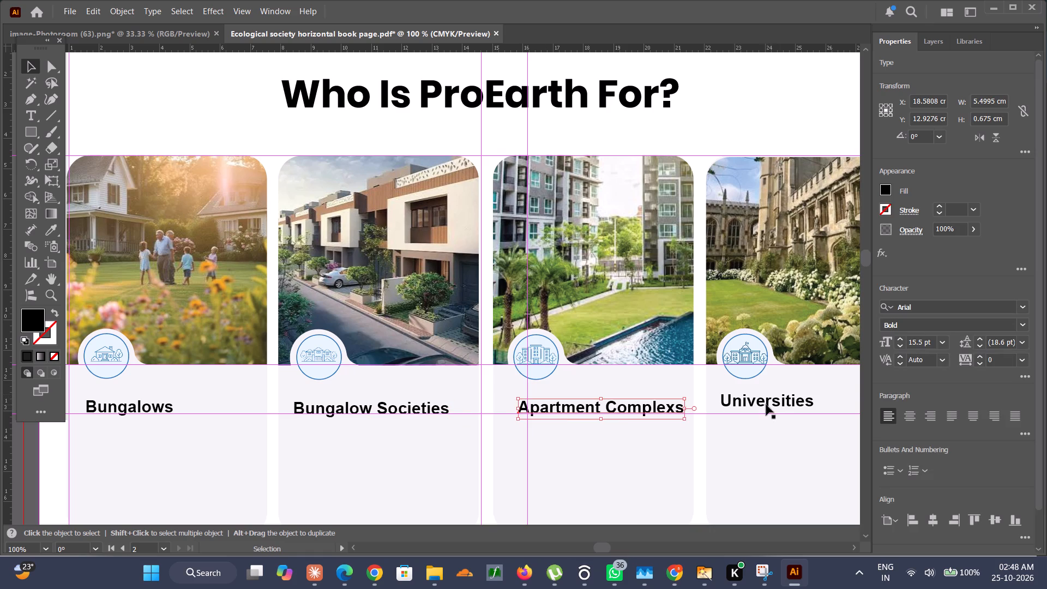
pyautogui.moveTo(762, 405); pyautogui.dragTo(764, 413)
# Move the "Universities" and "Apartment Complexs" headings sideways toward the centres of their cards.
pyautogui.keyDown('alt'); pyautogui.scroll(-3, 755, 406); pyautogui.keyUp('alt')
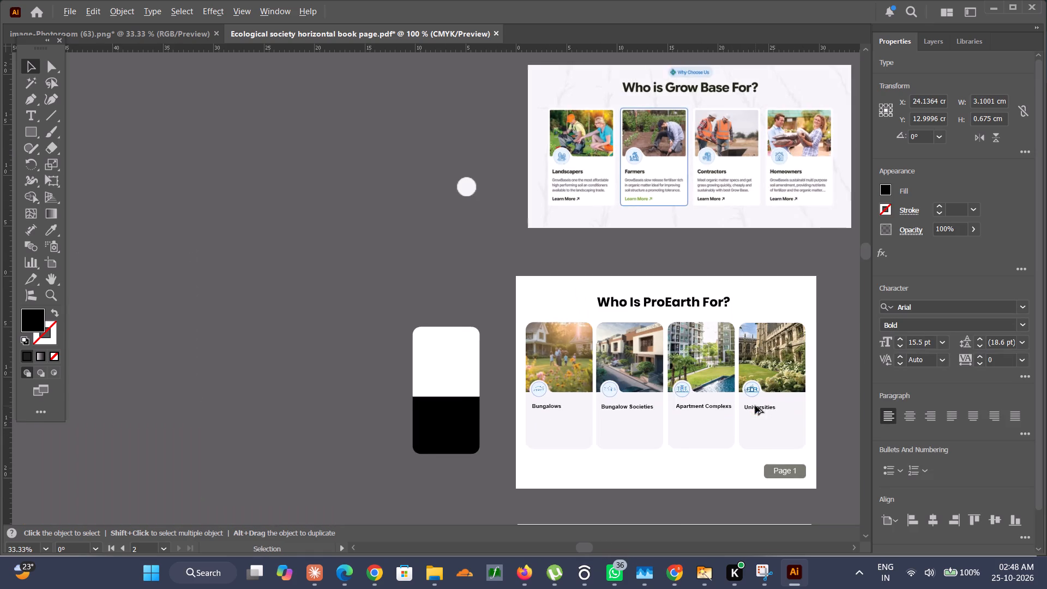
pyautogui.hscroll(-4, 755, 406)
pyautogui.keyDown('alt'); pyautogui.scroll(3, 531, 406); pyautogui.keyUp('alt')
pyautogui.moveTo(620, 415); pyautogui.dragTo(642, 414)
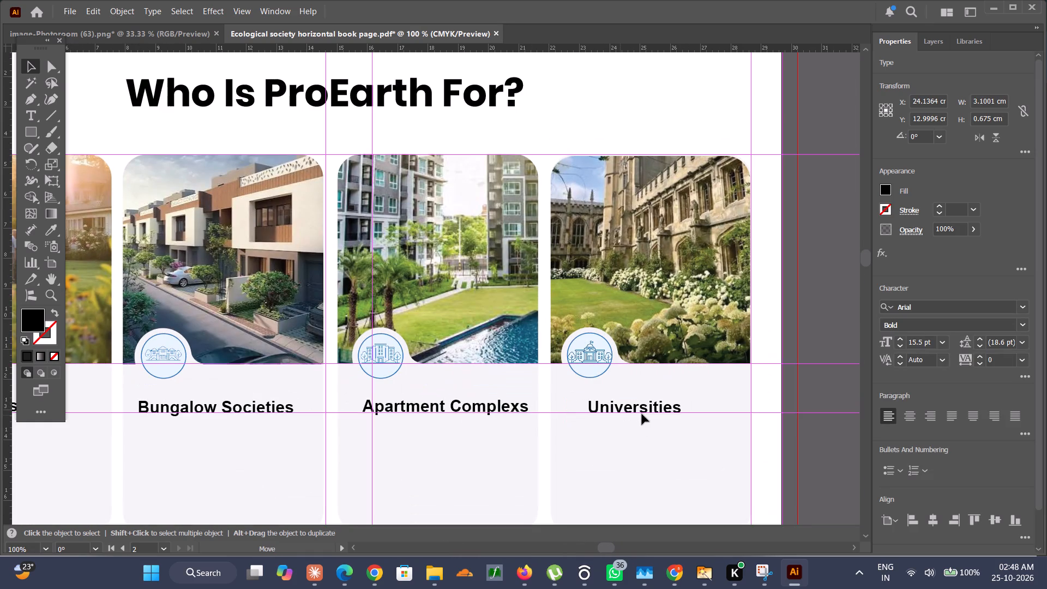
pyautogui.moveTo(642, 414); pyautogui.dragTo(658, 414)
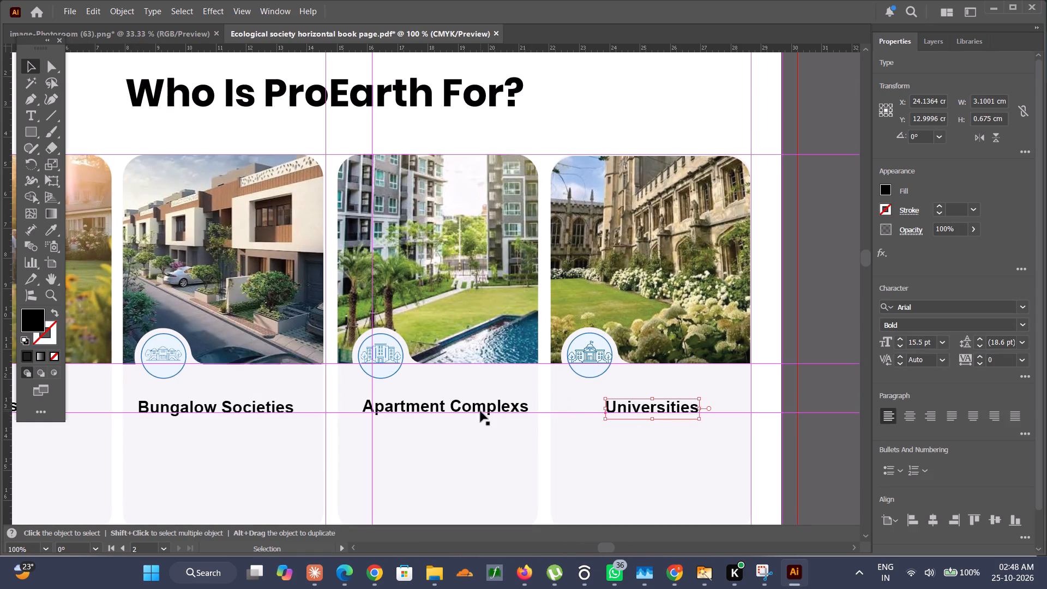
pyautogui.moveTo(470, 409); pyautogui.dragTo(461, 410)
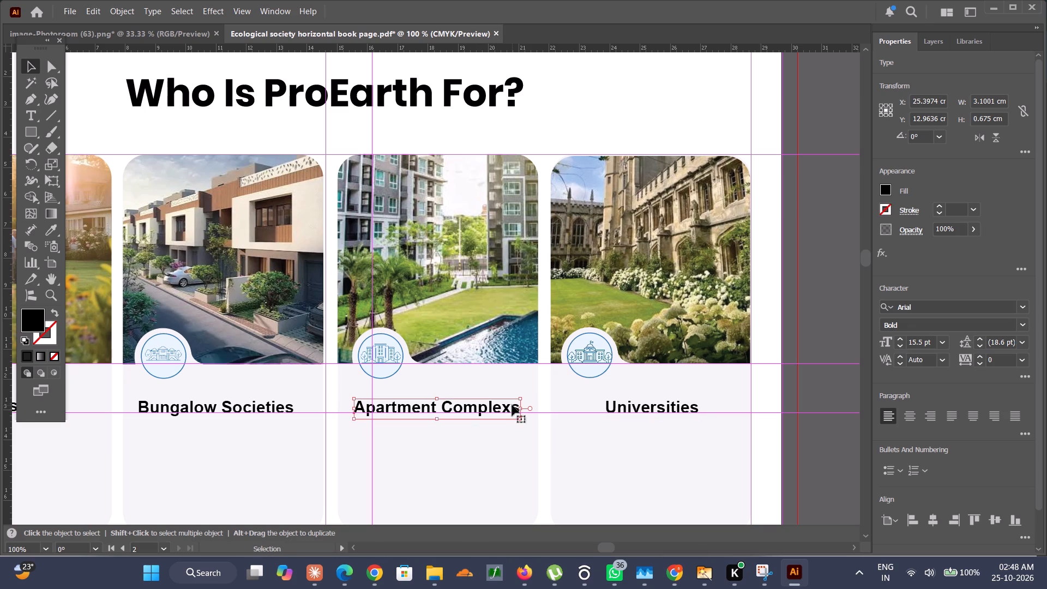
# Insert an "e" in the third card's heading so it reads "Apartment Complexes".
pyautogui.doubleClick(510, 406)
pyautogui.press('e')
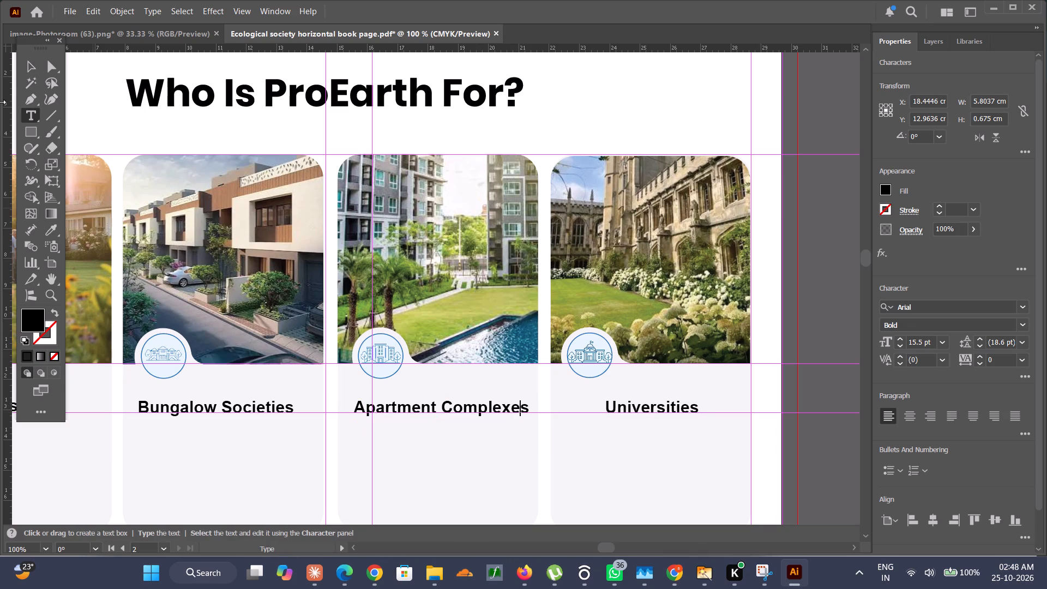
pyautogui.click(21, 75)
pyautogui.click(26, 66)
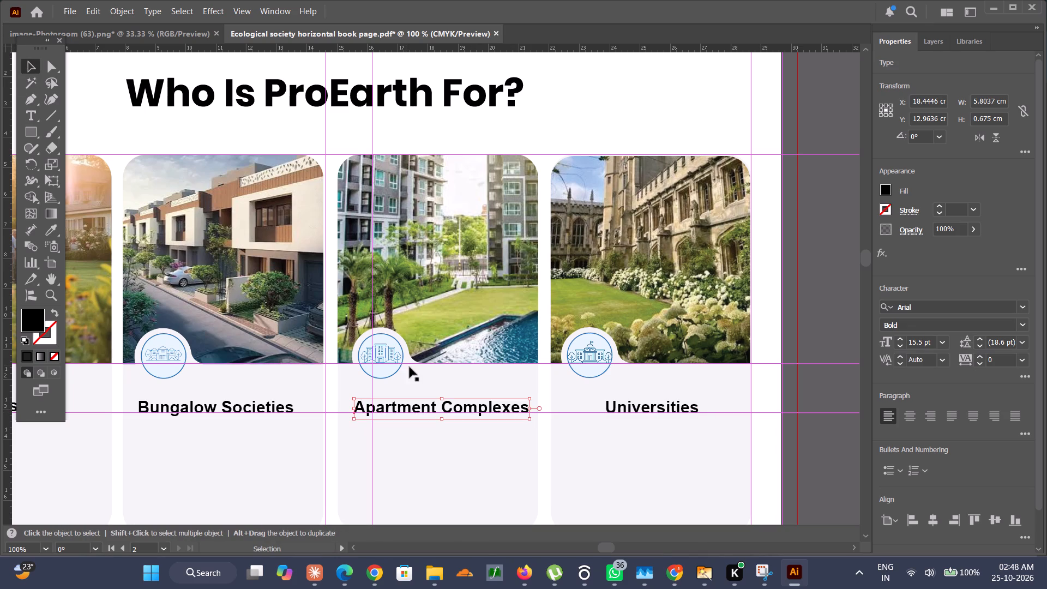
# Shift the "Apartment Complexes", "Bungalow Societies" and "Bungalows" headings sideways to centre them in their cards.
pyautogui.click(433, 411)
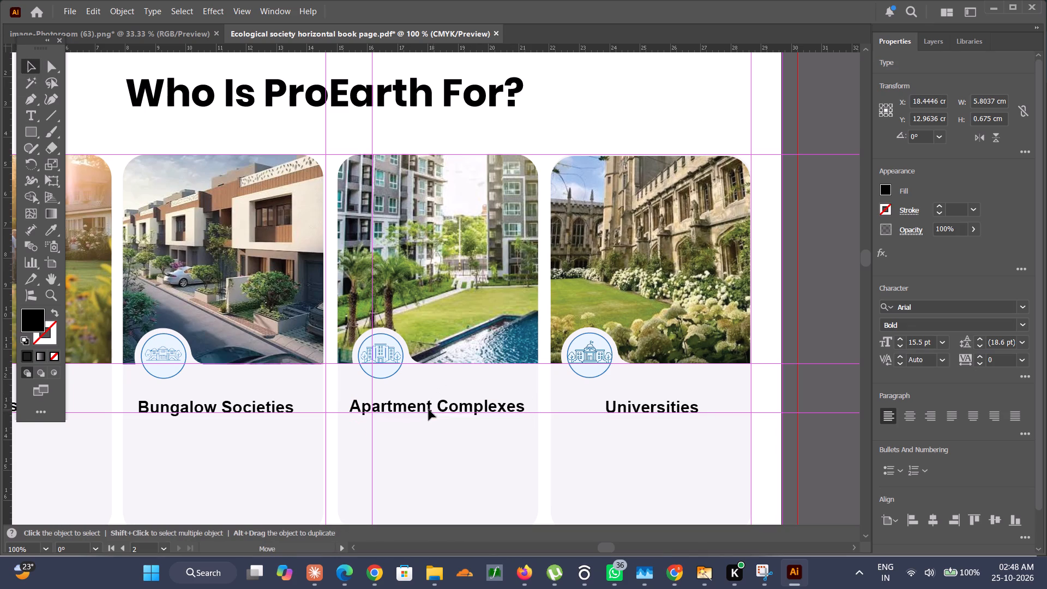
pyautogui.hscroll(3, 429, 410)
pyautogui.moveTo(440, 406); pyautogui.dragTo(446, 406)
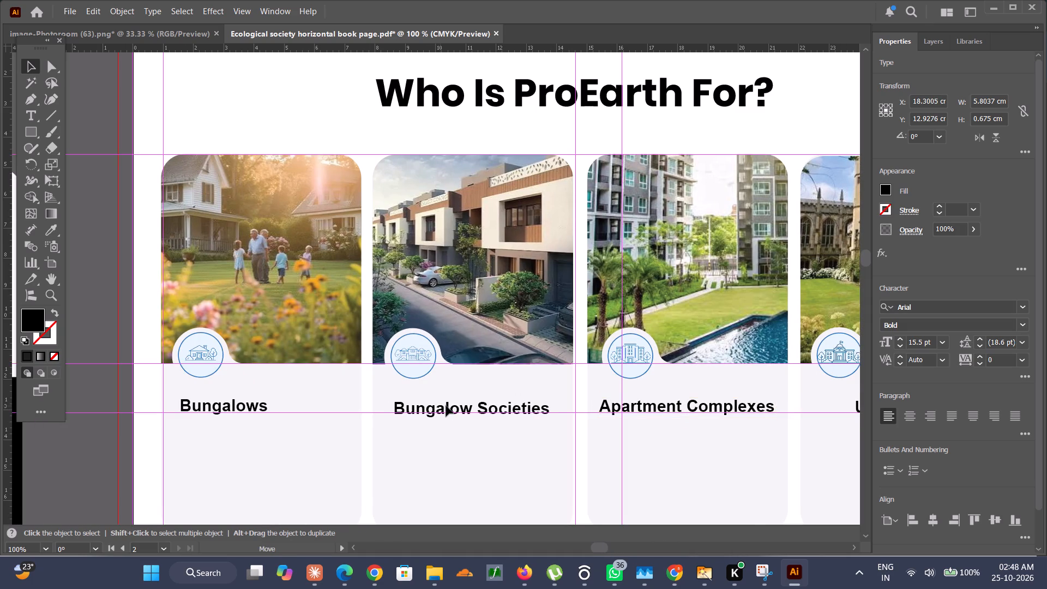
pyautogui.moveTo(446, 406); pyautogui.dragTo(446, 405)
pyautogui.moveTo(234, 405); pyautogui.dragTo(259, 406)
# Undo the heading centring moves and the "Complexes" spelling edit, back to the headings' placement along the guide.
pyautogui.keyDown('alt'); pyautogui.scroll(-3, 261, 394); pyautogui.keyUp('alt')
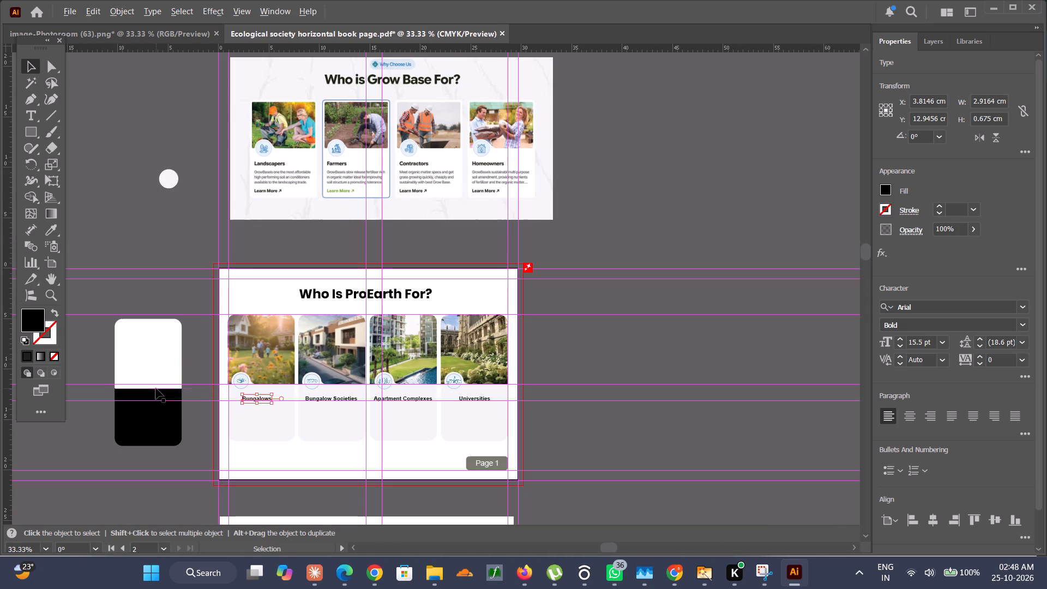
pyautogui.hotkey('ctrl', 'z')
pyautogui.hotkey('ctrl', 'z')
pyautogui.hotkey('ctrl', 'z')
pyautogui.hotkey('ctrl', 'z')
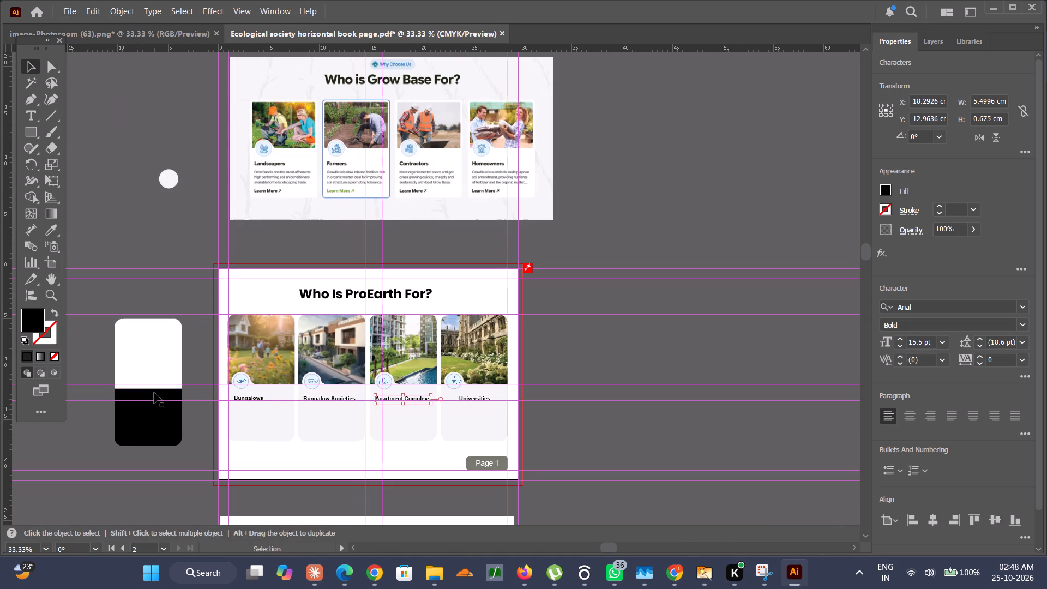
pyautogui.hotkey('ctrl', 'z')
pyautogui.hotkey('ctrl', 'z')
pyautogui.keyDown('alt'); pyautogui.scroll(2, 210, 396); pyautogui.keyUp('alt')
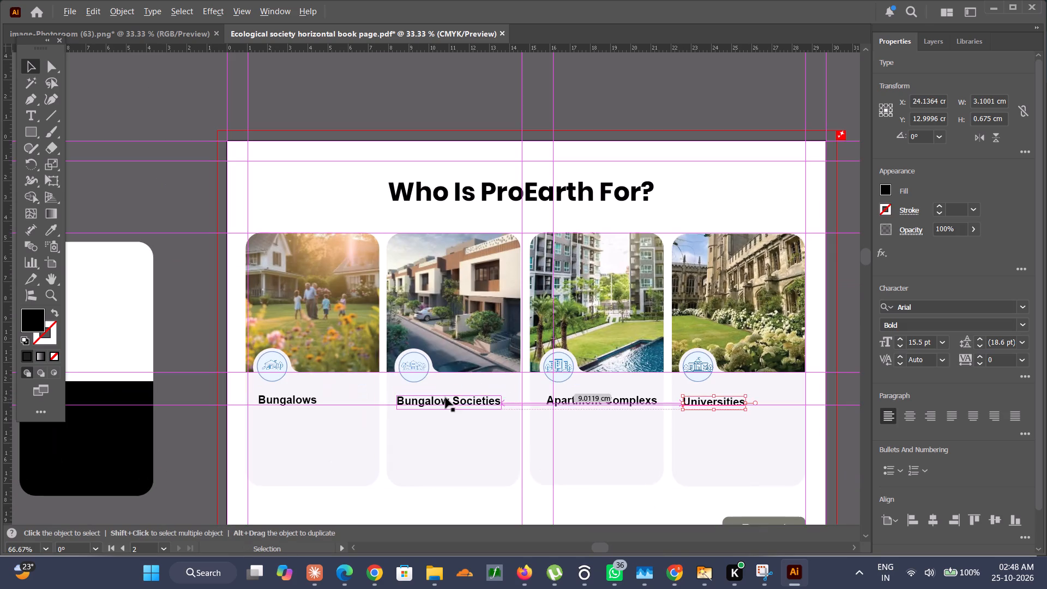
# Nudge the "Apartment Complexs" heading sideways toward its card's inner edge so its inset matches the other card headings.
pyautogui.keyDown('alt'); pyautogui.scroll(1, 442, 398); pyautogui.keyUp('alt')
pyautogui.click(433, 405)
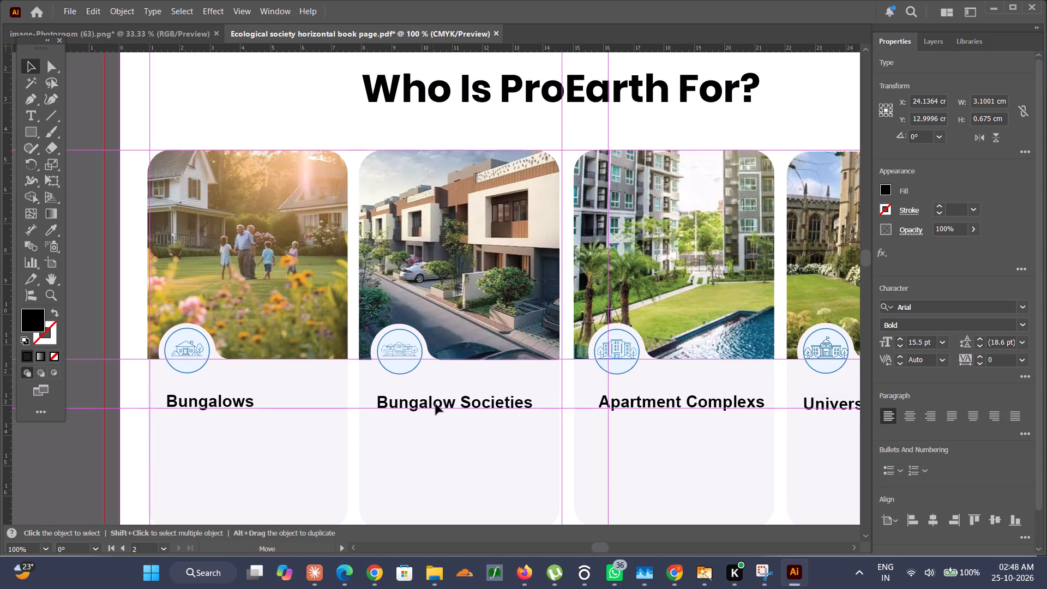
pyautogui.moveTo(618, 406); pyautogui.dragTo(610, 406)
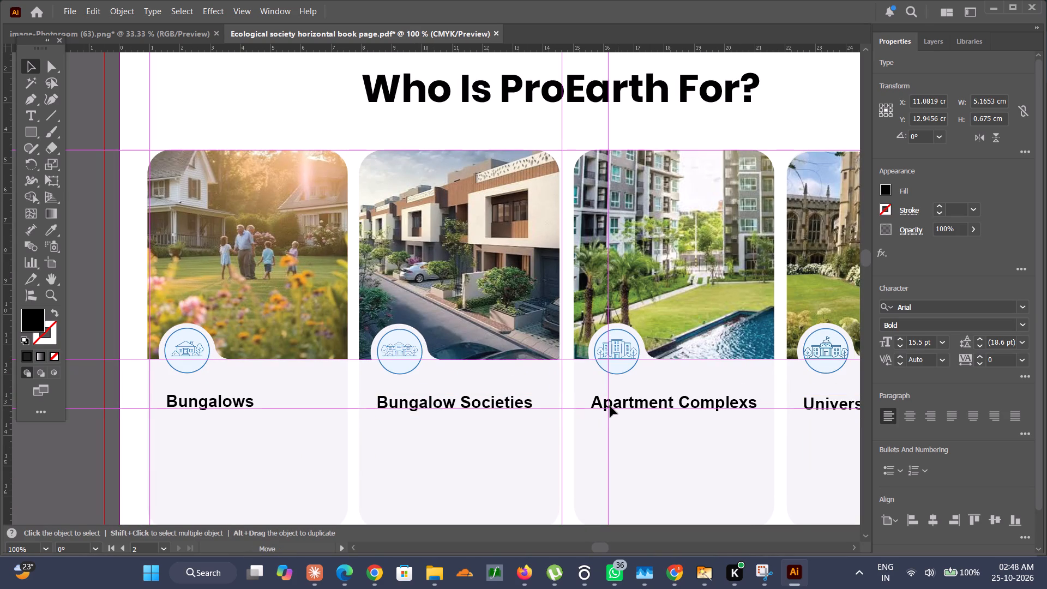
pyautogui.moveTo(610, 406); pyautogui.dragTo(608, 406)
pyautogui.keyDown('alt'); pyautogui.scroll(-2, 606, 406); pyautogui.keyUp('alt')
pyautogui.click(829, 348)
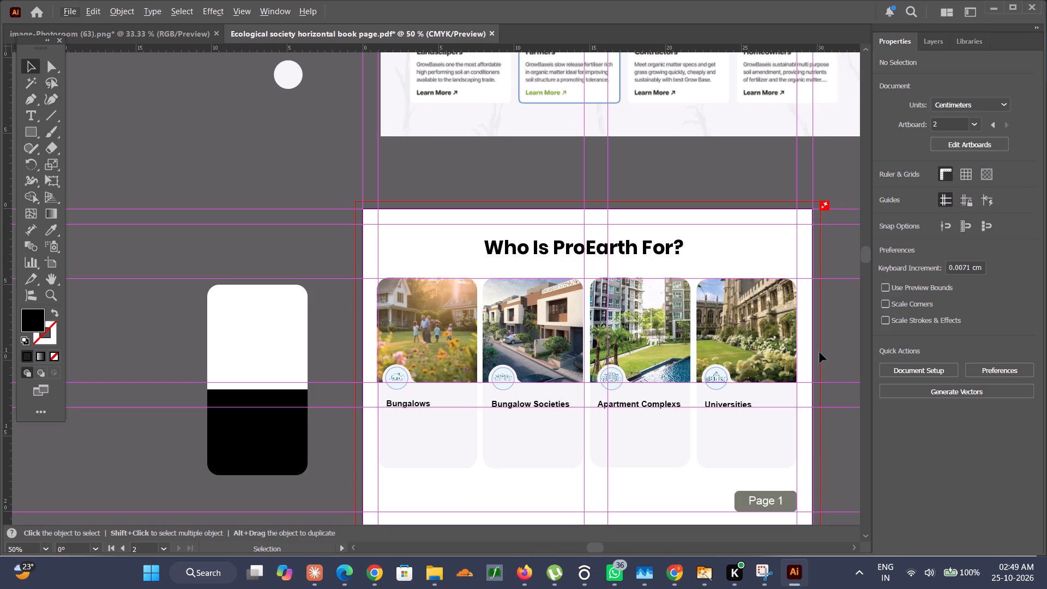
pyautogui.scroll(3, 820, 352)
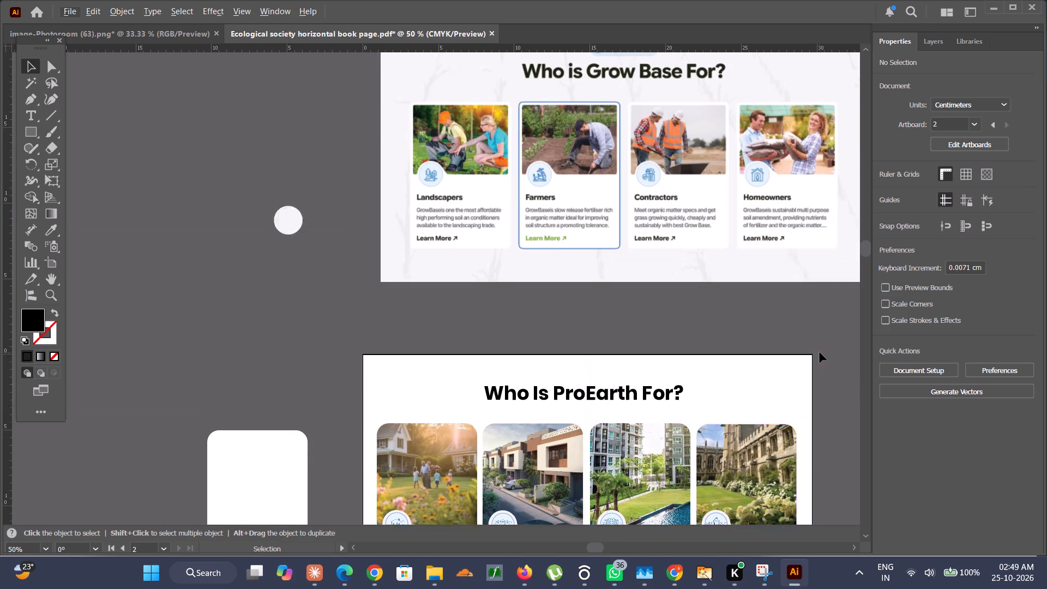
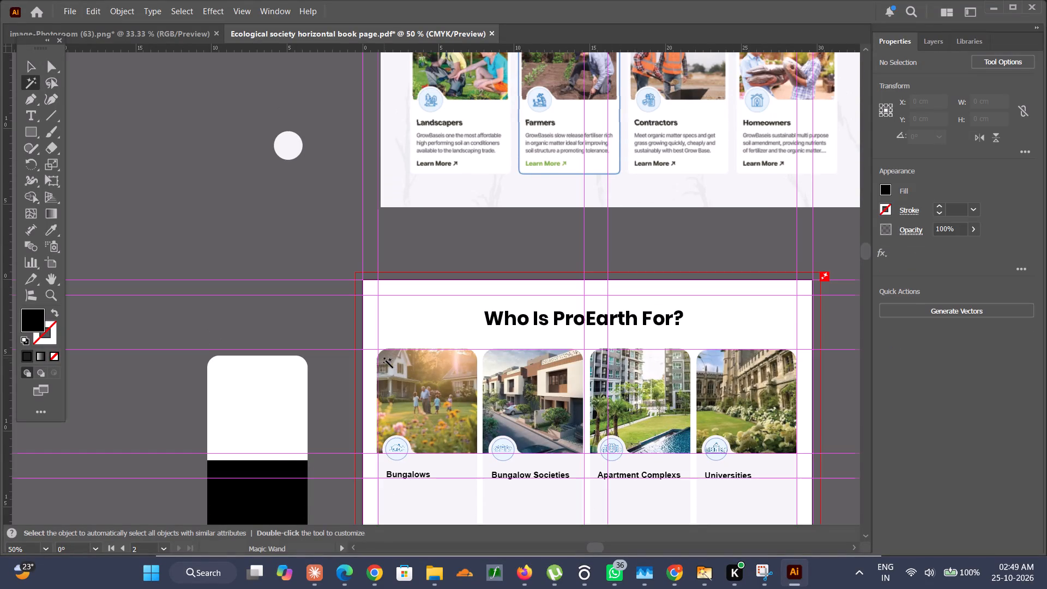
pyautogui.scroll(-7, 383, 361)
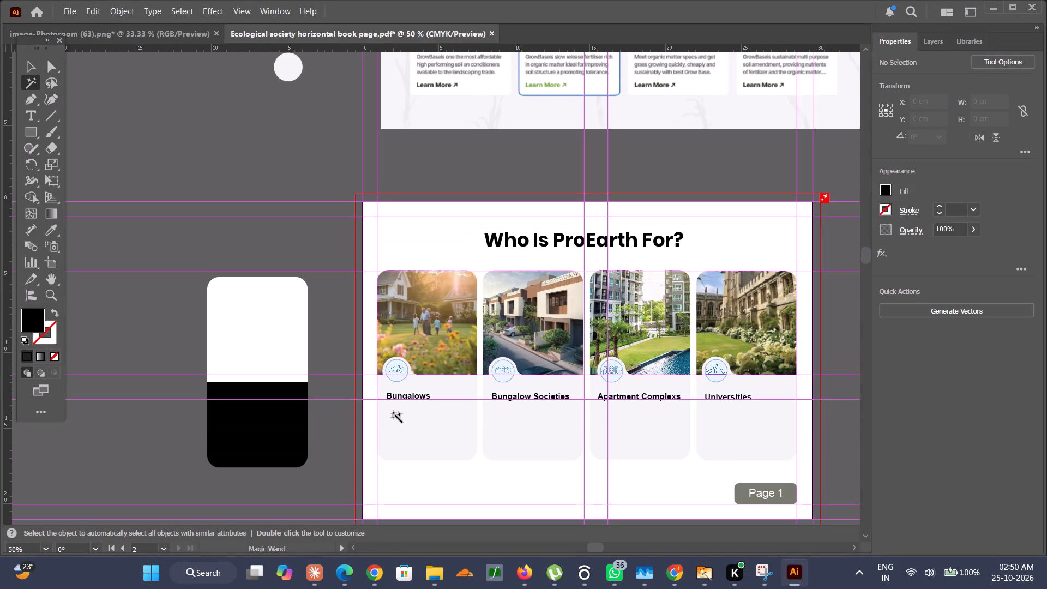
pyautogui.press('t')
pyautogui.keyDown('ctrl'); pyautogui.scroll(4, 396, 405); pyautogui.keyUp('ctrl')
pyautogui.keyDown('alt'); pyautogui.scroll(3, 396, 405); pyautogui.keyUp('alt')
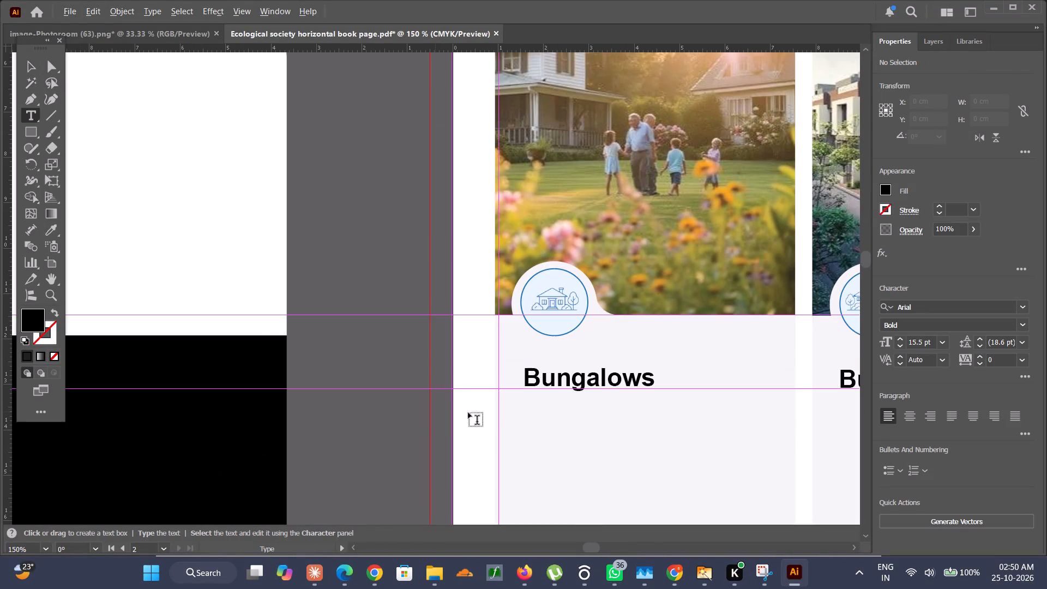
pyautogui.hscroll(-1, 522, 415)
pyautogui.scroll(-2, 519, 418)
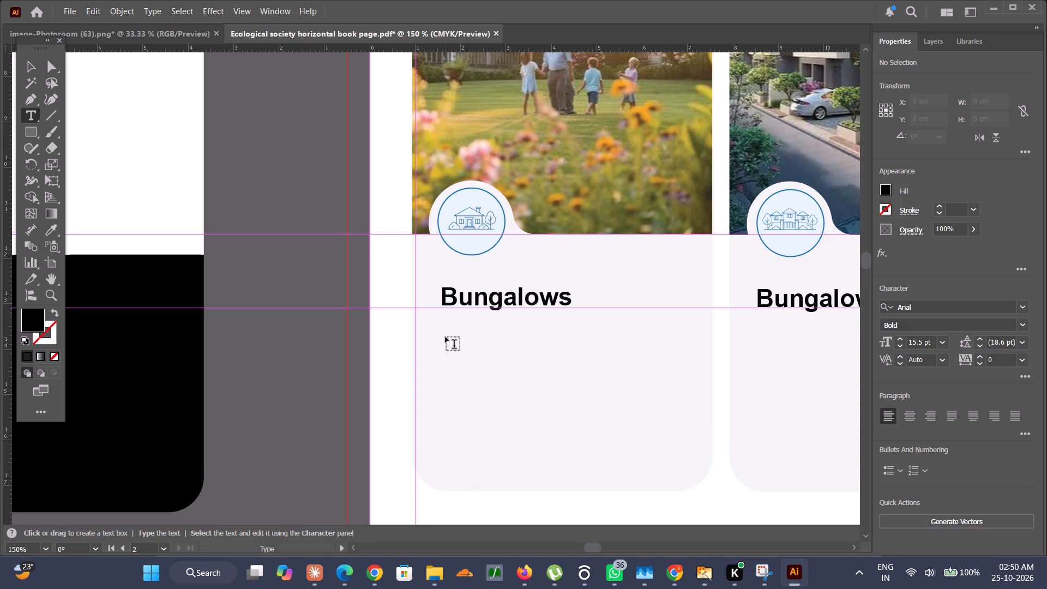
pyautogui.moveTo(442, 333); pyautogui.dragTo(684, 473)
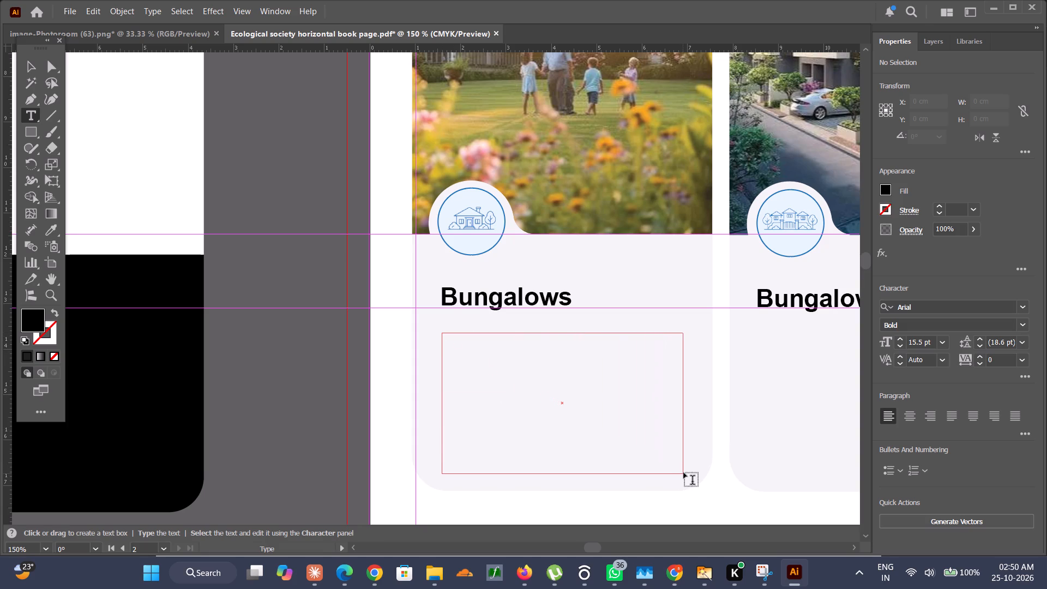
pyautogui.moveTo(684, 473); pyautogui.dragTo(687, 468)
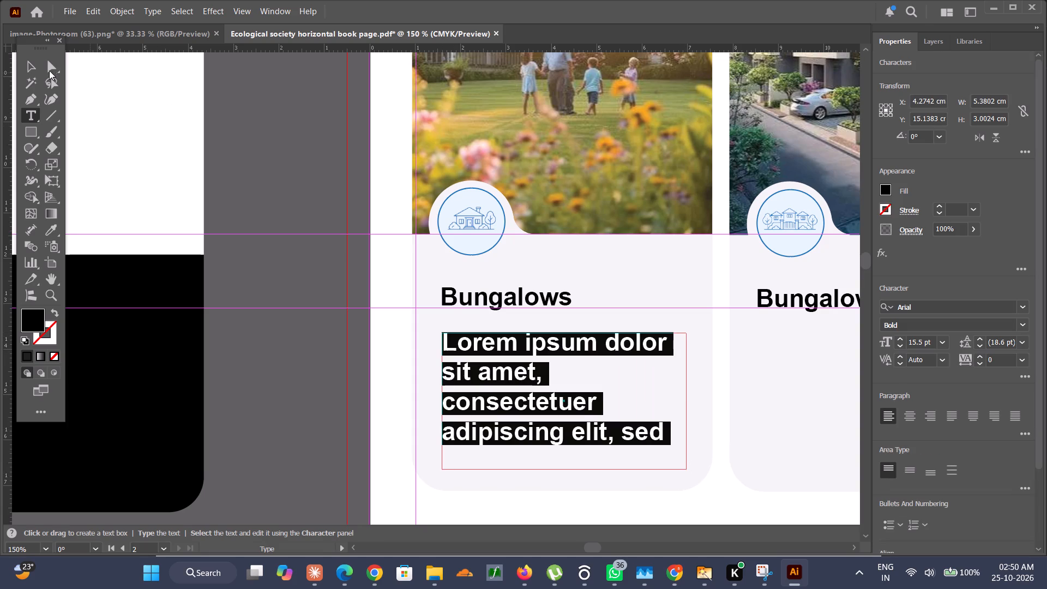
# Set the font style of the new placeholder text in the Bungalows card to Narrow.
pyautogui.click(29, 62)
pyautogui.keyDown('alt'); pyautogui.scroll(-2, 315, 266); pyautogui.keyUp('alt')
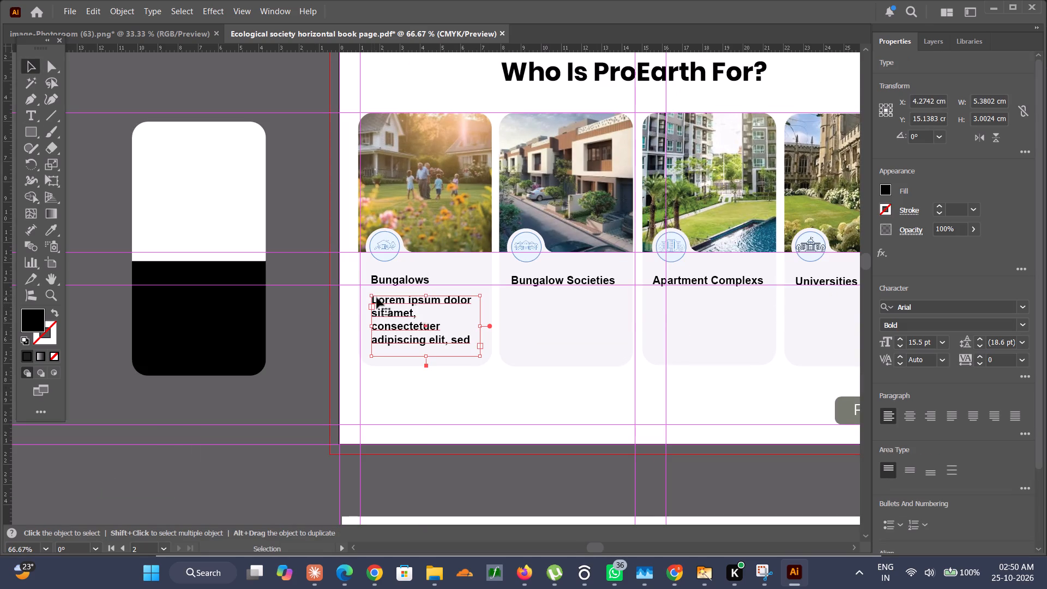
pyautogui.click(1025, 326)
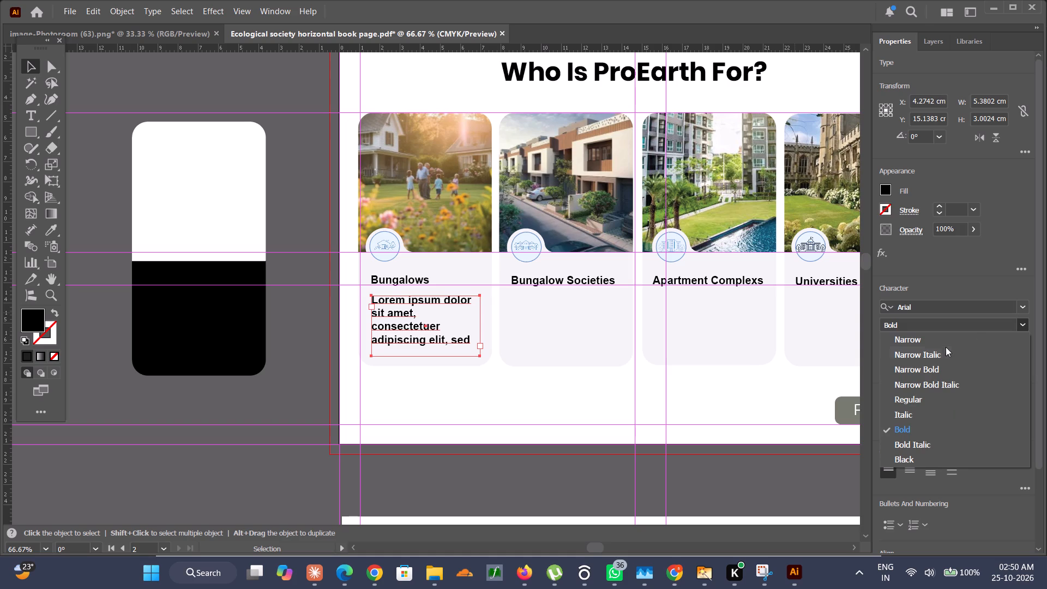
pyautogui.scroll(4, 940, 348)
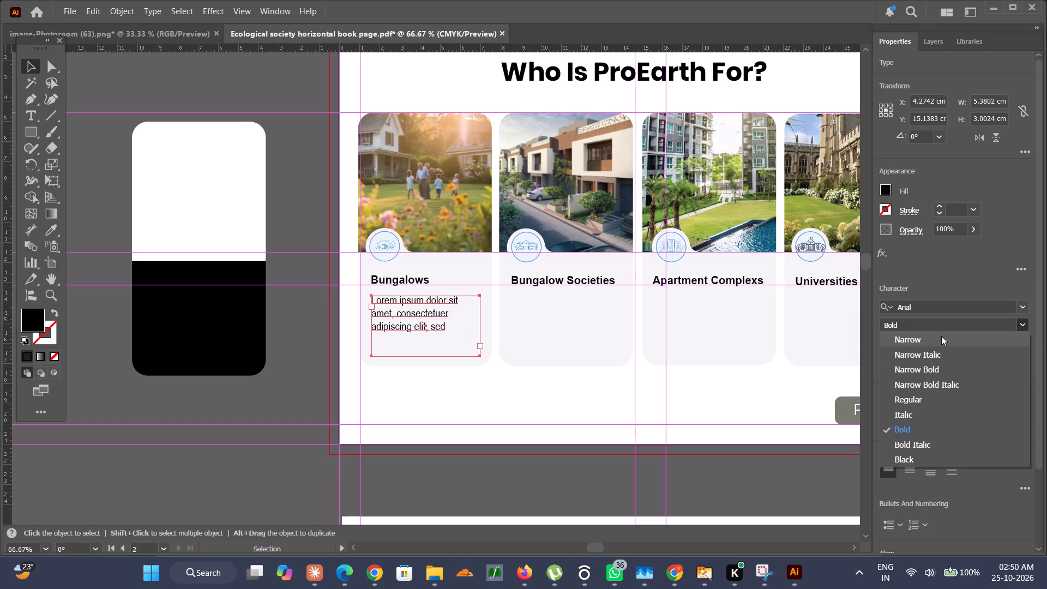
pyautogui.click(941, 336)
# Examine the text settings of the "Prakruth Circular System" body paragraph and compare it with the cards page and its Grow Base reference.
pyautogui.scroll(3, 645, 283)
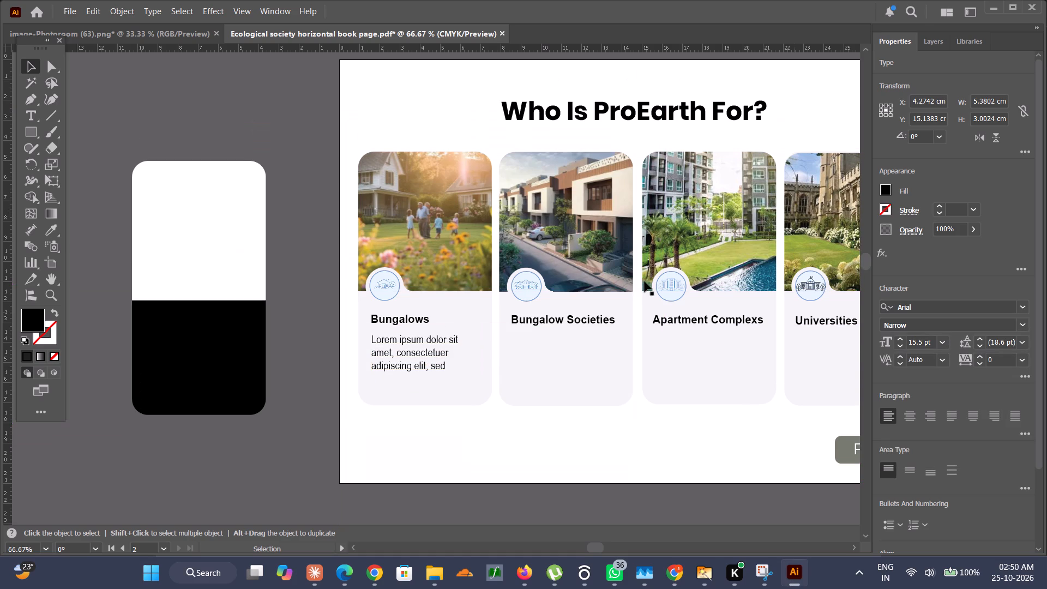
pyautogui.scroll(4, 679, 141)
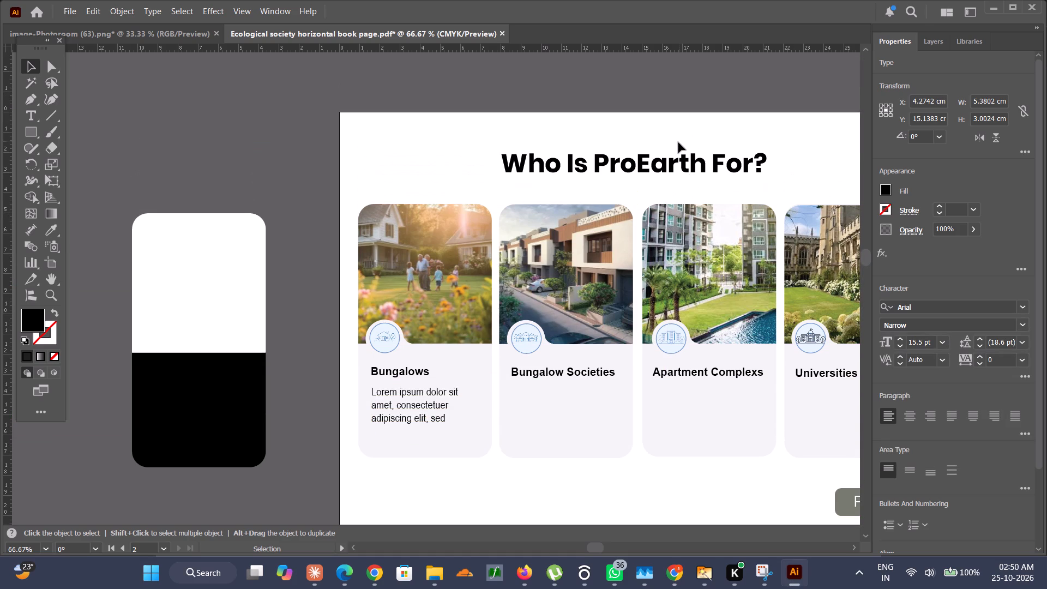
pyautogui.scroll(-2, 678, 142)
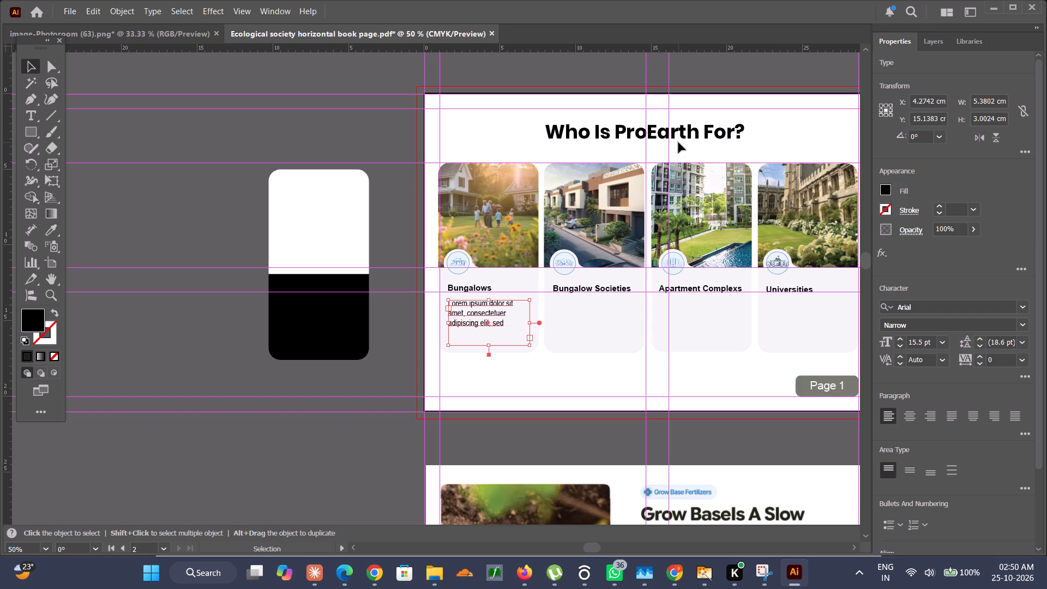
pyautogui.scroll(-5, 678, 142)
pyautogui.click(732, 444)
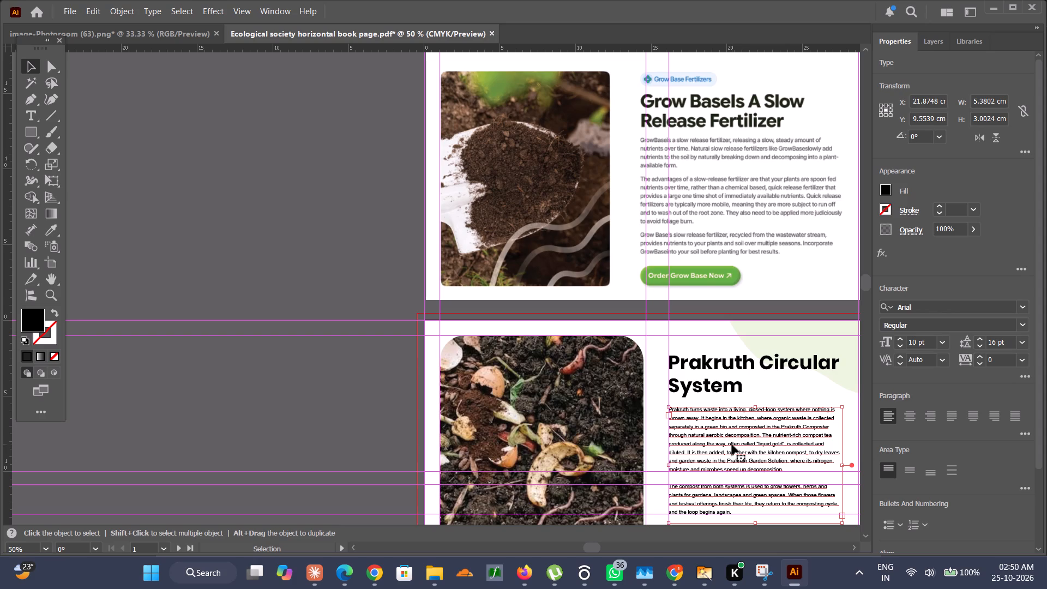
pyautogui.scroll(1, 732, 444)
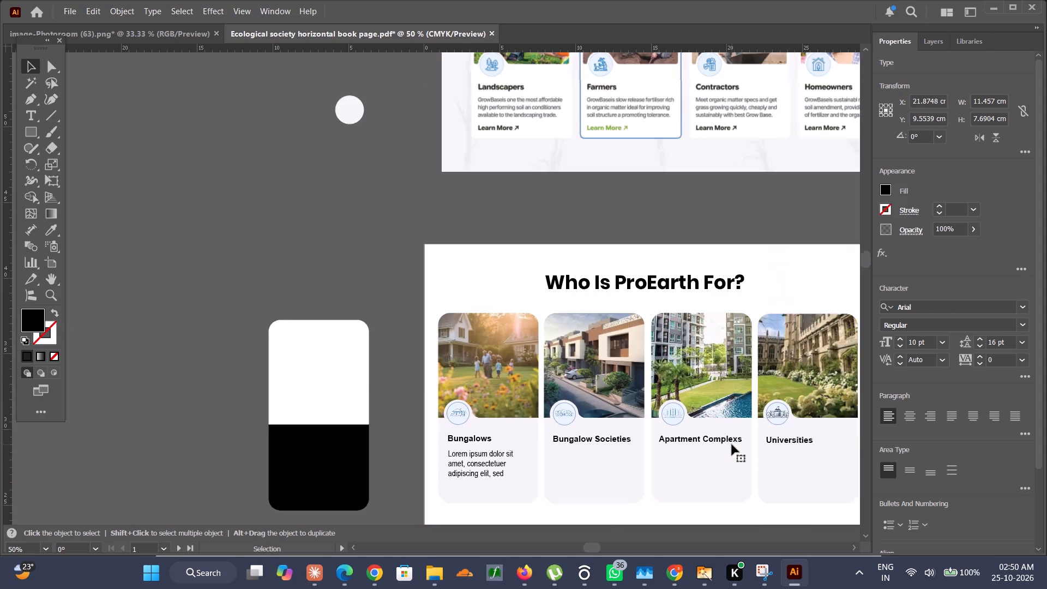
pyautogui.scroll(1, 732, 444)
pyautogui.scroll(-1, 732, 444)
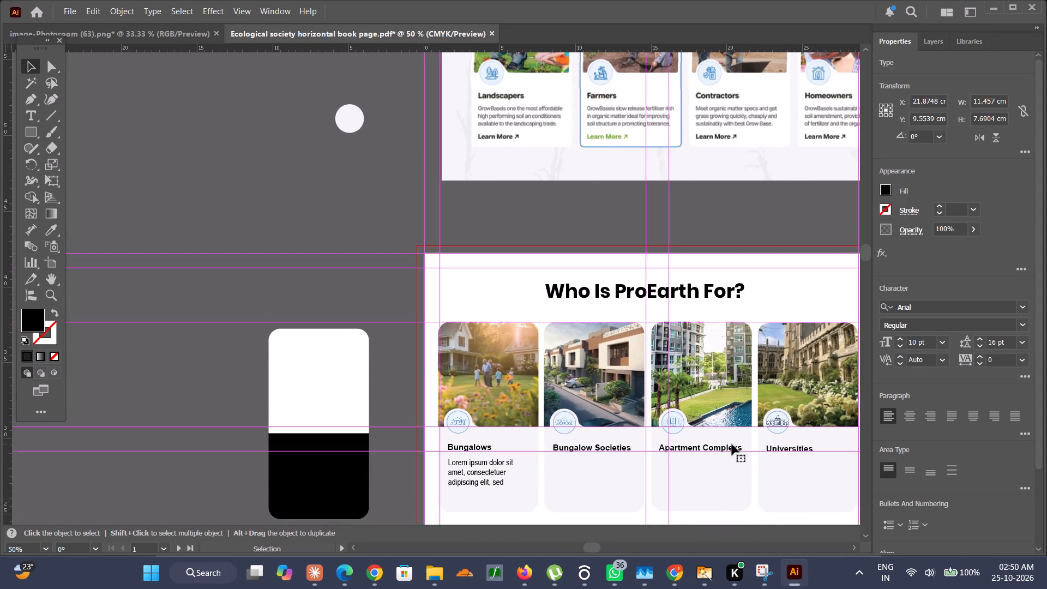
pyautogui.scroll(-1, 732, 444)
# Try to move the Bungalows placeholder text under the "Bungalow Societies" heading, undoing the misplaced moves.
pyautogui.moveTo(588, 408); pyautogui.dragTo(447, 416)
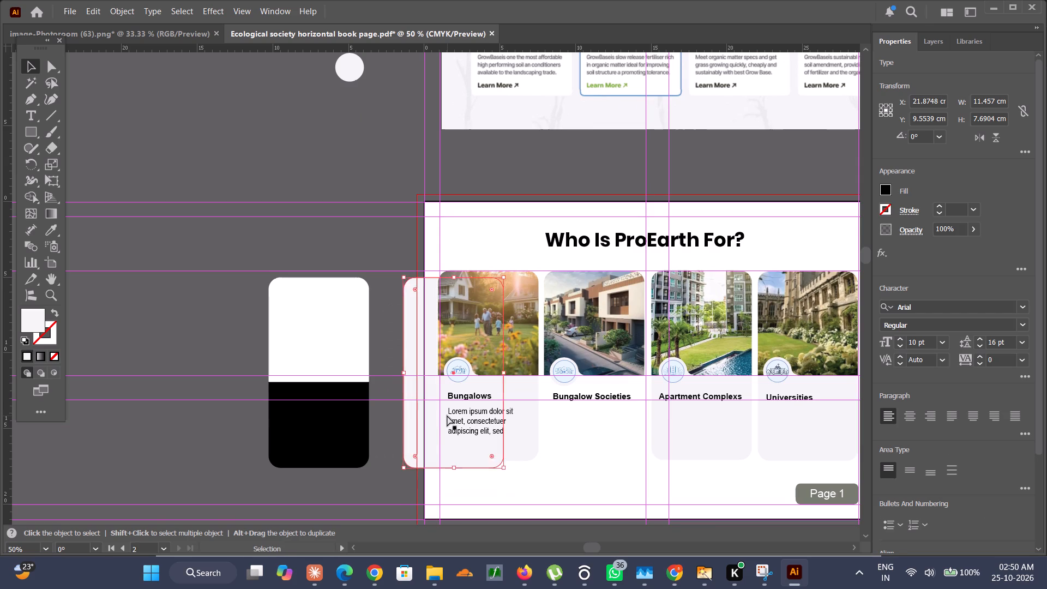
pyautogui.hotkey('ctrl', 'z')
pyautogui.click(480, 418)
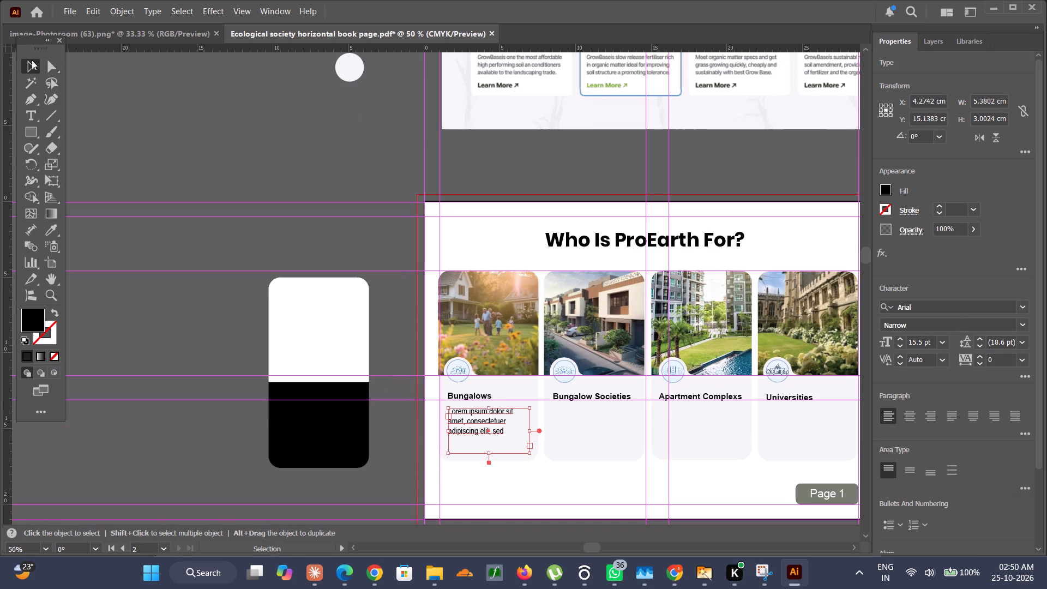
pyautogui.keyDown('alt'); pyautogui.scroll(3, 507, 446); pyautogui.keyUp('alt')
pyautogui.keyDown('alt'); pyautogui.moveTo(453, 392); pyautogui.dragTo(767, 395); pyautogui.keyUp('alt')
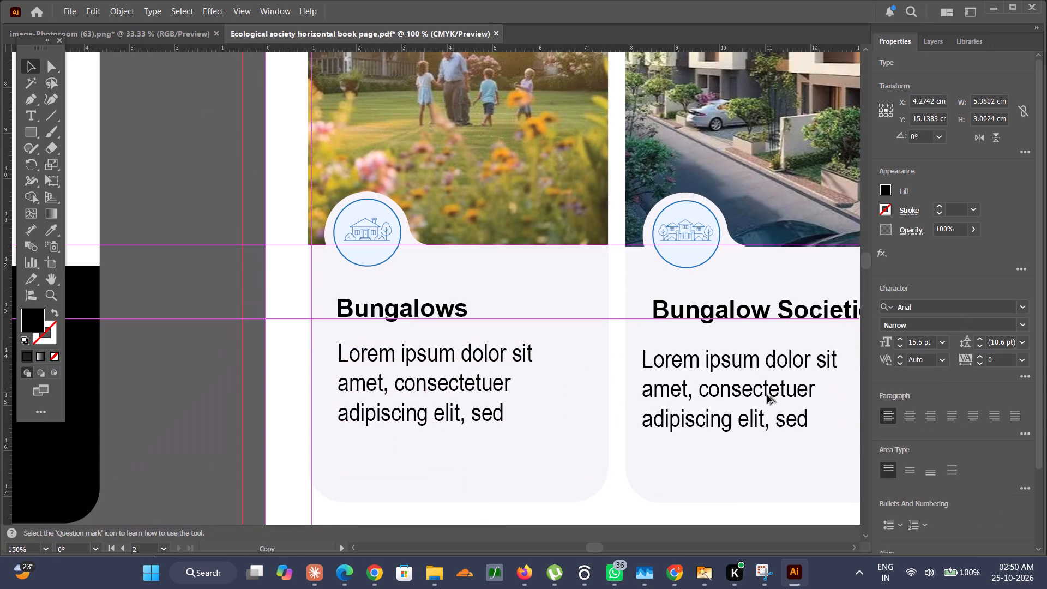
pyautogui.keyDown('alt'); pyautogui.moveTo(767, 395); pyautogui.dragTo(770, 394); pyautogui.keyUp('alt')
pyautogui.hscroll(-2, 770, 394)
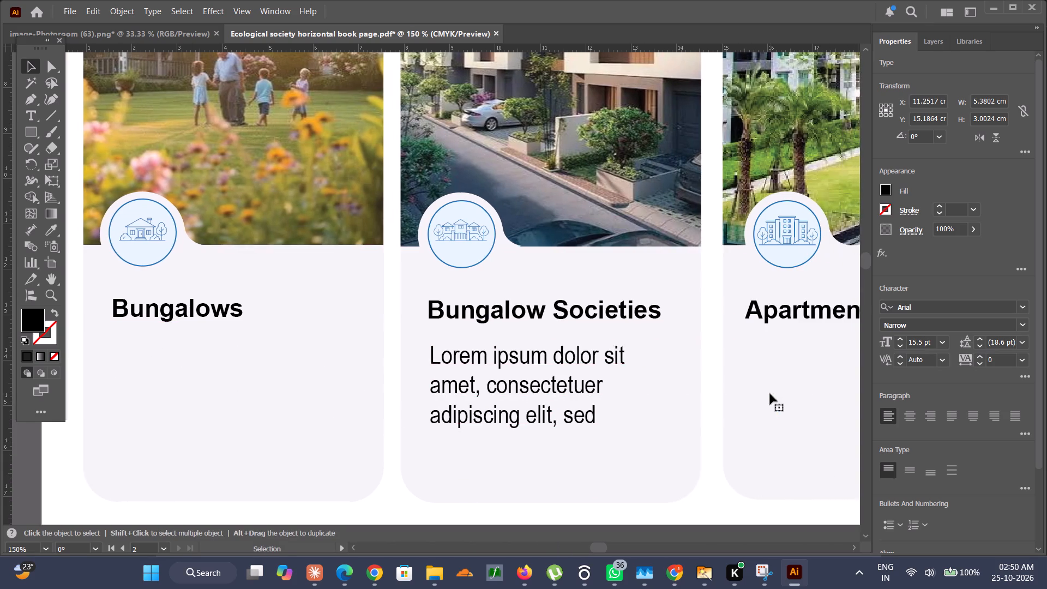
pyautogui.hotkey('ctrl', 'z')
# Copy the placeholder text block under the "Bungalow Societies" and "Apartment Complexs" headings, lining each copy up with its heading.
pyautogui.keyDown('alt'); pyautogui.moveTo(195, 406); pyautogui.dragTo(510, 407); pyautogui.keyUp('alt')
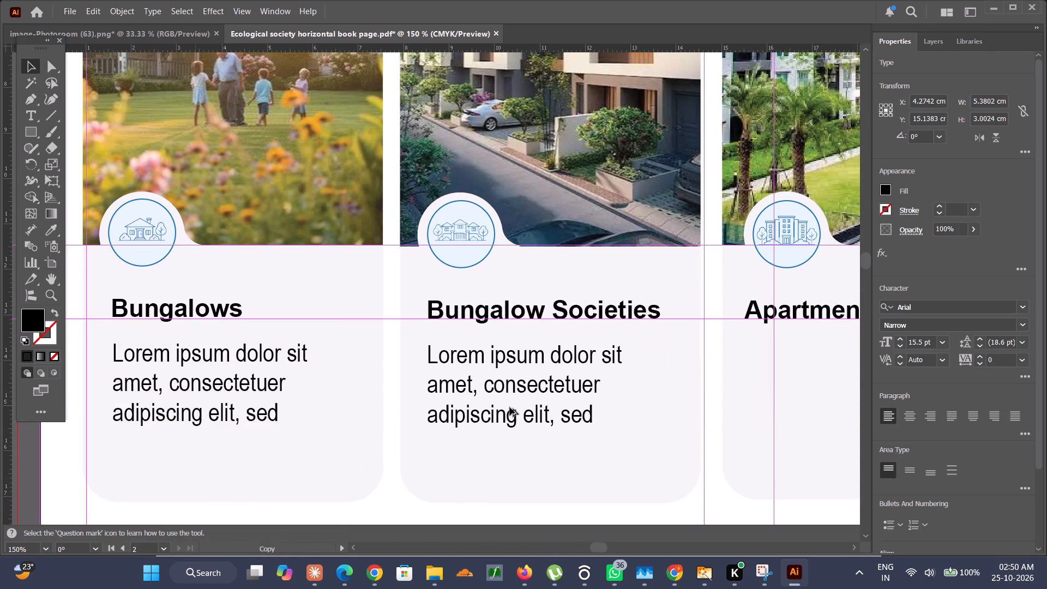
pyautogui.keyDown('alt'); pyautogui.moveTo(510, 407); pyautogui.dragTo(513, 408); pyautogui.keyUp('alt')
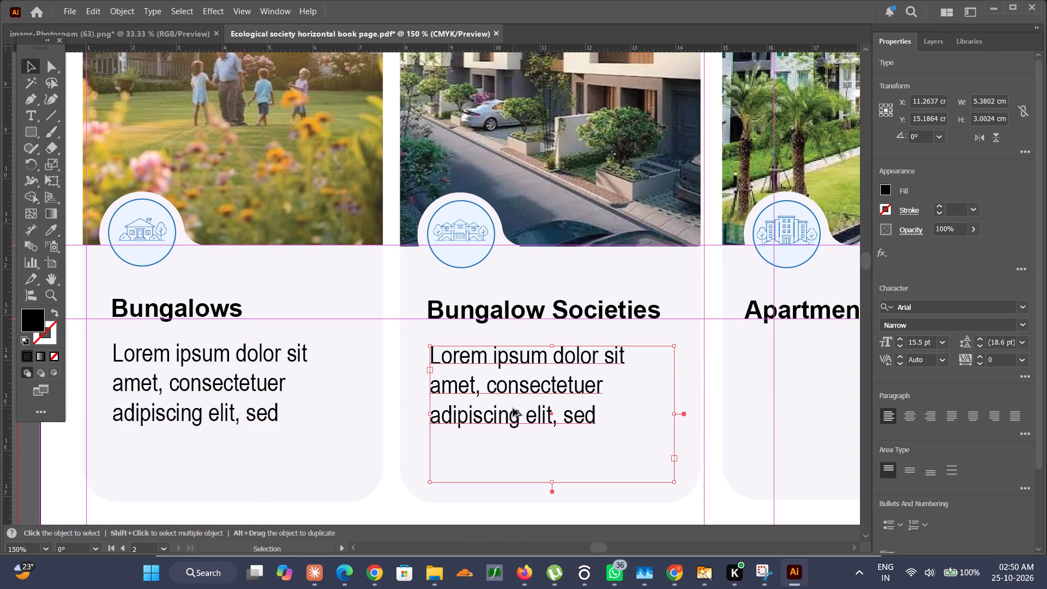
pyautogui.keyDown('alt'); pyautogui.scroll(-3, 513, 408); pyautogui.keyUp('alt')
pyautogui.keyDown('alt'); pyautogui.moveTo(515, 404); pyautogui.dragTo(625, 405); pyautogui.keyUp('alt')
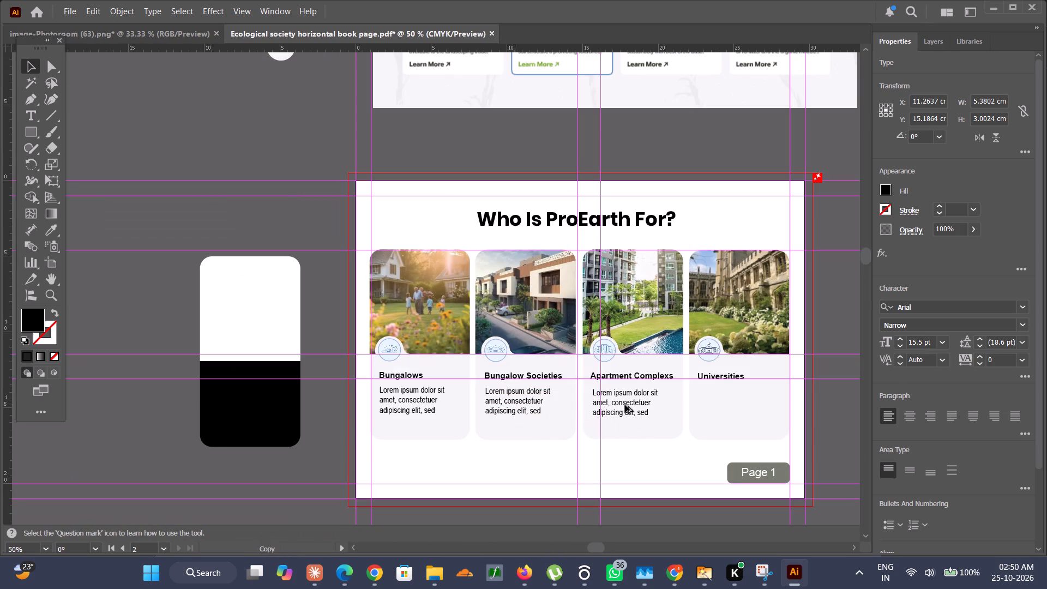
pyautogui.keyDown('alt'); pyautogui.moveTo(625, 405); pyautogui.dragTo(619, 405); pyautogui.keyUp('alt')
pyautogui.keyDown('alt'); pyautogui.scroll(4, 619, 405); pyautogui.keyUp('alt')
pyautogui.click(619, 405)
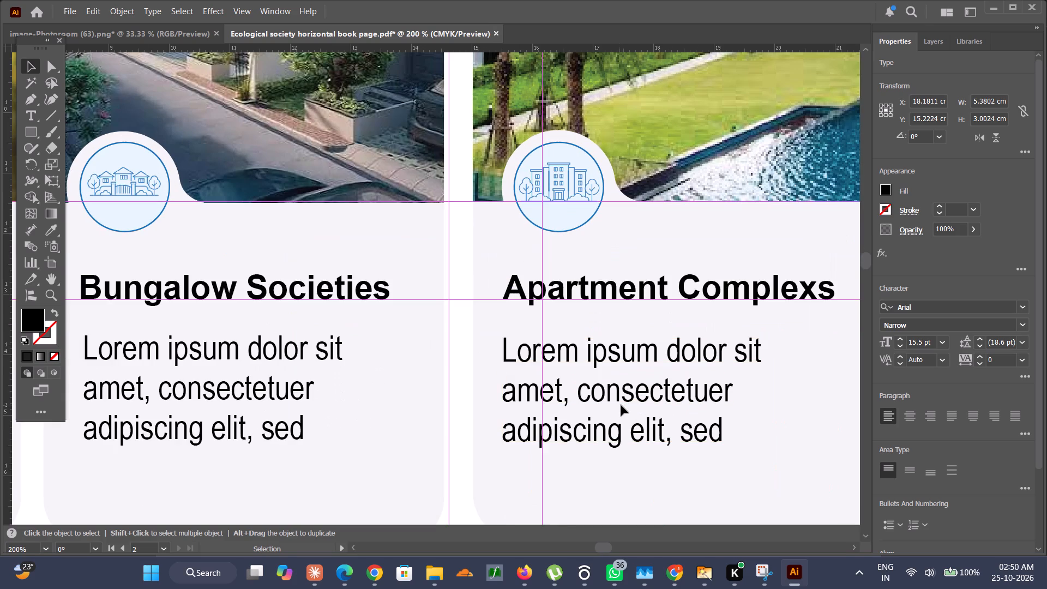
# Copy the placeholder text block into the fourth card and align it under the "Universities" heading.
pyautogui.keyDown('alt'); pyautogui.scroll(-5, 622, 405); pyautogui.keyUp('alt')
pyautogui.keyDown('alt'); pyautogui.moveTo(622, 406); pyautogui.dragTo(720, 414); pyautogui.keyUp('alt')
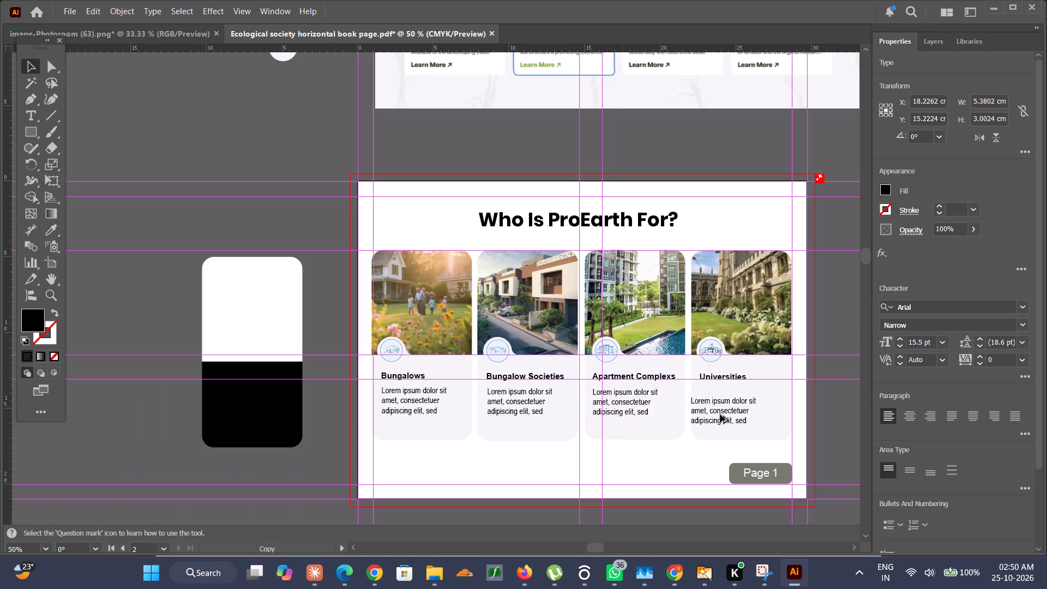
pyautogui.keyDown('alt'); pyautogui.moveTo(720, 414); pyautogui.dragTo(727, 405); pyautogui.keyUp('alt')
pyautogui.keyDown('alt'); pyautogui.scroll(3, 727, 405); pyautogui.keyUp('alt')
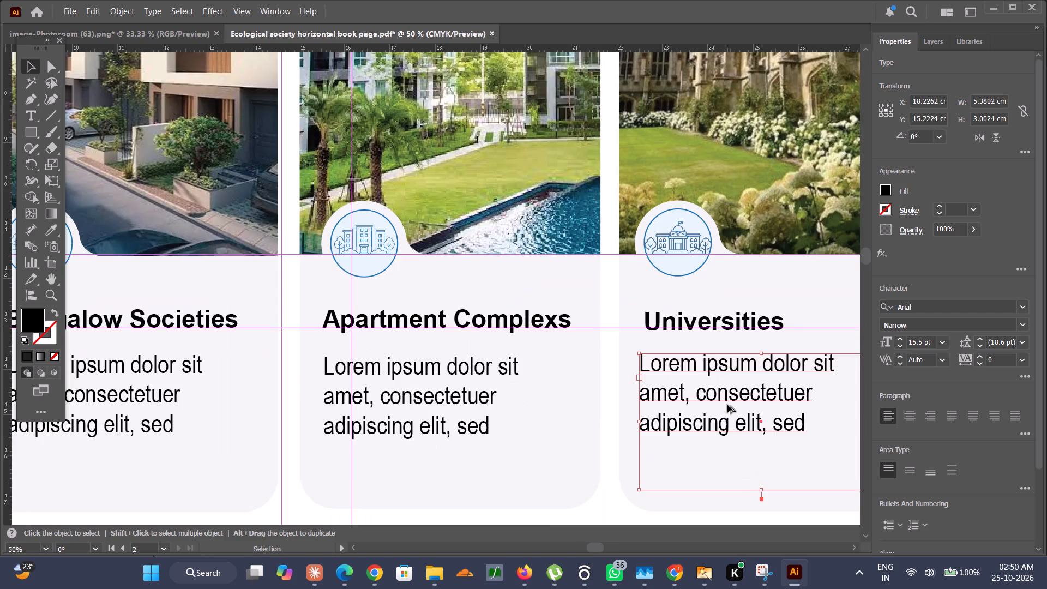
pyautogui.keyDown('alt'); pyautogui.scroll(2, 727, 405); pyautogui.keyUp('alt')
pyautogui.moveTo(727, 403); pyautogui.dragTo(740, 415)
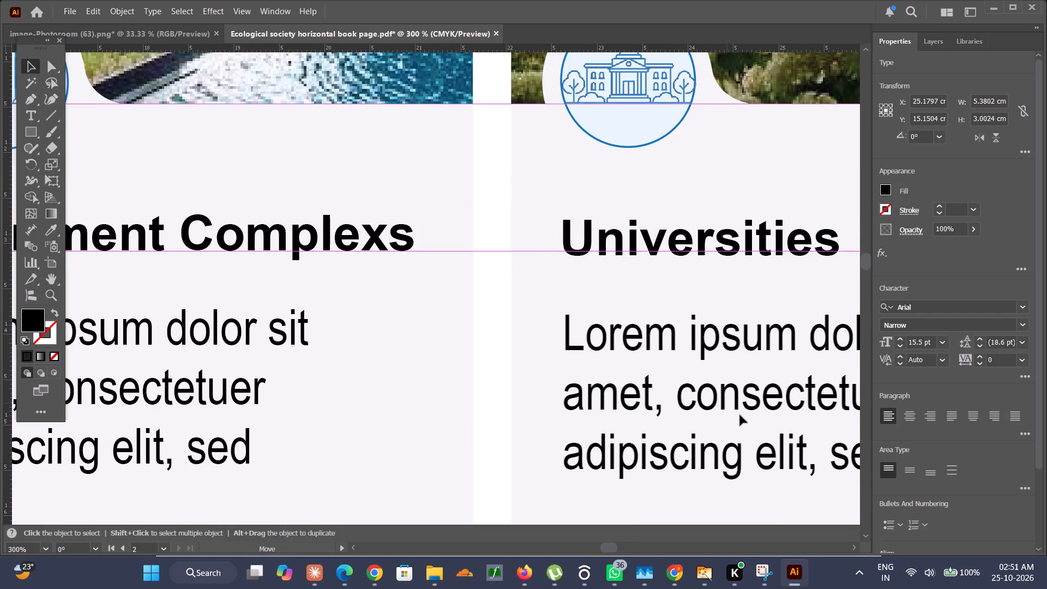
pyautogui.moveTo(740, 415); pyautogui.dragTo(741, 414)
pyautogui.keyDown('alt'); pyautogui.scroll(-5, 741, 414); pyautogui.keyUp('alt')
pyautogui.click(737, 148)
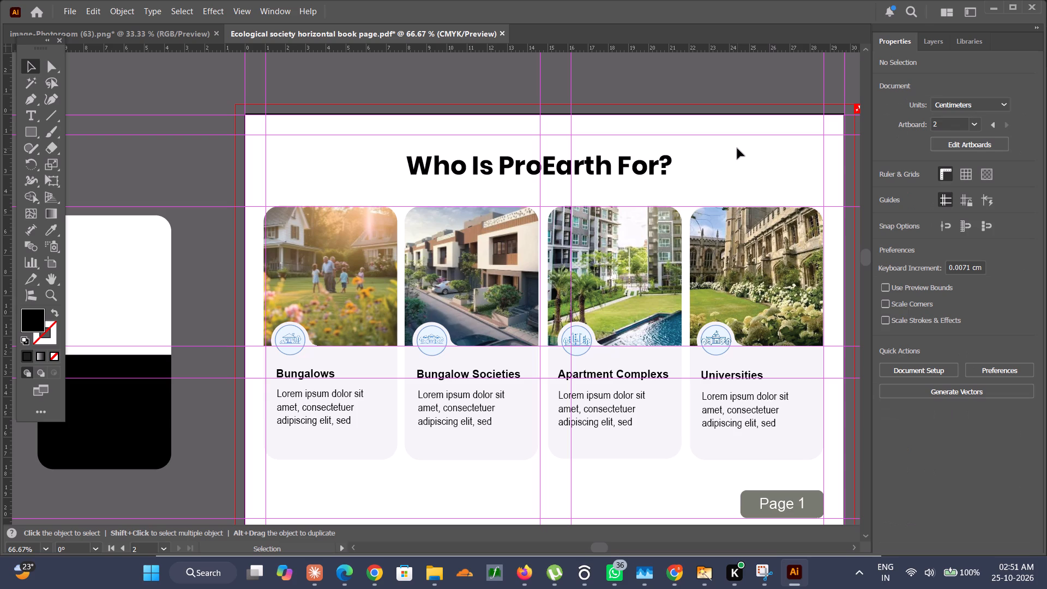
# Change the number in the grouped page label below the cards to 7, and leave the group's isolation.
pyautogui.keyDown('alt'); pyautogui.scroll(-2, 737, 148); pyautogui.keyUp('alt')
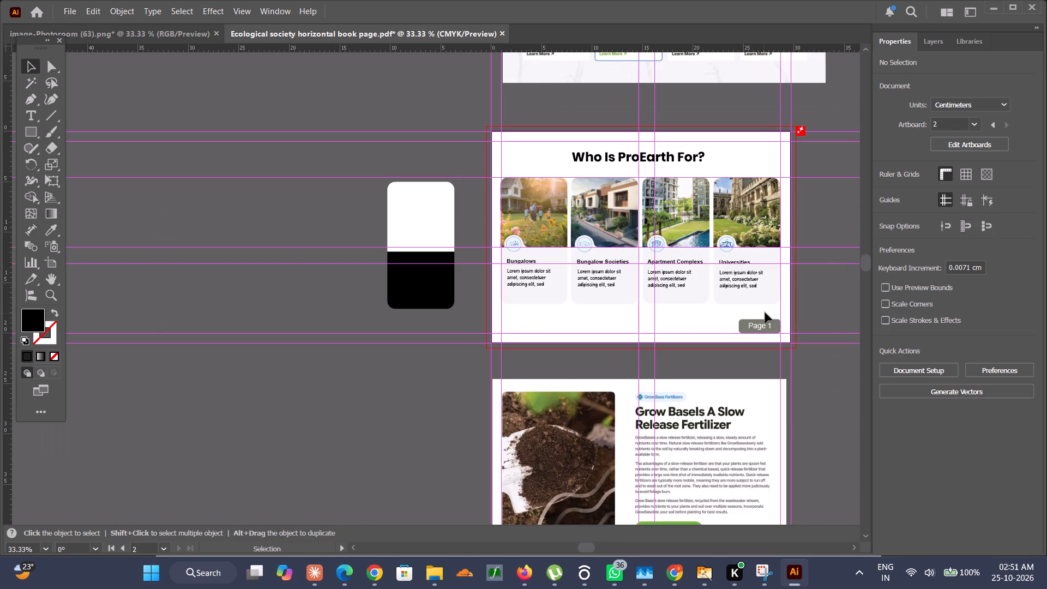
pyautogui.keyDown('alt'); pyautogui.scroll(5, 774, 310); pyautogui.keyUp('alt')
pyautogui.click(725, 401)
pyautogui.doubleClick(746, 400)
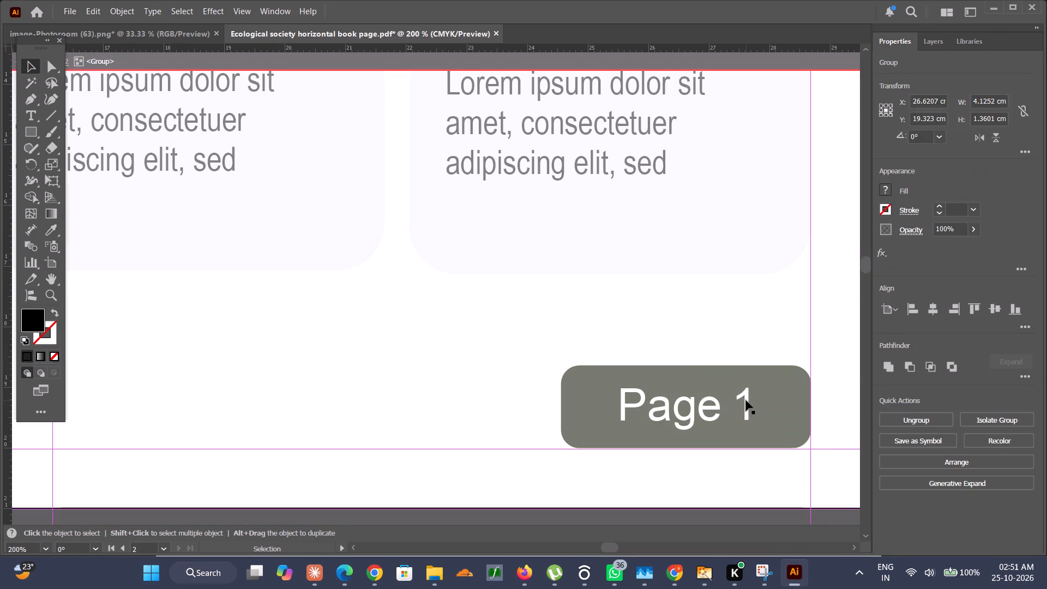
pyautogui.click(743, 383)
pyautogui.doubleClick(745, 402)
pyautogui.doubleClick(745, 402)
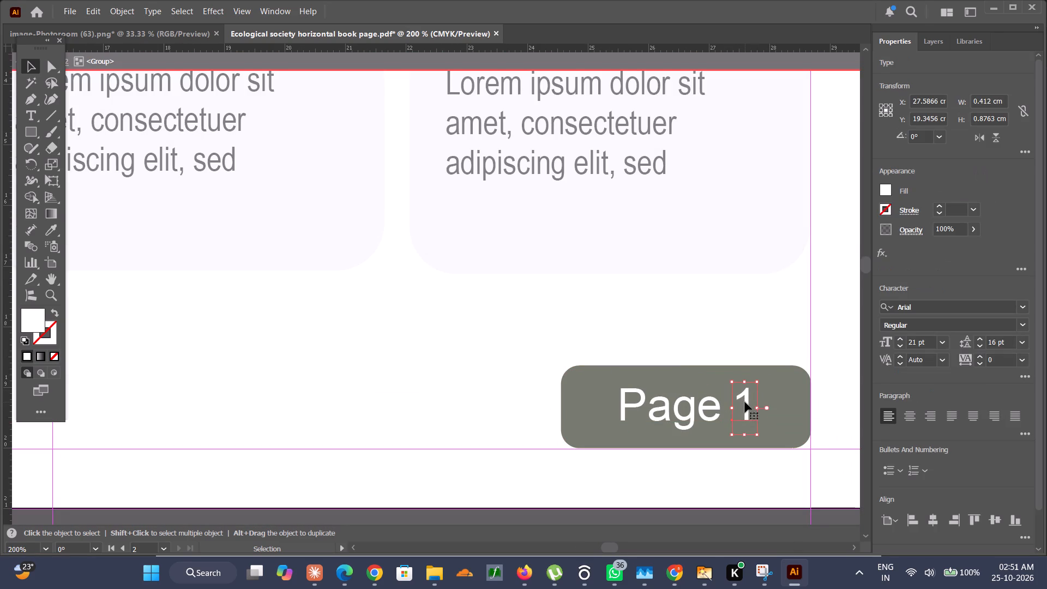
pyautogui.press('7')
pyautogui.click(747, 405)
pyautogui.press('7')
pyautogui.moveTo(761, 406); pyautogui.dragTo(766, 406)
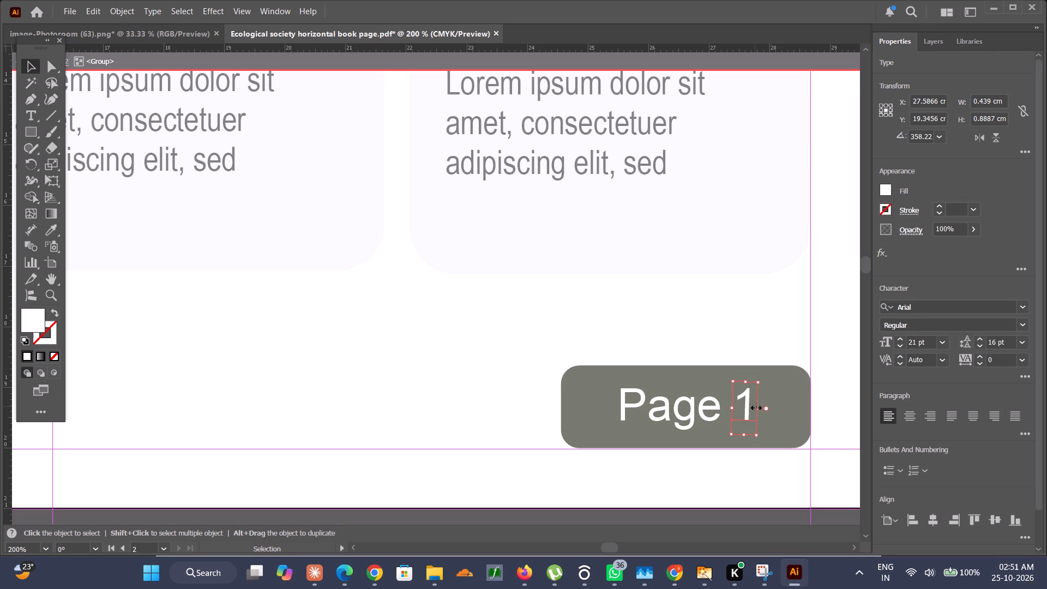
pyautogui.hotkey('ctrl', 'z')
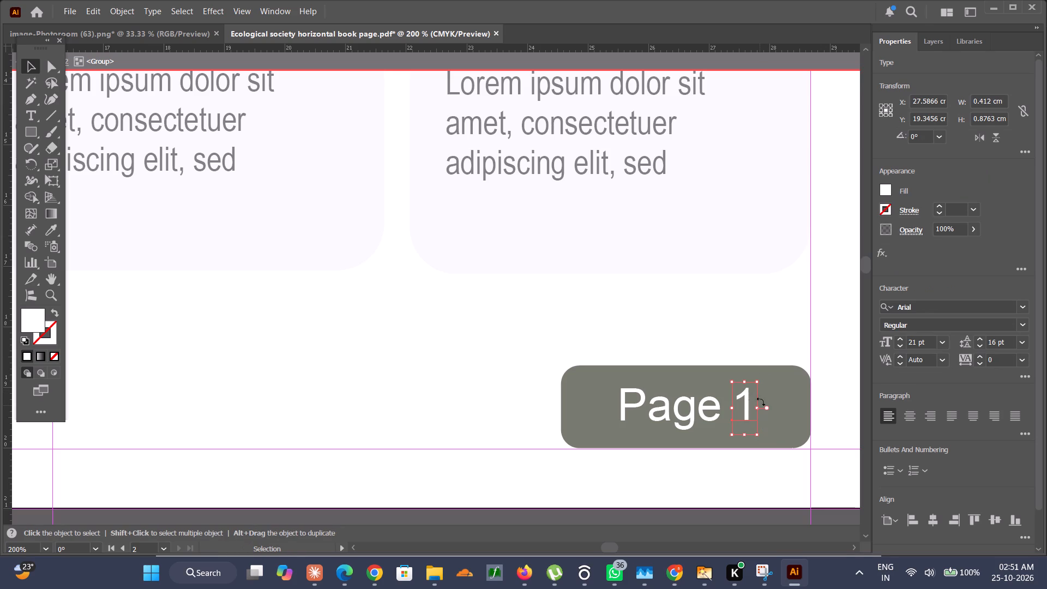
pyautogui.moveTo(759, 408); pyautogui.dragTo(768, 410)
pyautogui.tripleClick(755, 402)
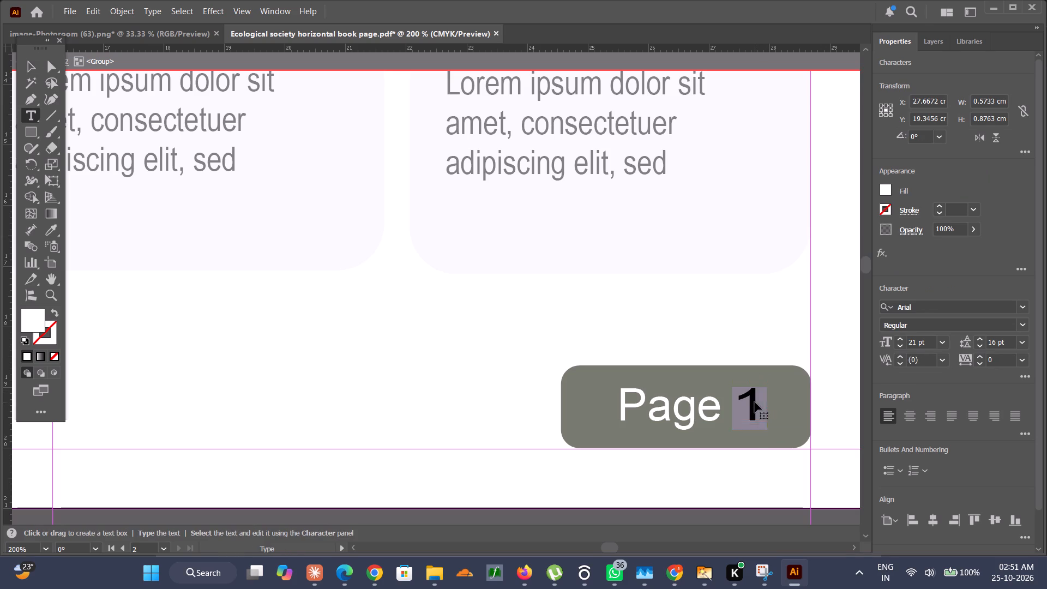
pyautogui.press('7')
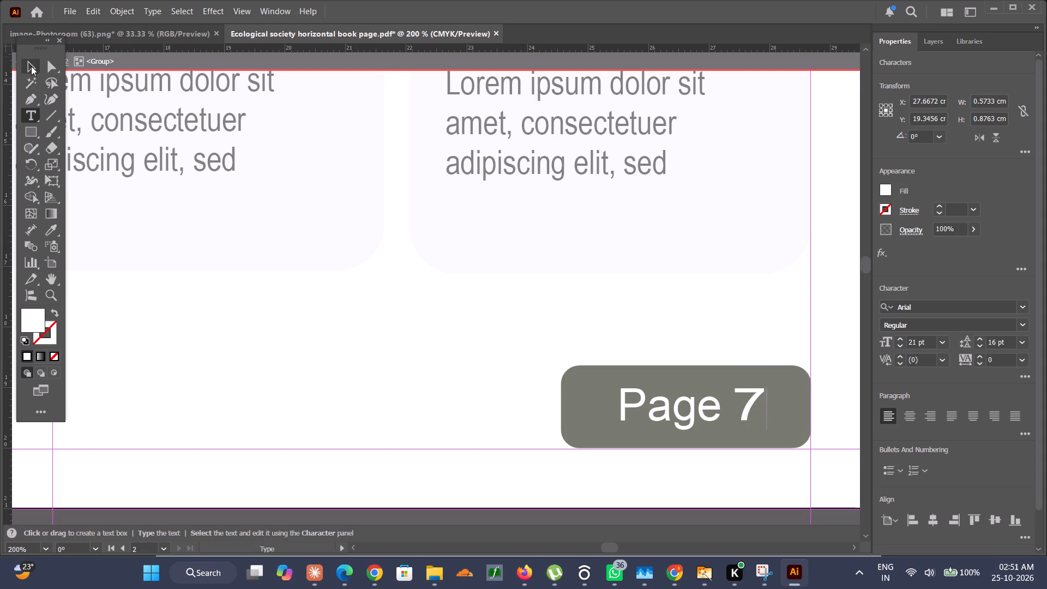
pyautogui.click(31, 66)
pyautogui.click(766, 410)
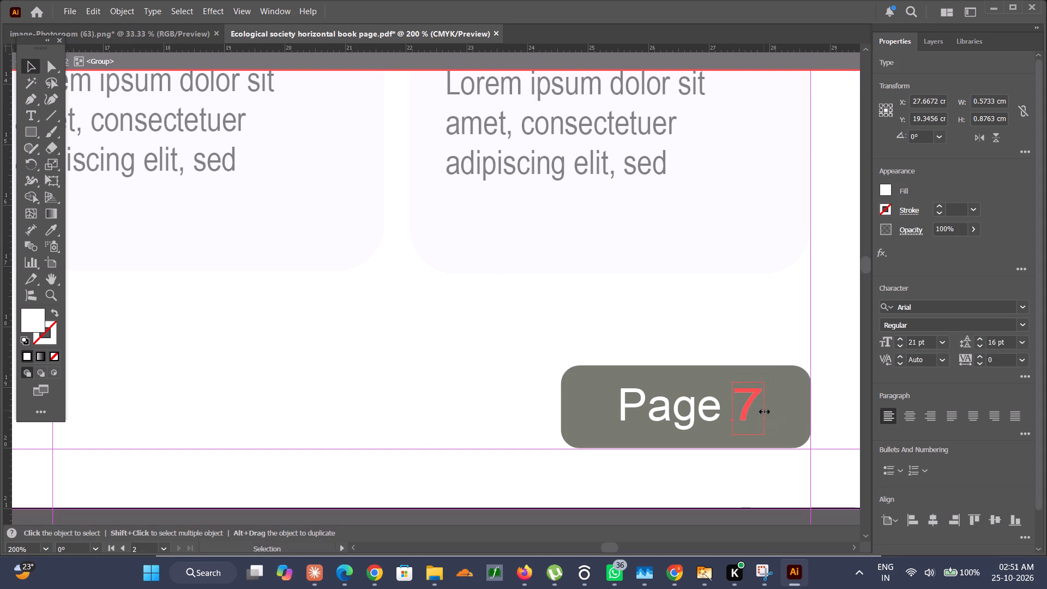
pyautogui.keyDown('alt'); pyautogui.scroll(-4, 799, 419); pyautogui.keyUp('alt')
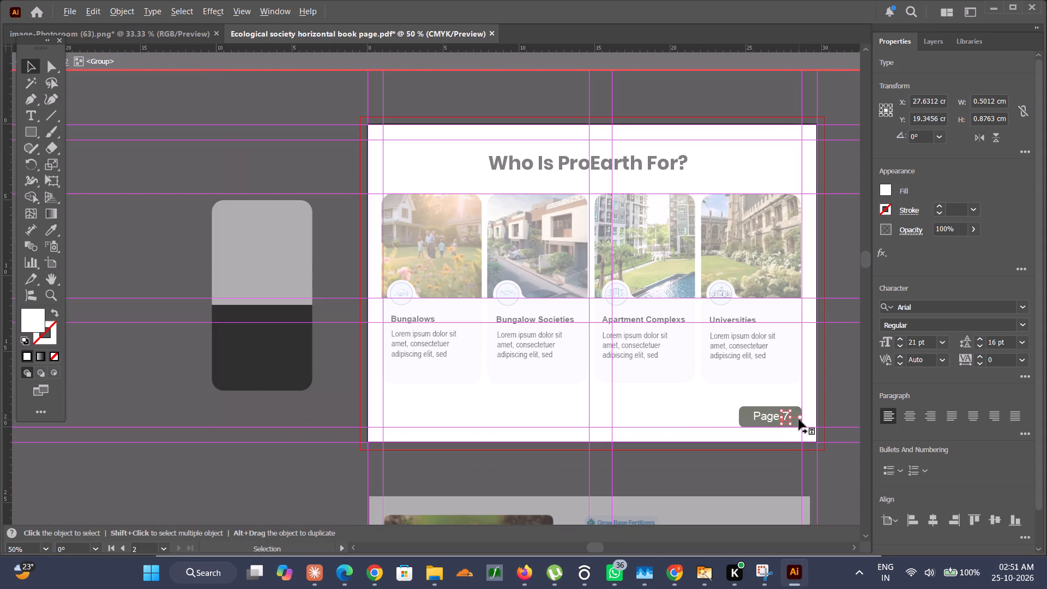
pyautogui.doubleClick(288, 388)
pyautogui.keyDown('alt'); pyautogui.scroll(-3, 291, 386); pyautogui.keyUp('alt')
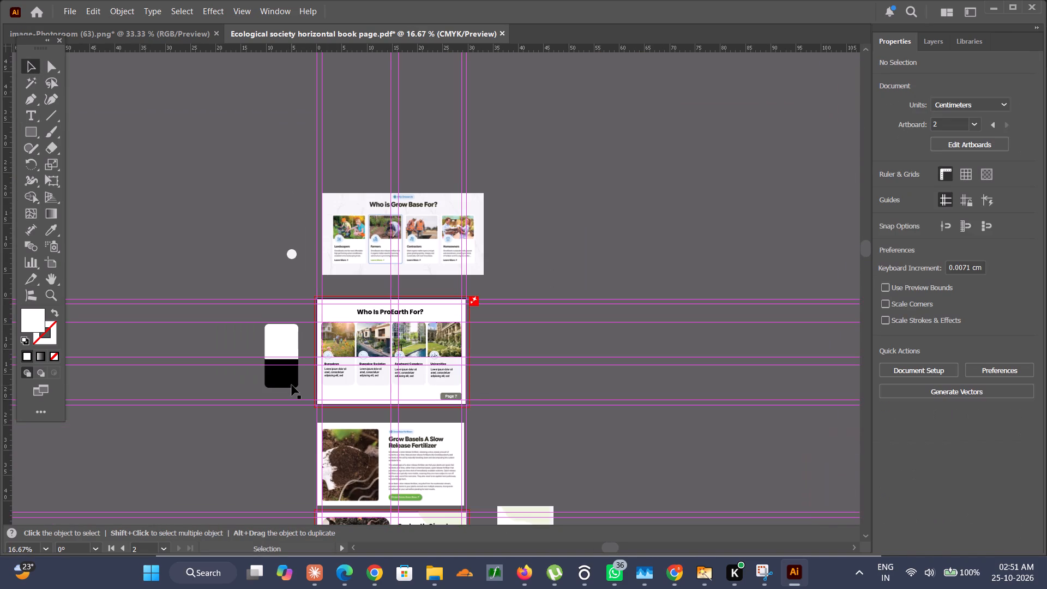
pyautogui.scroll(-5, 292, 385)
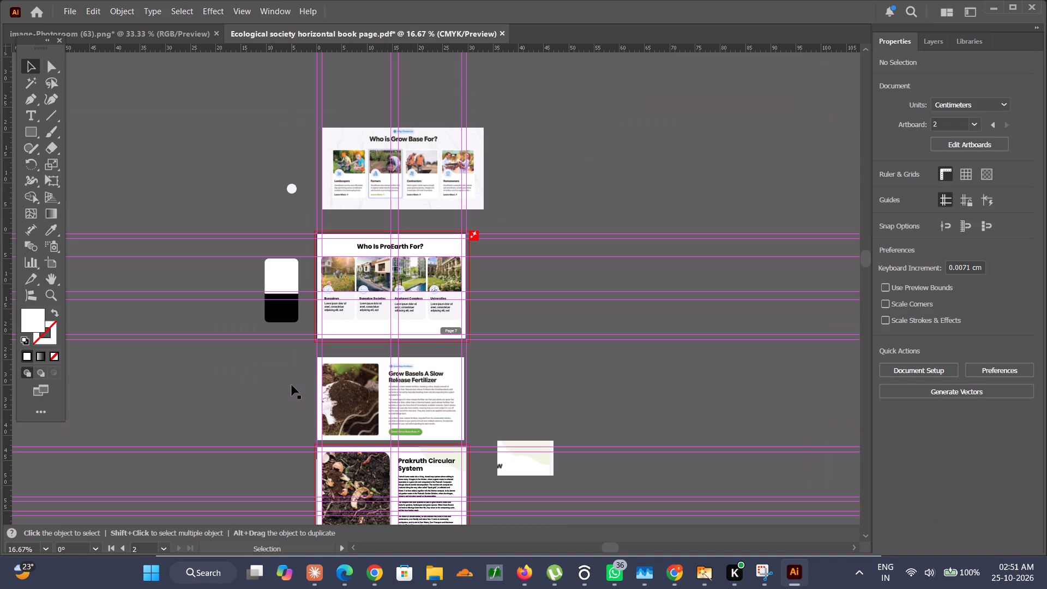
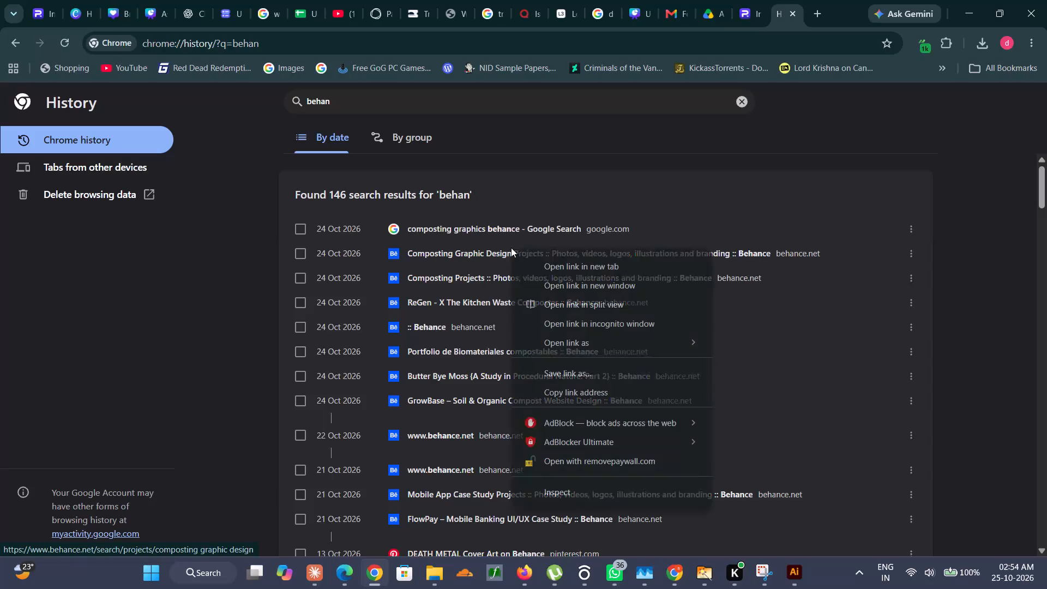
# Open the Behance "Composting Graphic Design Projects" search from the browsing history in a new tab and browse its projects for layout references.
pyautogui.click(555, 267)
pyautogui.click(777, 0)
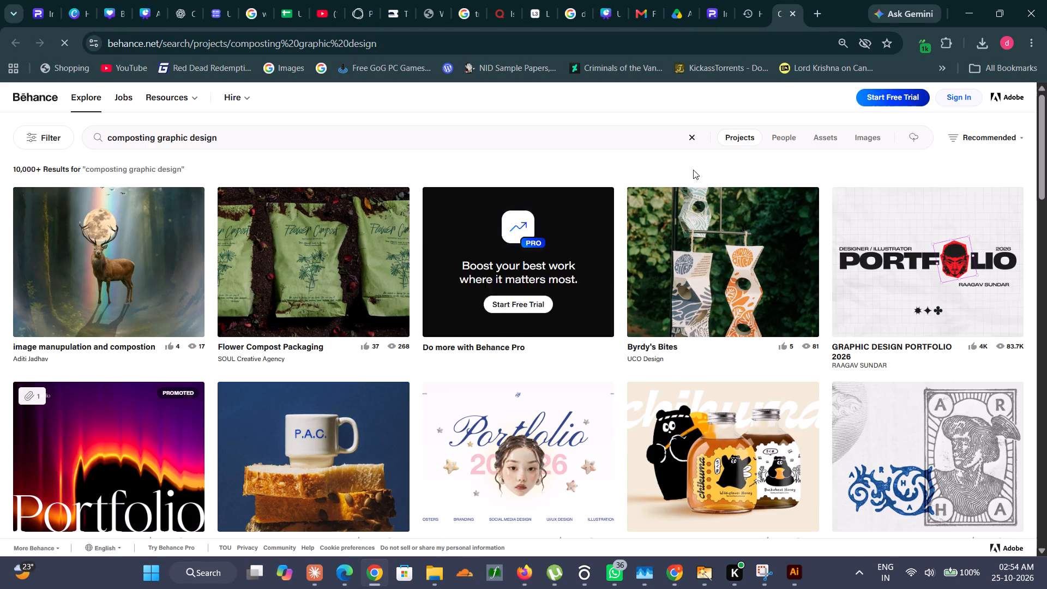
pyautogui.scroll(-6, 666, 266)
pyautogui.scroll(2, 666, 266)
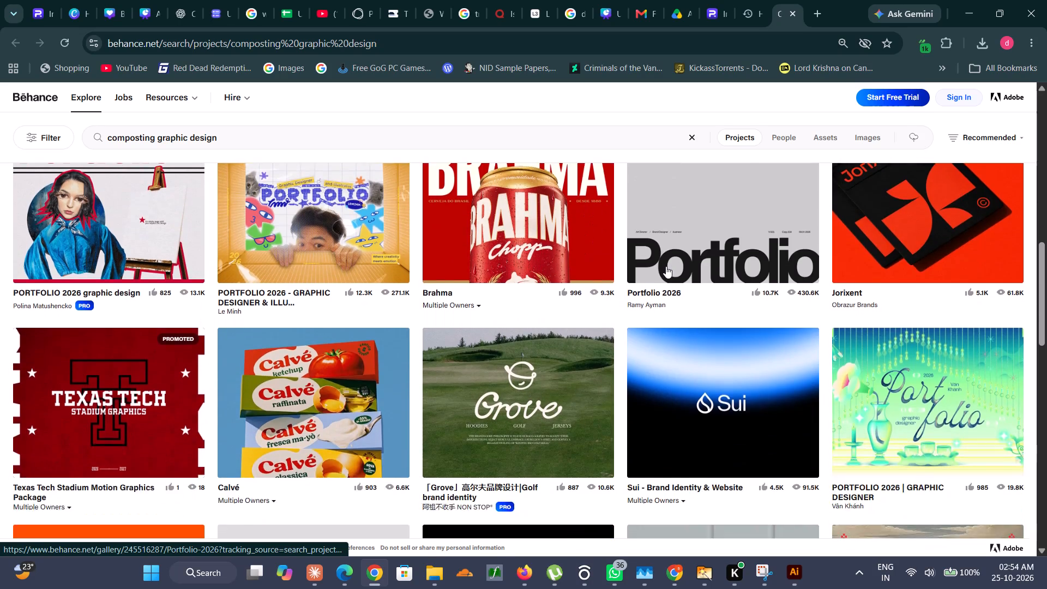
pyautogui.scroll(1, 666, 266)
# Open the Behance "Composting Projects" search from the history in a new tab and view its GrowBase – Soil & Organic Compost Website Design project up close.
pyautogui.click(742, 0)
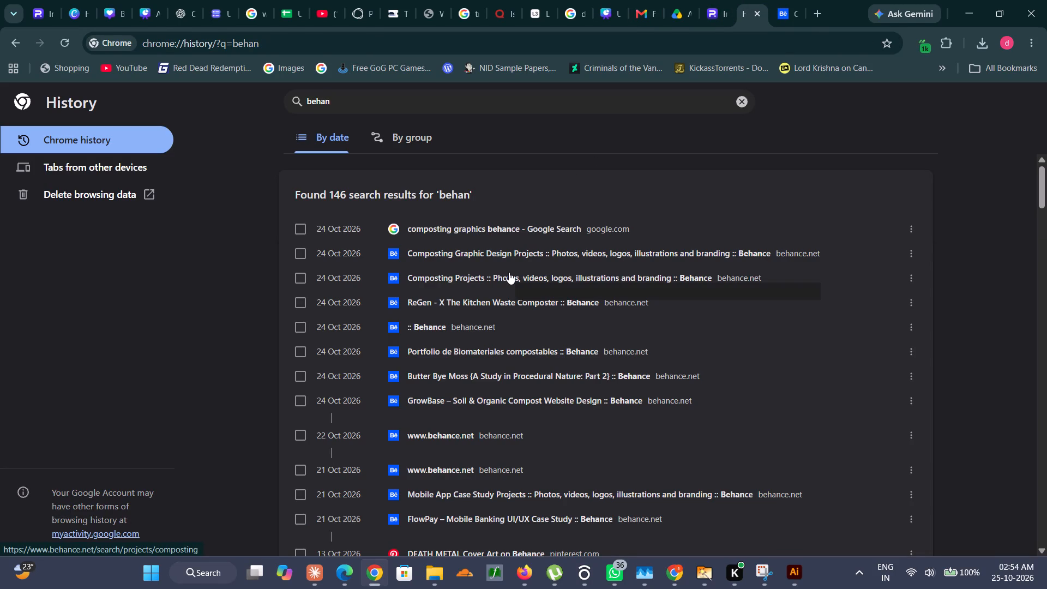
pyautogui.rightClick(509, 272)
pyautogui.click(577, 292)
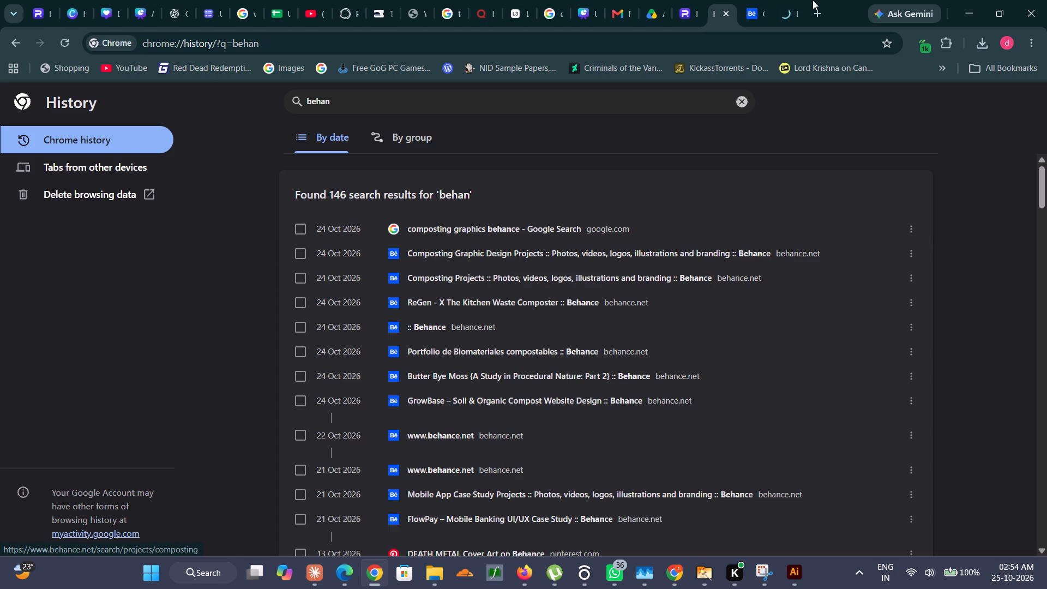
pyautogui.click(786, 1)
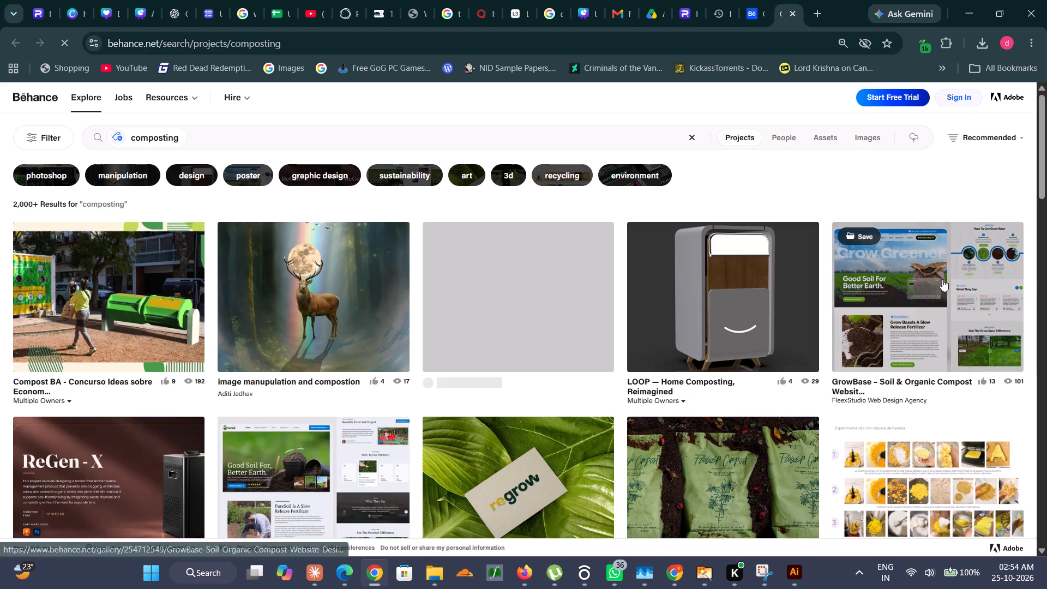
pyautogui.doubleClick(942, 279)
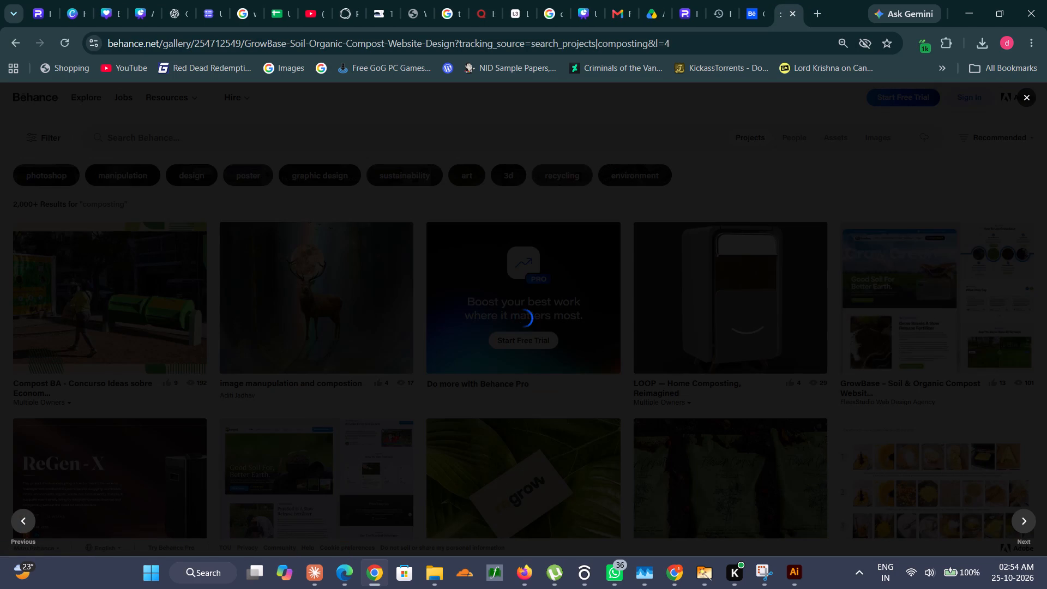
pyautogui.scroll(1, 811, 283)
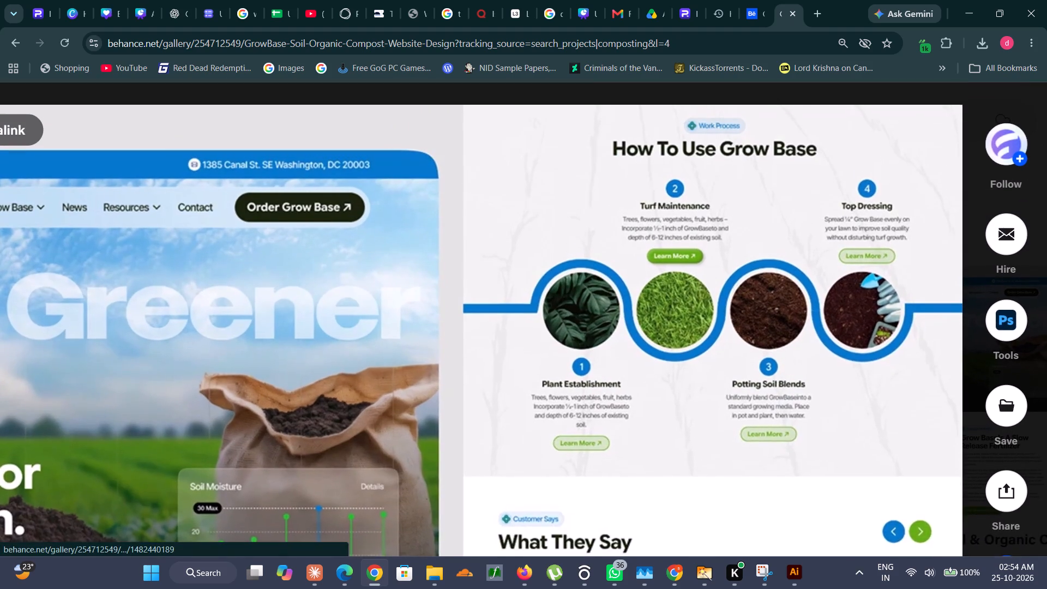
pyautogui.scroll(1, 811, 283)
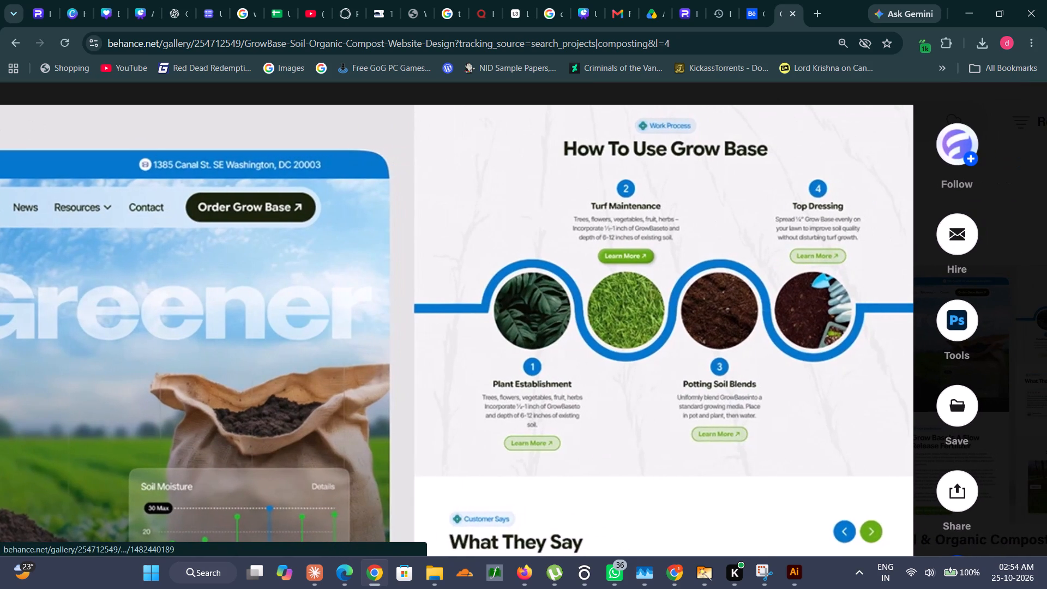
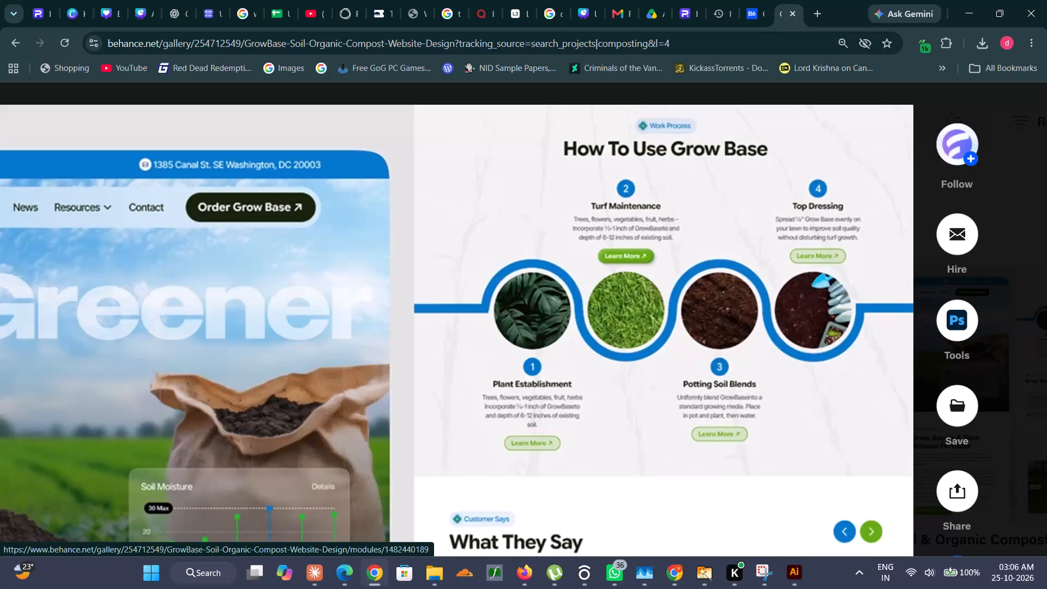
# Capture the "How To Use Grow Base" section of the GrowBase project as a screenshot and copy it.
pyautogui.press('shift+super+s')
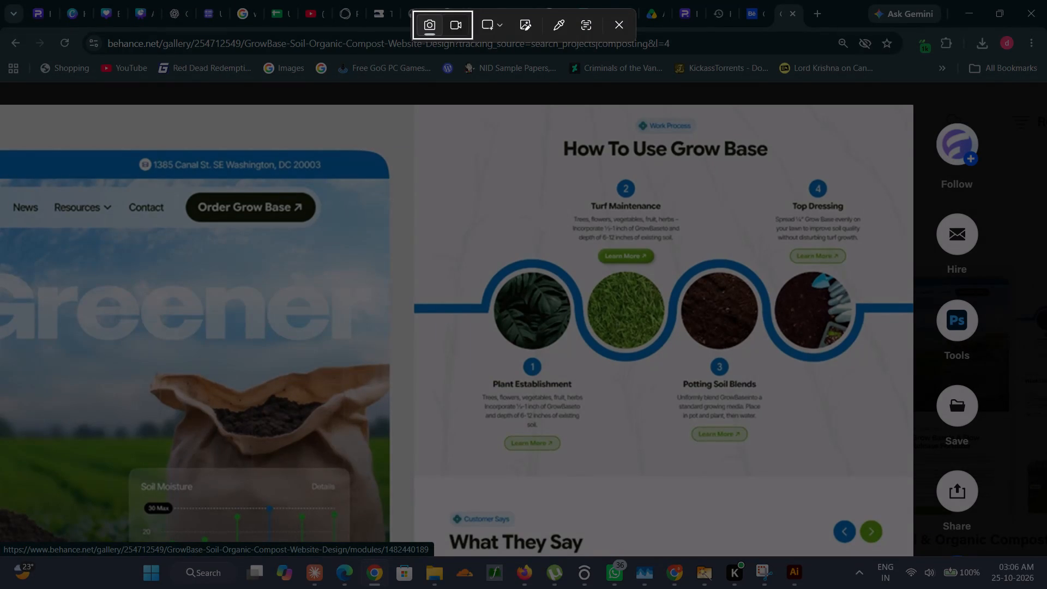
pyautogui.moveTo(411, 102); pyautogui.dragTo(913, 477)
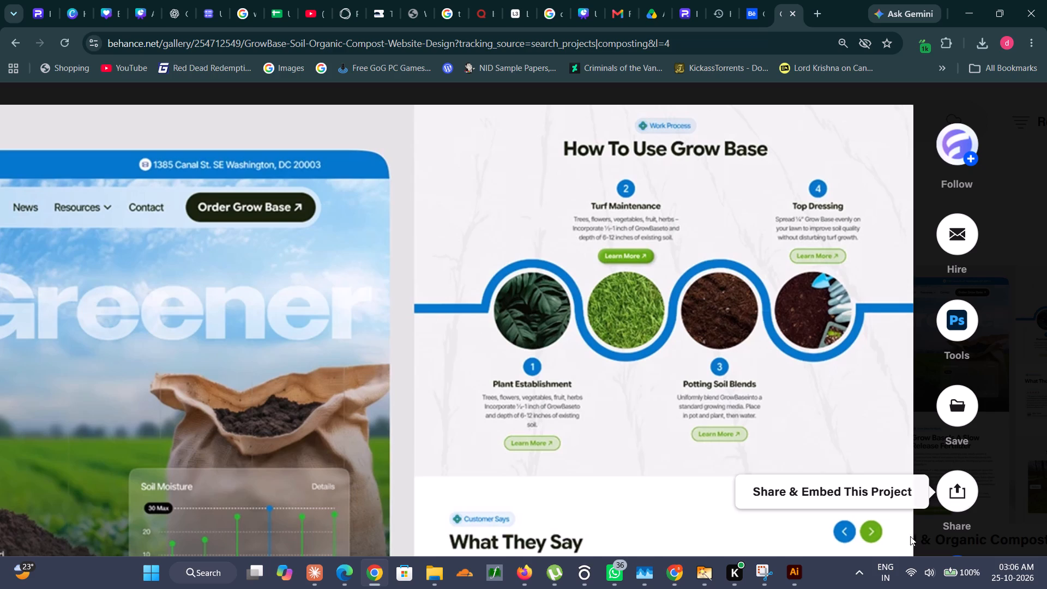
pyautogui.click(878, 416)
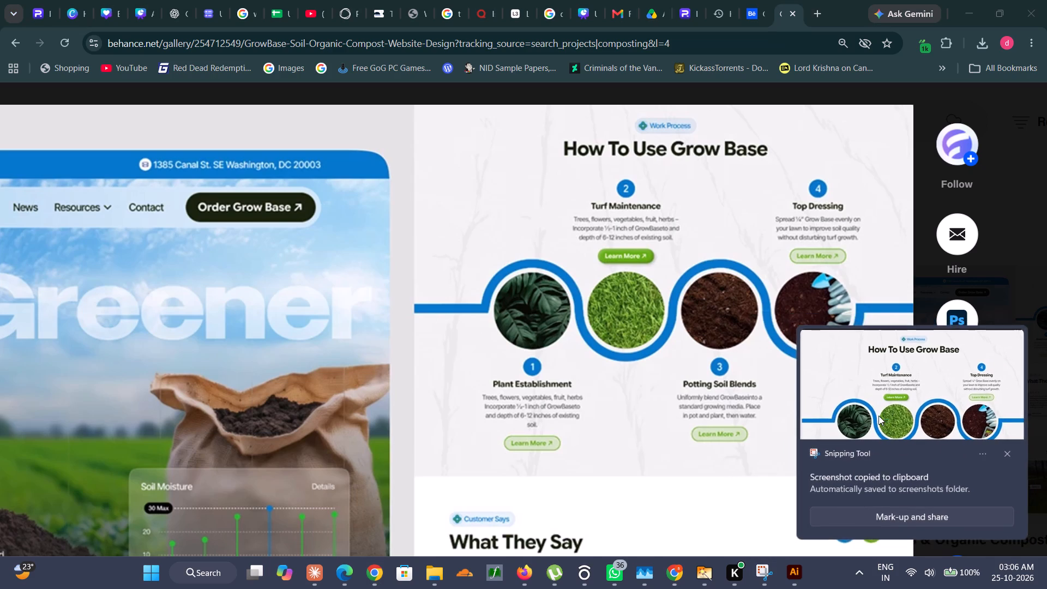
pyautogui.rightClick(758, 426)
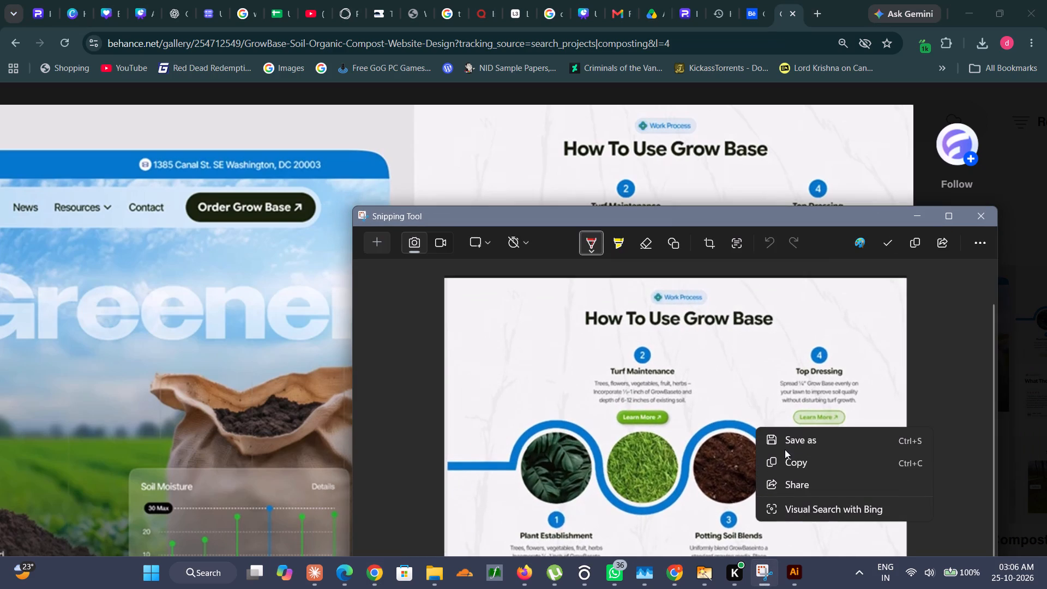
pyautogui.click(789, 455)
# Switch to Illustrator, paste the "How To Use Grow Base" screenshot into Layer 2 and place it beside the "Who is Grow Base For?" reference.
pyautogui.click(796, 560)
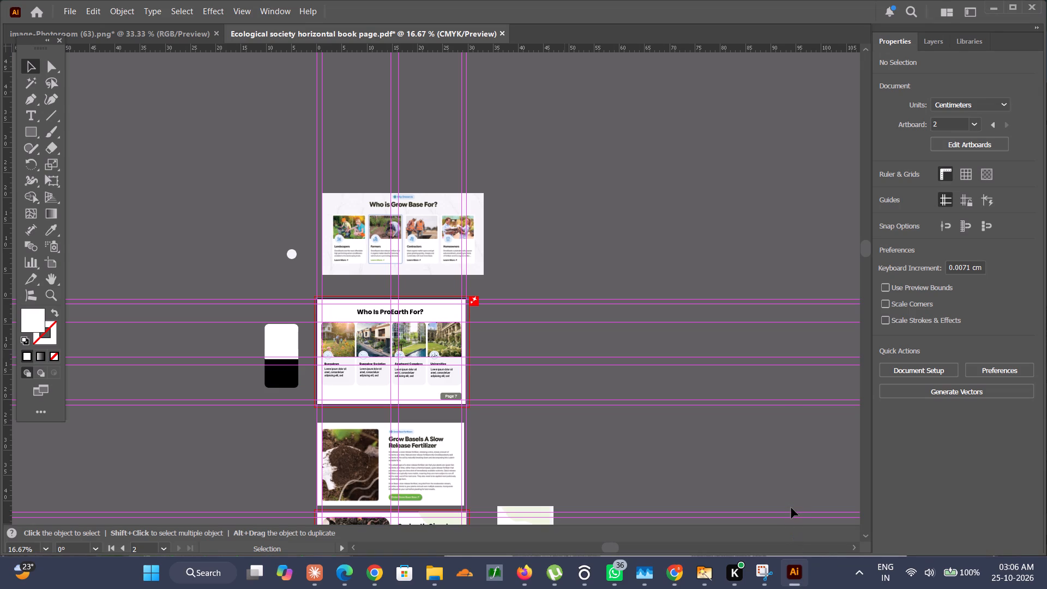
pyautogui.scroll(-4, 667, 312)
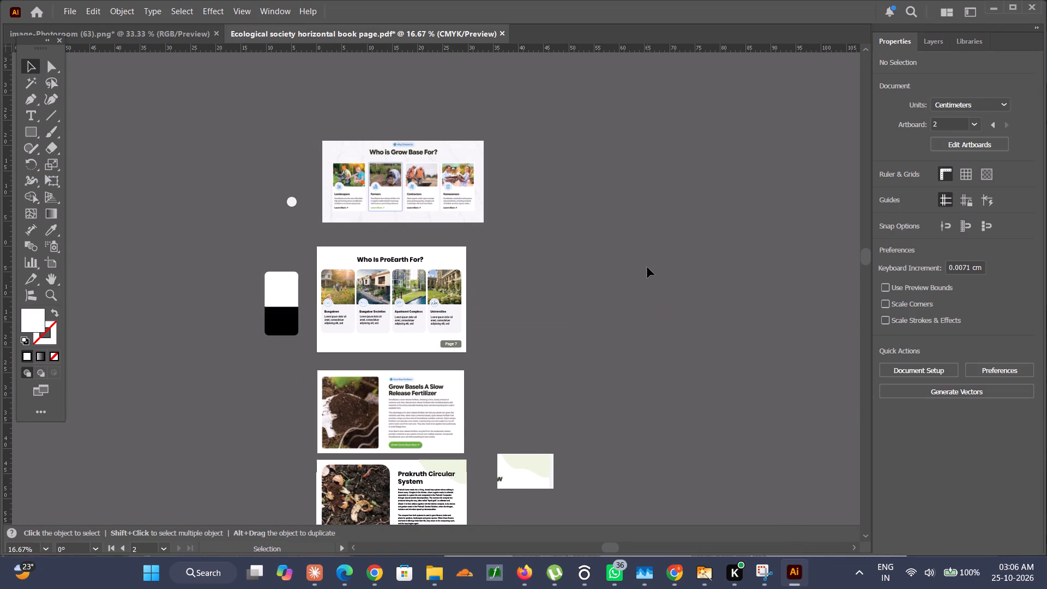
pyautogui.click(926, 38)
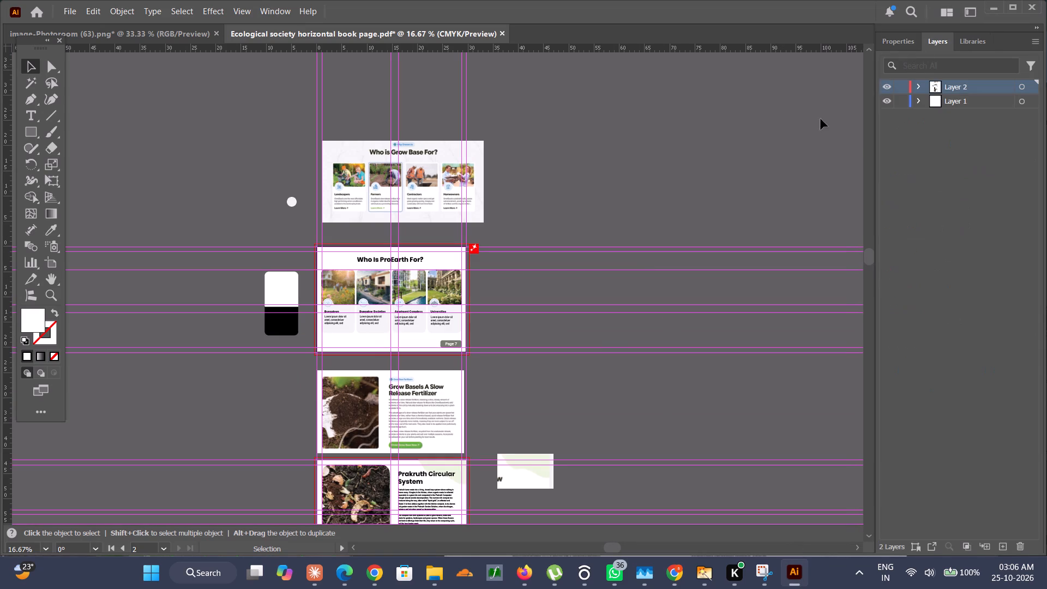
pyautogui.scroll(-3, 571, 190)
pyautogui.hotkey('ctrl', 'v')
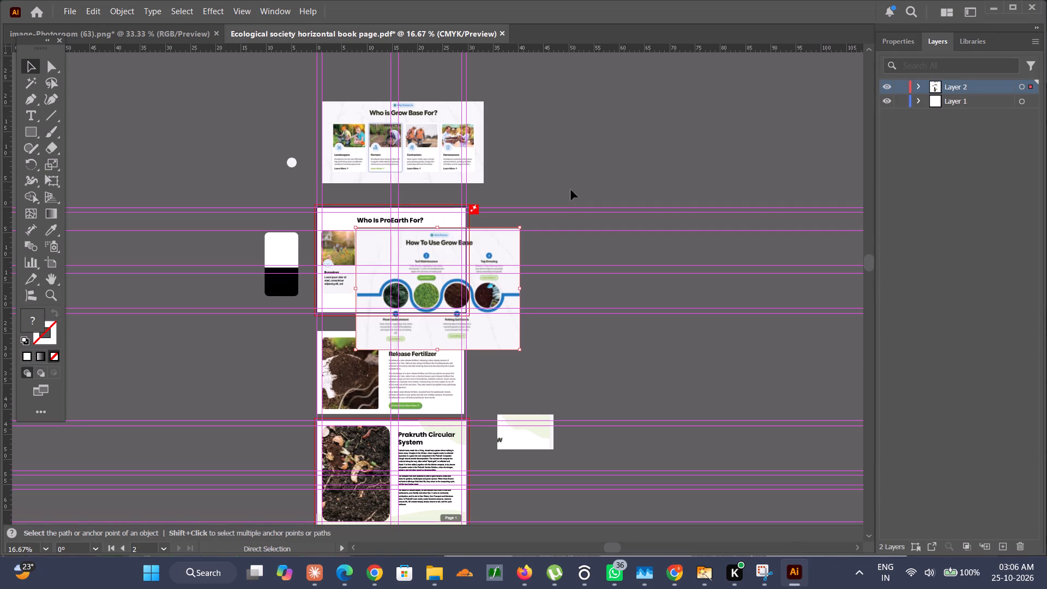
pyautogui.moveTo(507, 261); pyautogui.dragTo(565, 195)
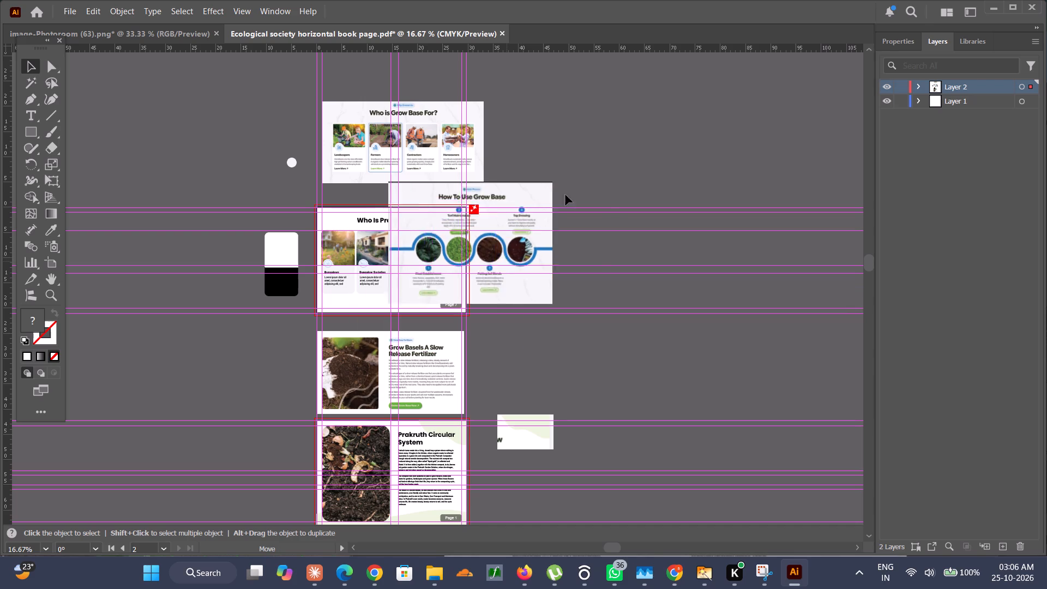
pyautogui.moveTo(565, 195); pyautogui.dragTo(642, 121)
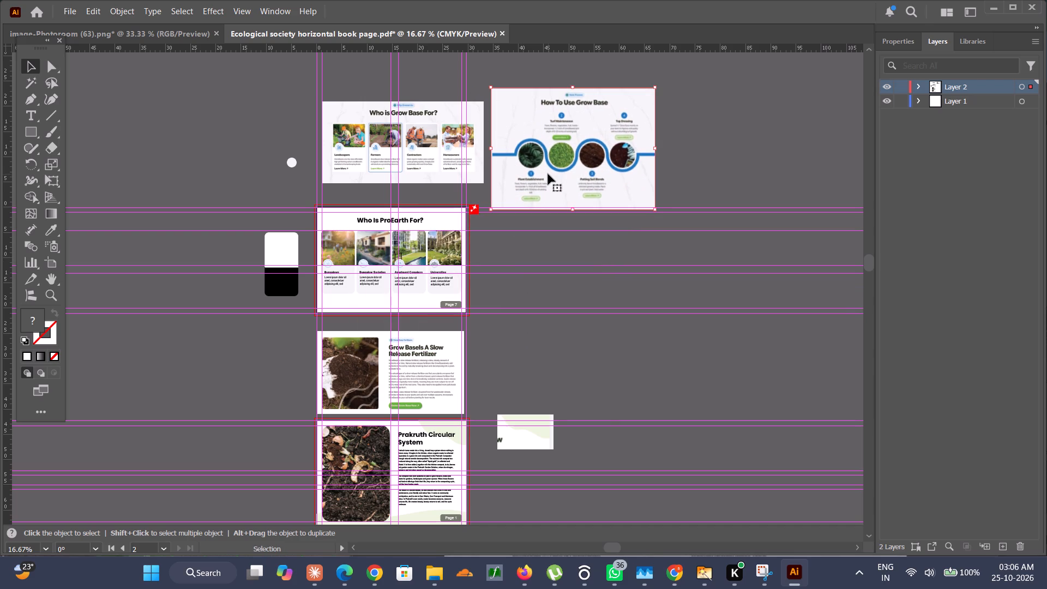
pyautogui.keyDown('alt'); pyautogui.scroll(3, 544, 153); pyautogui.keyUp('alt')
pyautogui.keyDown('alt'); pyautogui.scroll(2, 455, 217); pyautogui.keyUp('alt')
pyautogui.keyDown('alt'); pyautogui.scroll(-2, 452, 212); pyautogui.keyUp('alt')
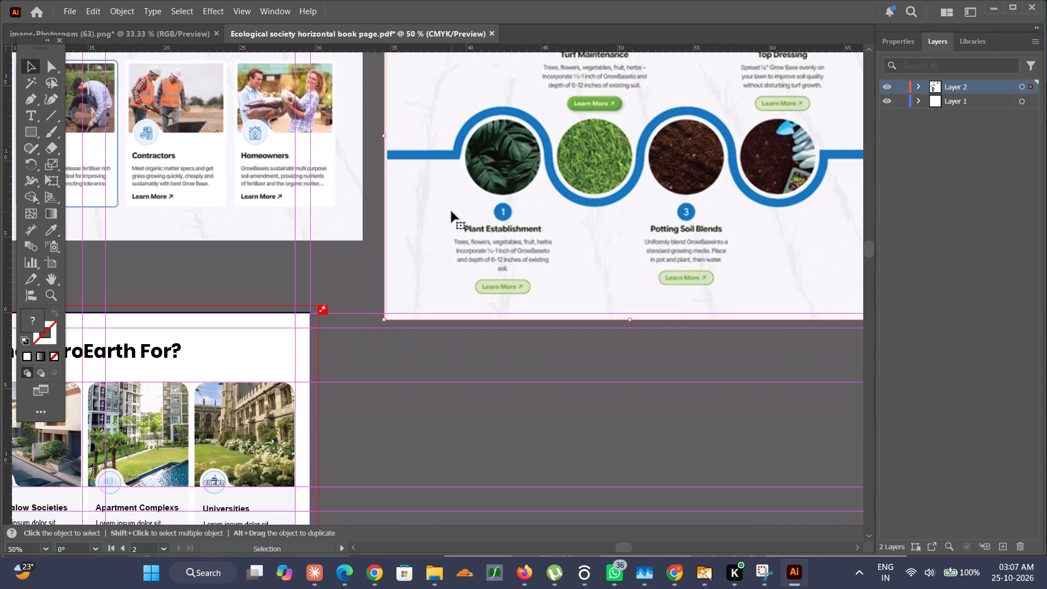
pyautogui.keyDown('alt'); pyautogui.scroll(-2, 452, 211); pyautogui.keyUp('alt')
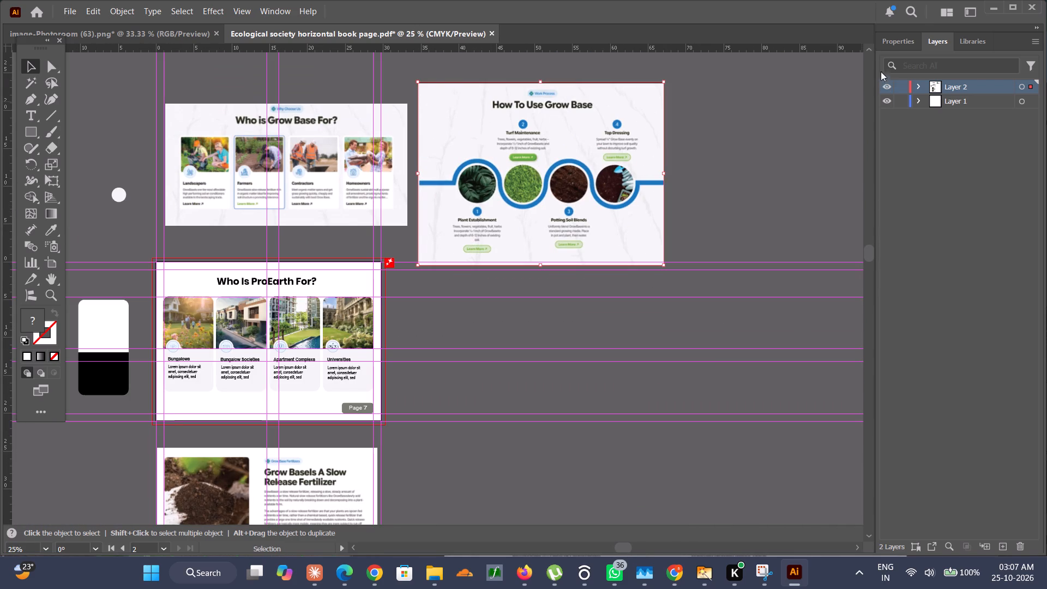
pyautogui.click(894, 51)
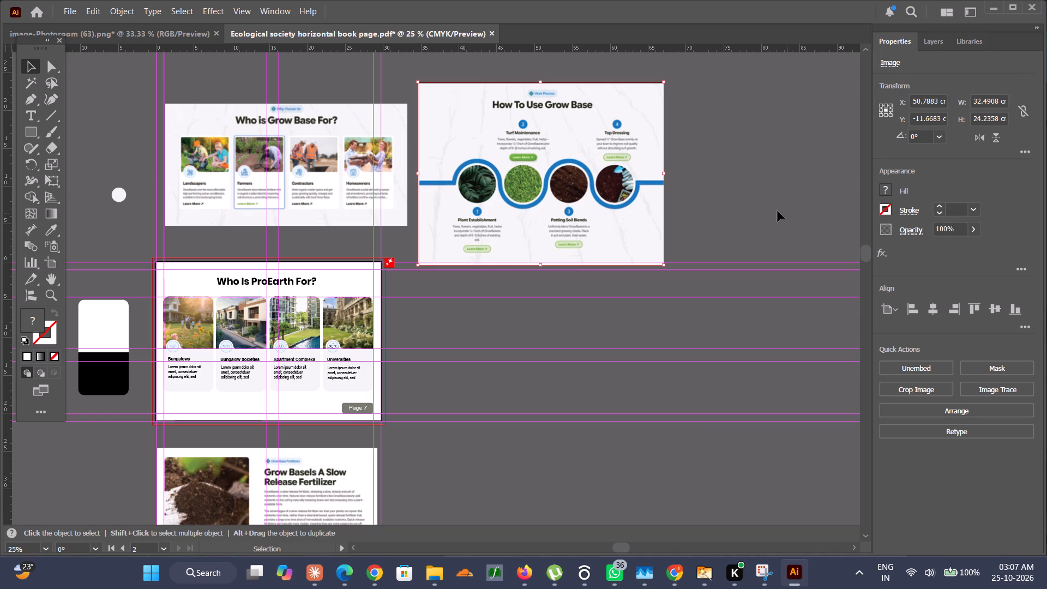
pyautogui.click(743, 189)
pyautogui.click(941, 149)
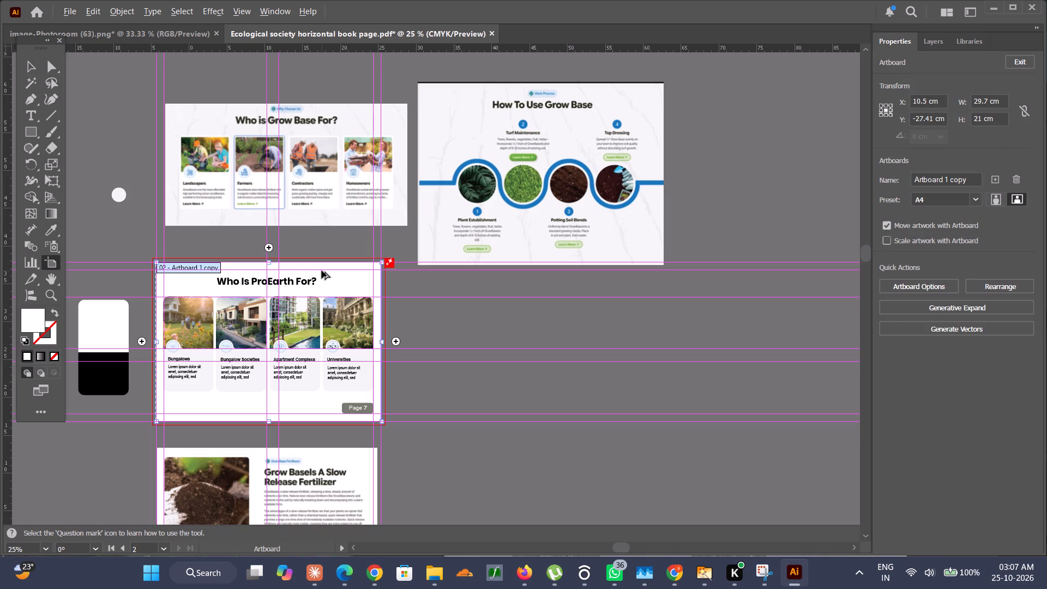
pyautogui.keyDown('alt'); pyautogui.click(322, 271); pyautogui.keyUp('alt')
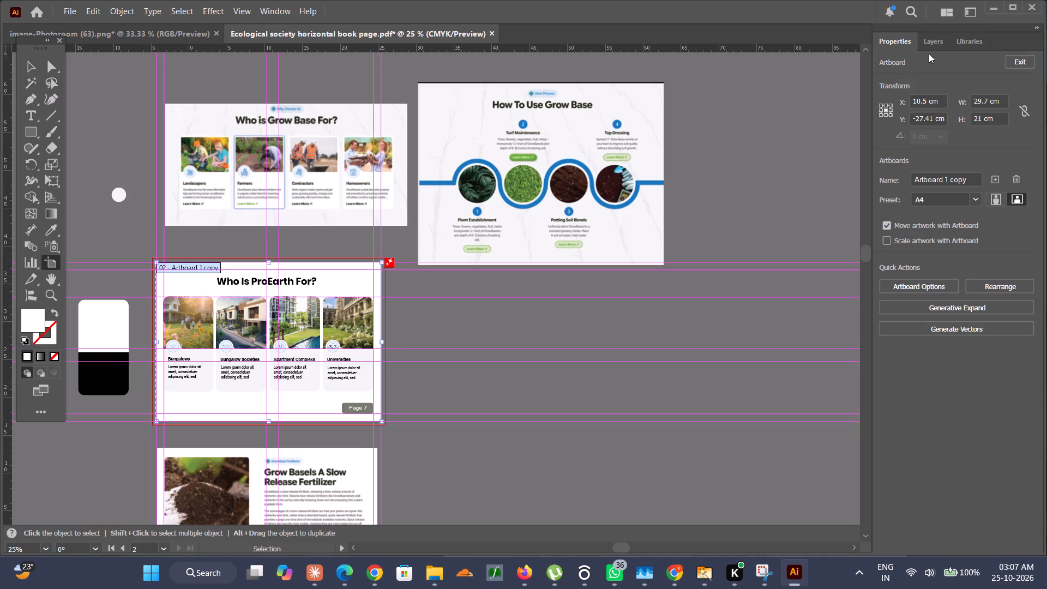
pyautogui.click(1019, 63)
# Hide the guides and duplicate the "Who Is ProEarth For?" artboard with its artwork, placing the copy below the "How To Use Grow Base" reference.
pyautogui.rightClick(750, 127)
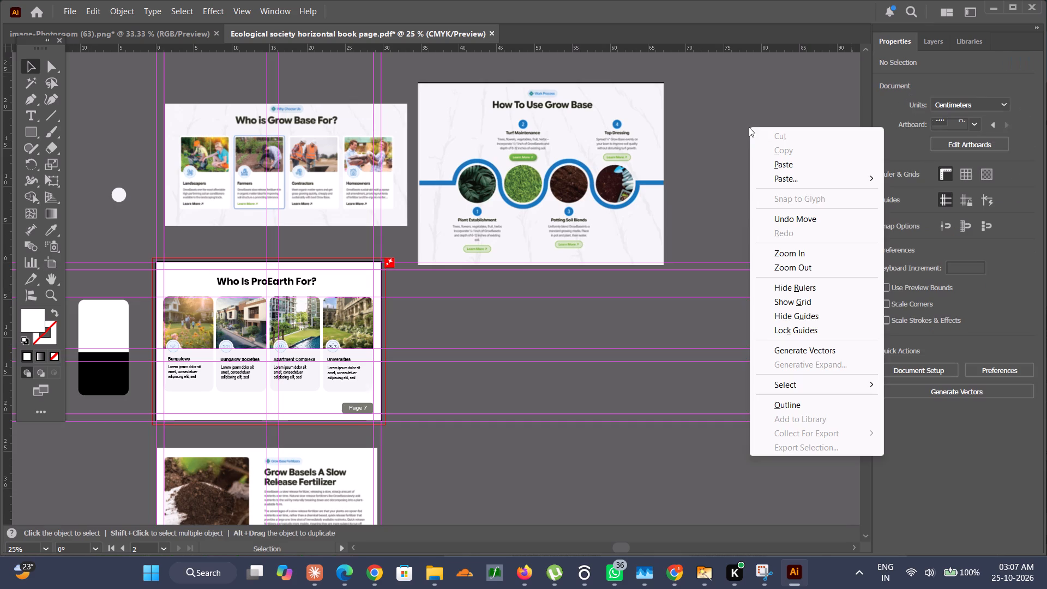
pyautogui.click(787, 321)
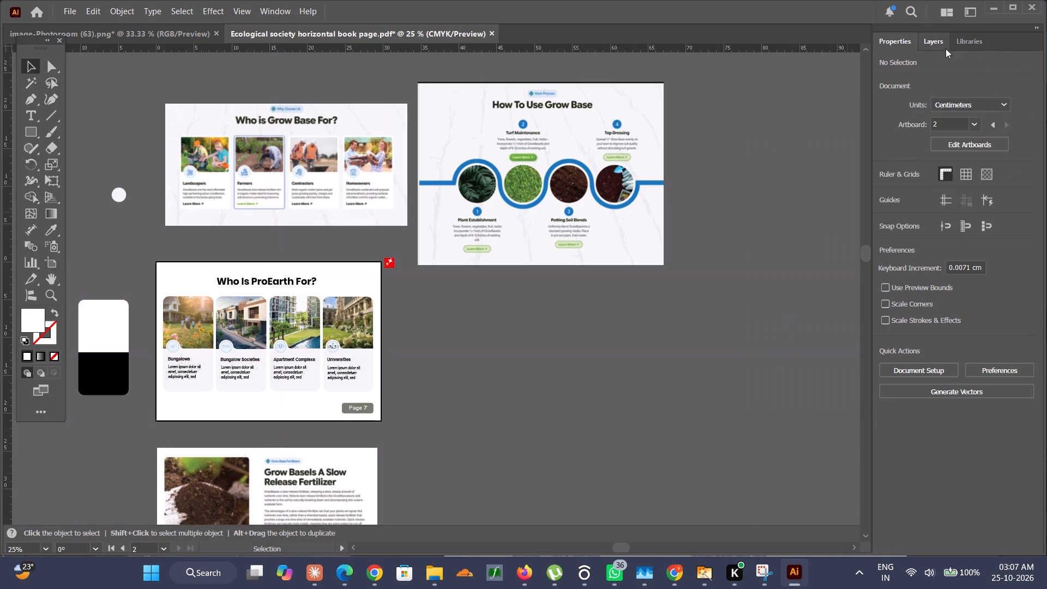
pyautogui.click(941, 140)
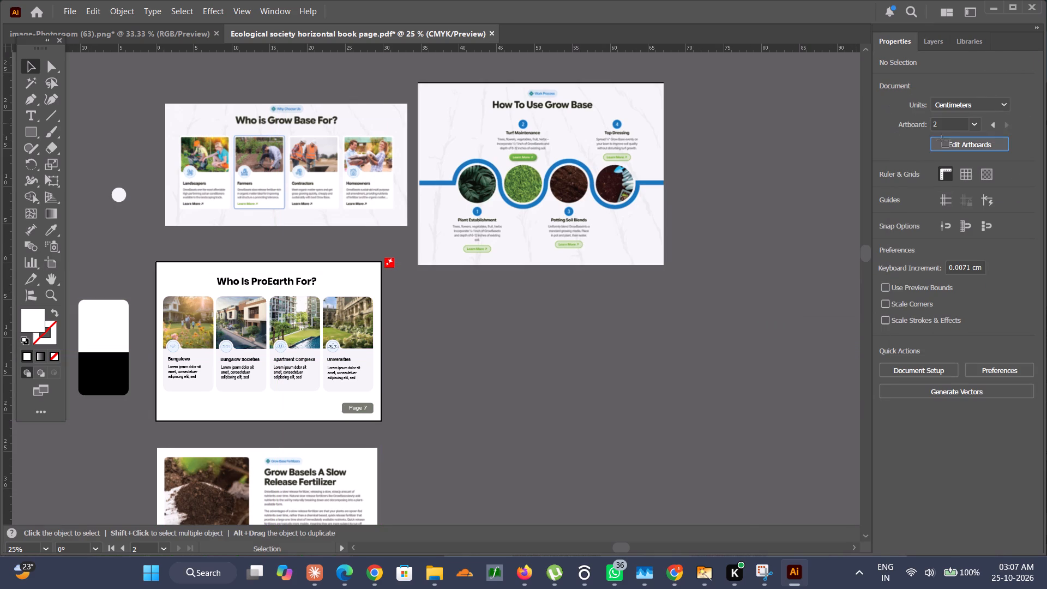
pyautogui.keyDown('alt'); pyautogui.moveTo(278, 390); pyautogui.dragTo(551, 424); pyautogui.keyUp('alt')
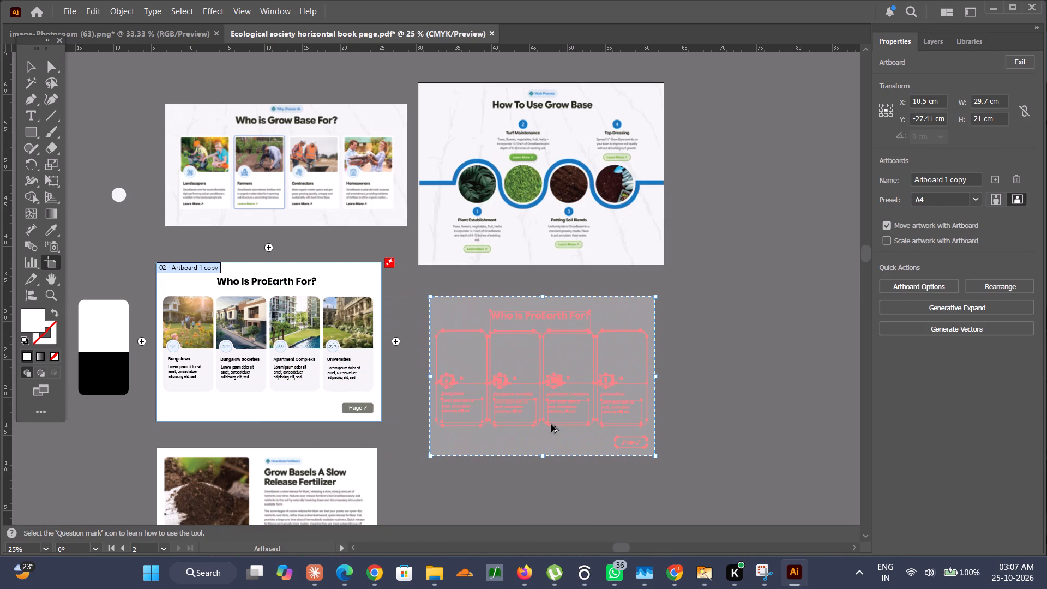
pyautogui.keyDown('alt'); pyautogui.moveTo(551, 424); pyautogui.dragTo(552, 424); pyautogui.keyUp('alt')
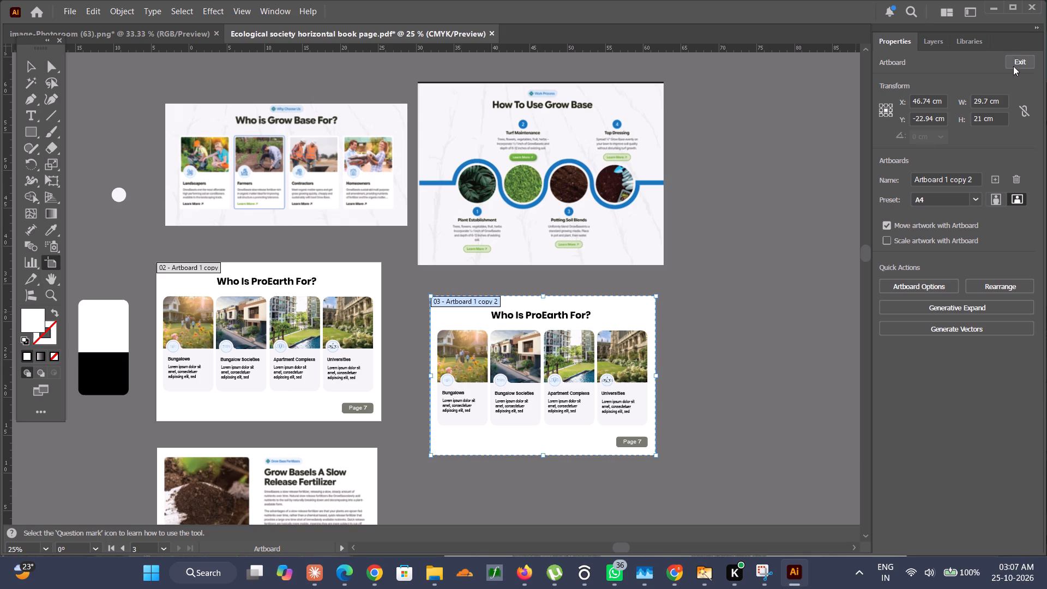
pyautogui.click(1015, 65)
# Show the guides again and lock them.
pyautogui.rightClick(716, 233)
pyautogui.click(750, 411)
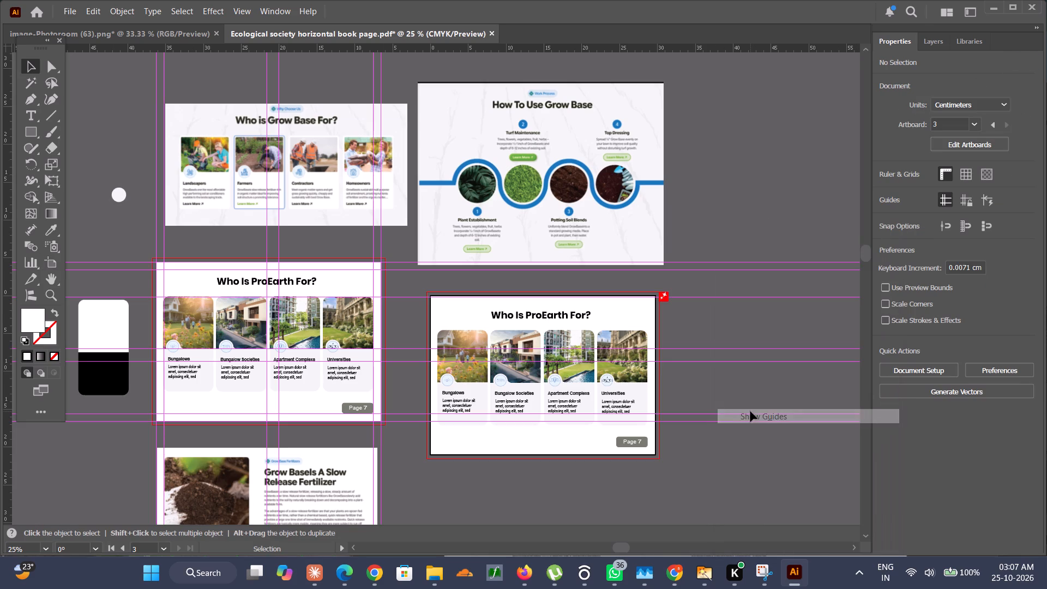
pyautogui.rightClick(682, 266)
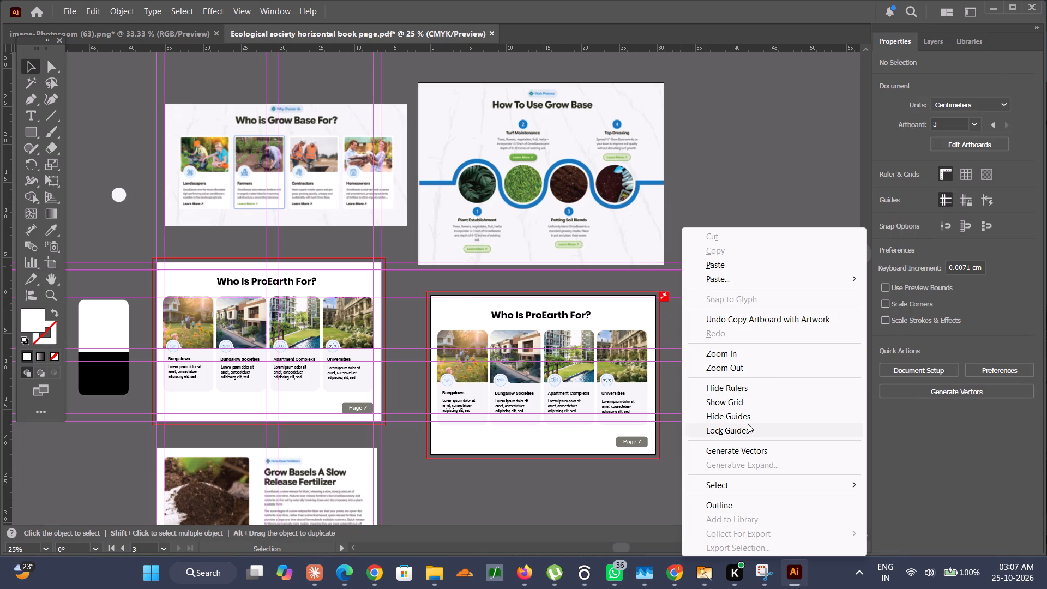
pyautogui.click(748, 424)
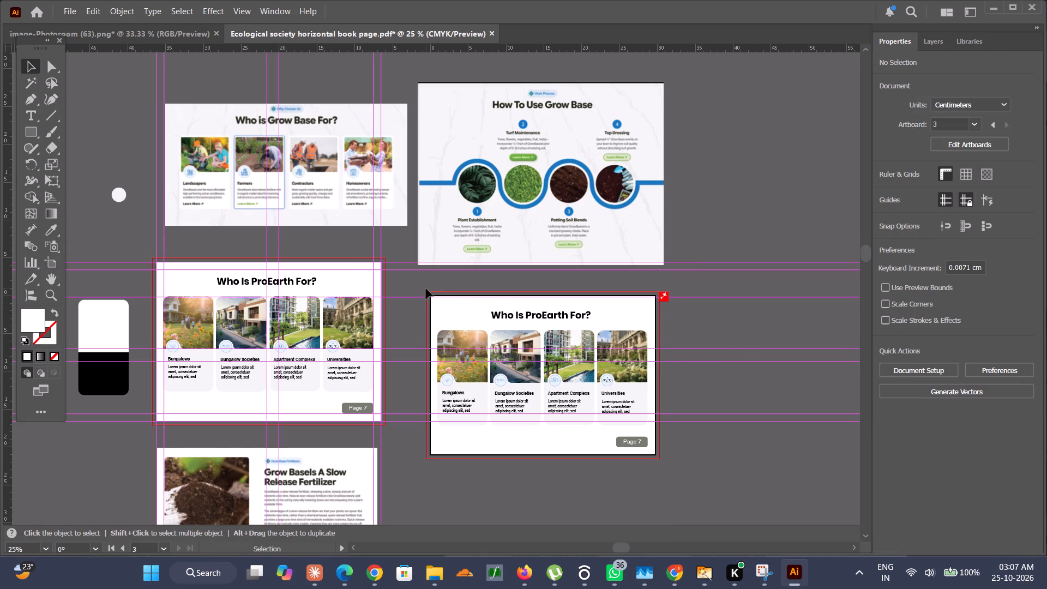
# Delete all the duplicated artwork from the new artboard, leaving a blank page.
pyautogui.scroll(-7, 437, 285)
pyautogui.moveTo(395, 207); pyautogui.dragTo(624, 386)
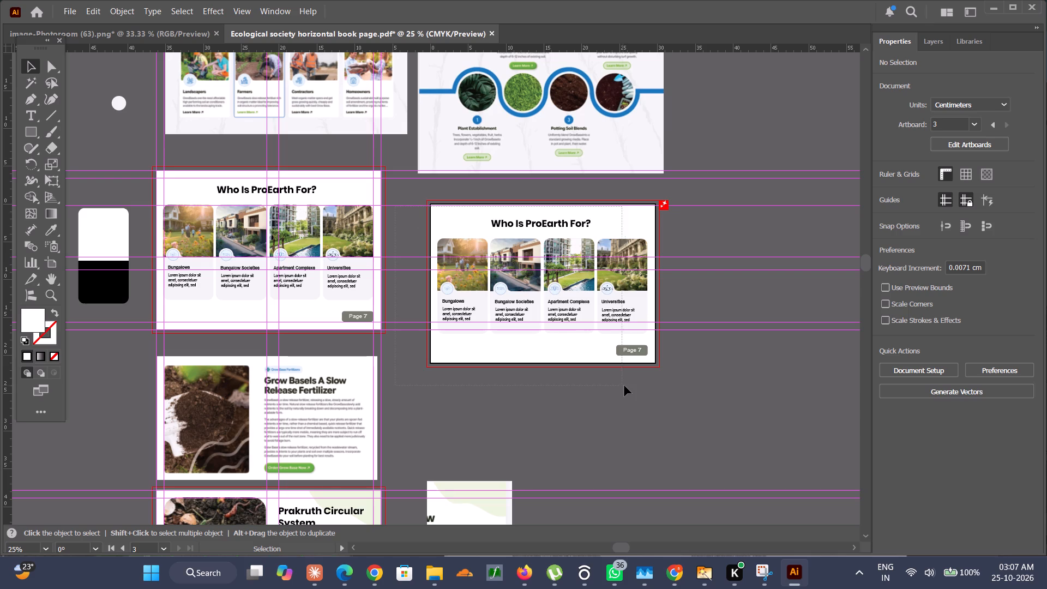
pyautogui.moveTo(624, 386); pyautogui.dragTo(636, 392)
pyautogui.press('BackSpace')
# Move the blank artboard diagonally down and to the right, below the horizontal guides of the "Who Is ProEarth For?" page.
pyautogui.scroll(2, 599, 306)
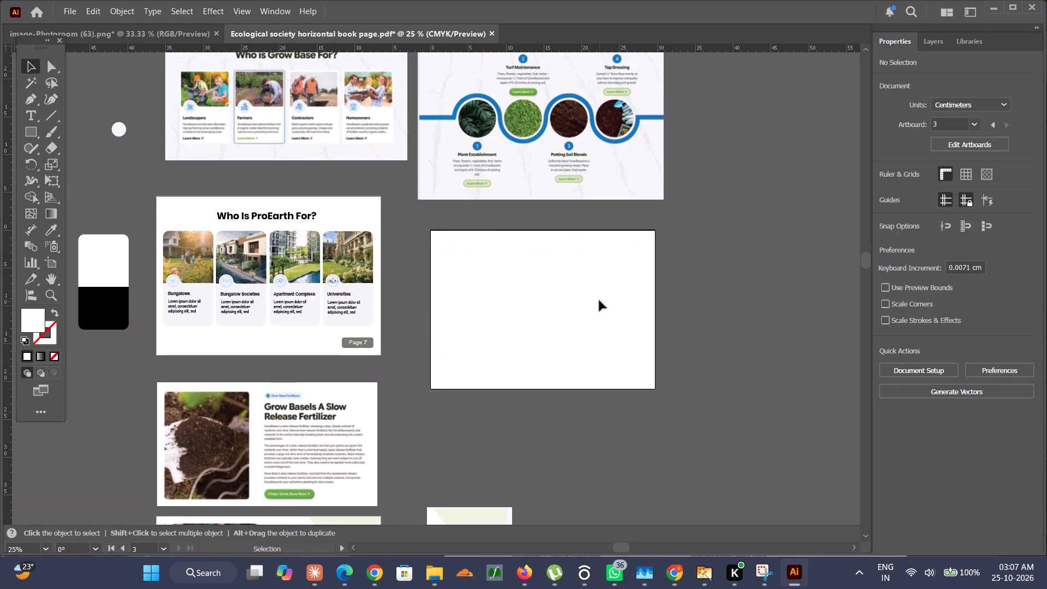
pyautogui.scroll(1, 599, 300)
pyautogui.scroll(2, 542, 279)
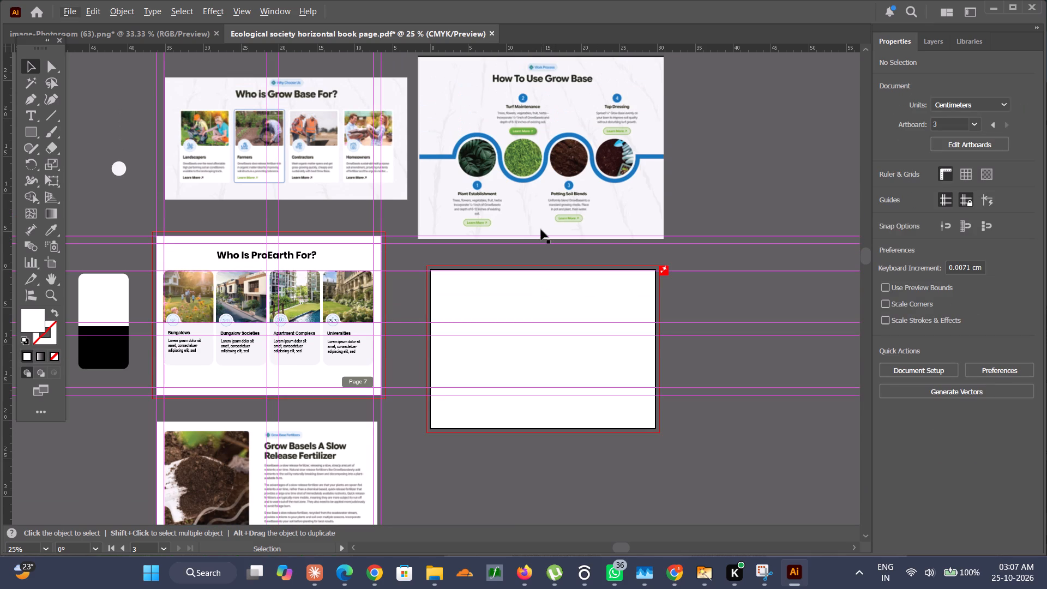
pyautogui.scroll(1, 541, 230)
pyautogui.scroll(-2, 553, 223)
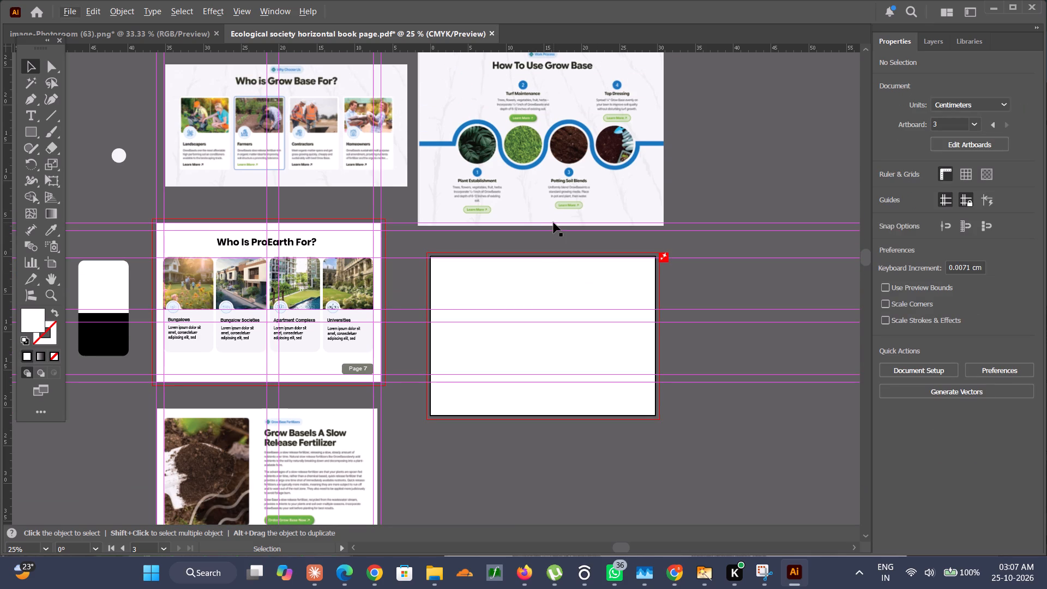
pyautogui.keyDown('alt'); pyautogui.scroll(2, 519, 252); pyautogui.keyUp('alt')
pyautogui.keyDown('alt'); pyautogui.scroll(2, 377, 280); pyautogui.keyUp('alt')
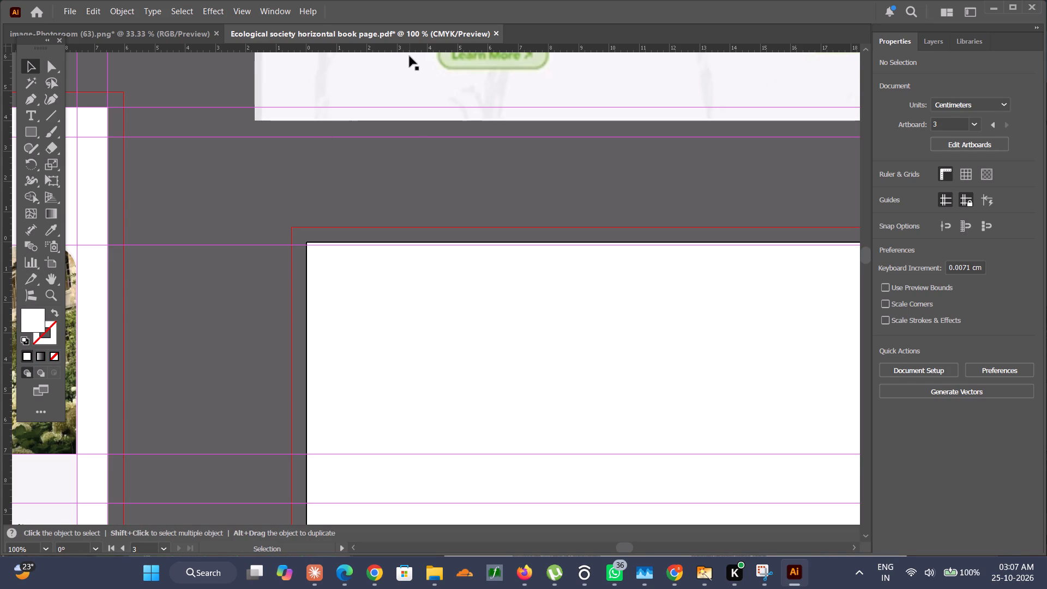
pyautogui.keyDown('alt'); pyautogui.scroll(-5, 603, 215); pyautogui.keyUp('alt')
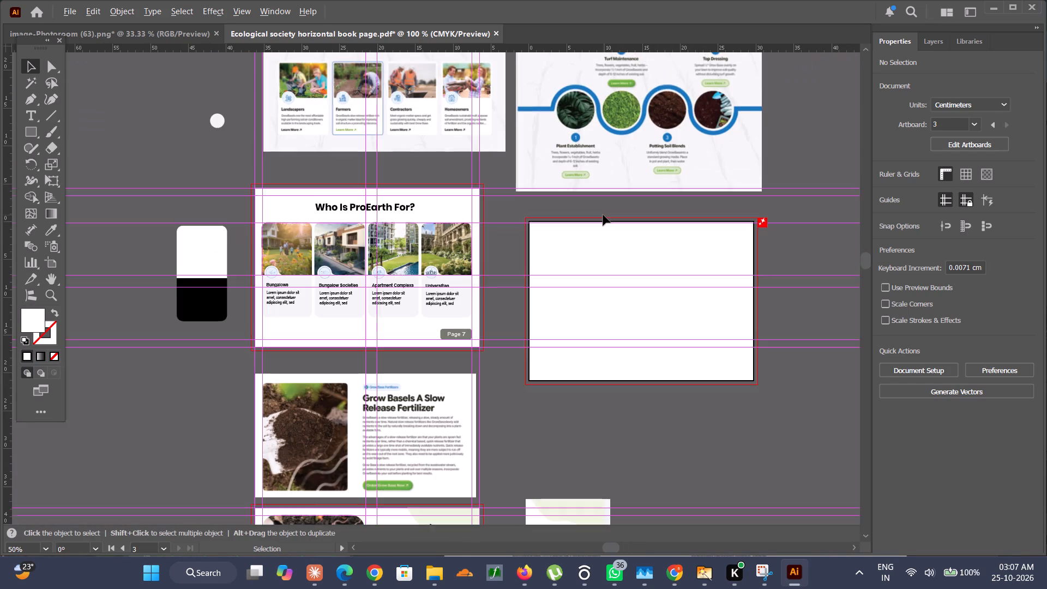
pyautogui.scroll(-7, 603, 215)
pyautogui.hscroll(-2, 880, 169)
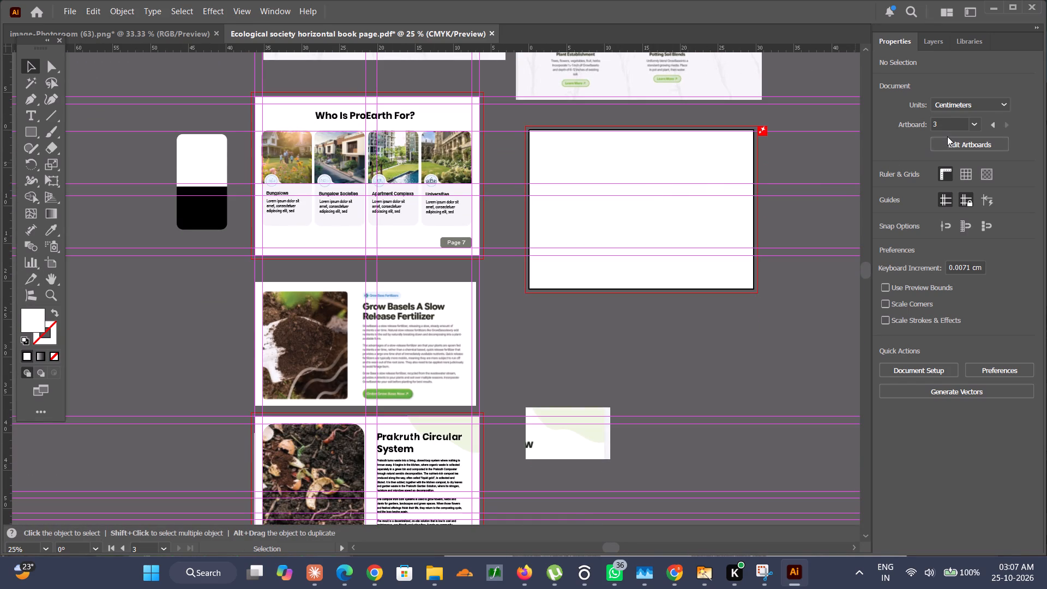
pyautogui.click(947, 136)
pyautogui.click(940, 140)
pyautogui.moveTo(619, 211); pyautogui.dragTo(660, 315)
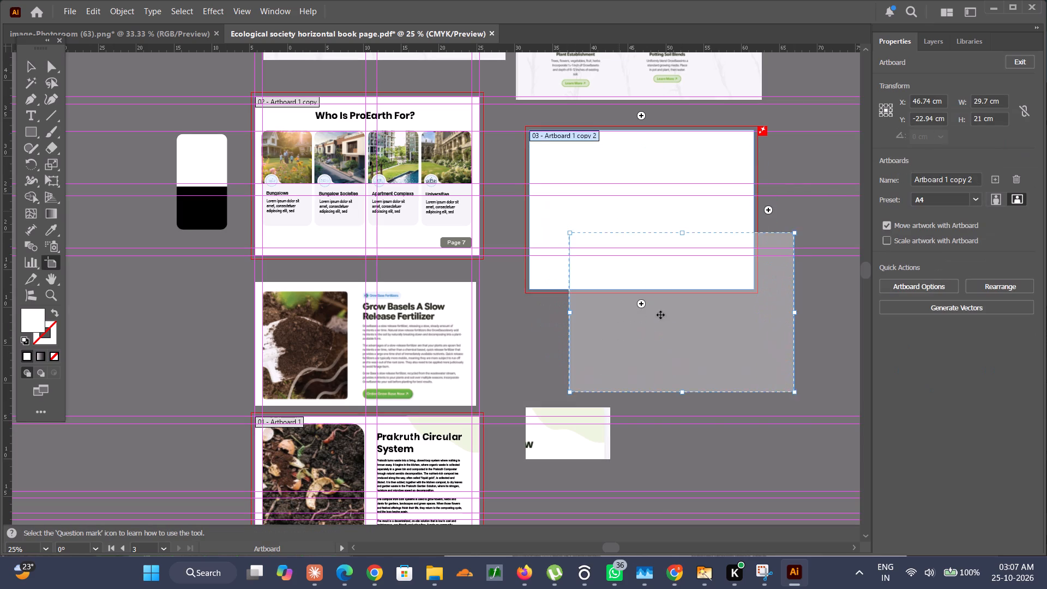
pyautogui.moveTo(660, 315); pyautogui.dragTo(674, 332)
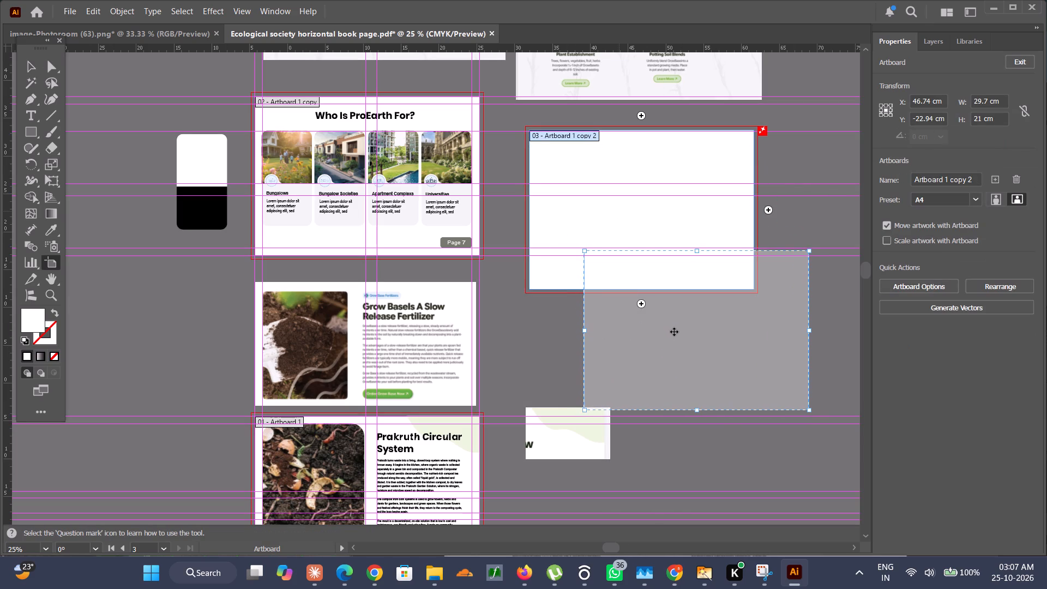
pyautogui.moveTo(674, 332); pyautogui.dragTo(706, 369)
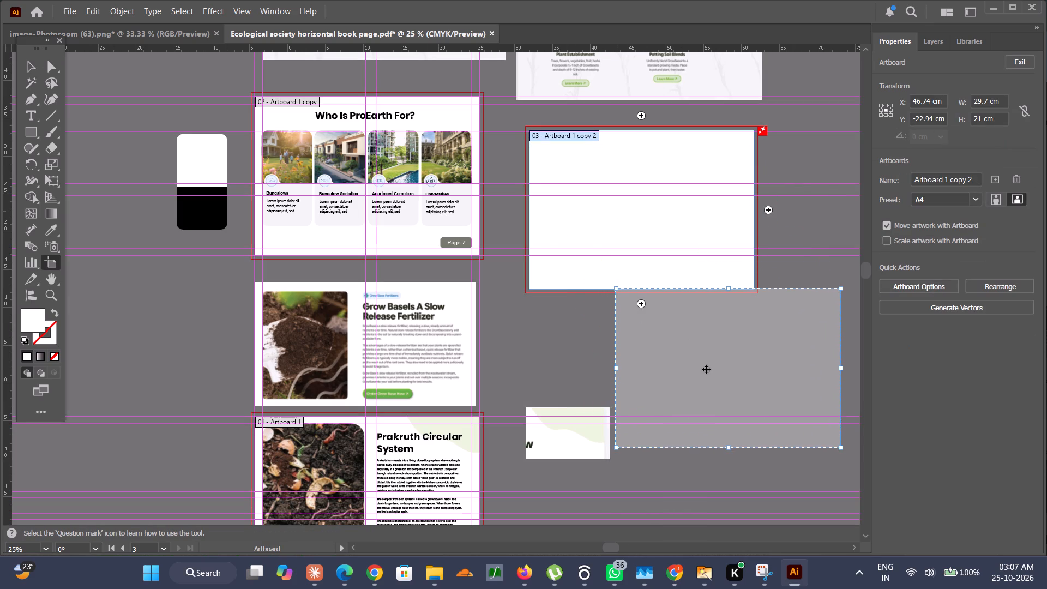
pyautogui.moveTo(706, 369); pyautogui.dragTo(707, 369)
pyautogui.click(1025, 63)
# Add horizontal guides along the top and bottom edges of the blank artboard.
pyautogui.keyDown('alt'); pyautogui.scroll(4, 698, 248); pyautogui.keyUp('alt')
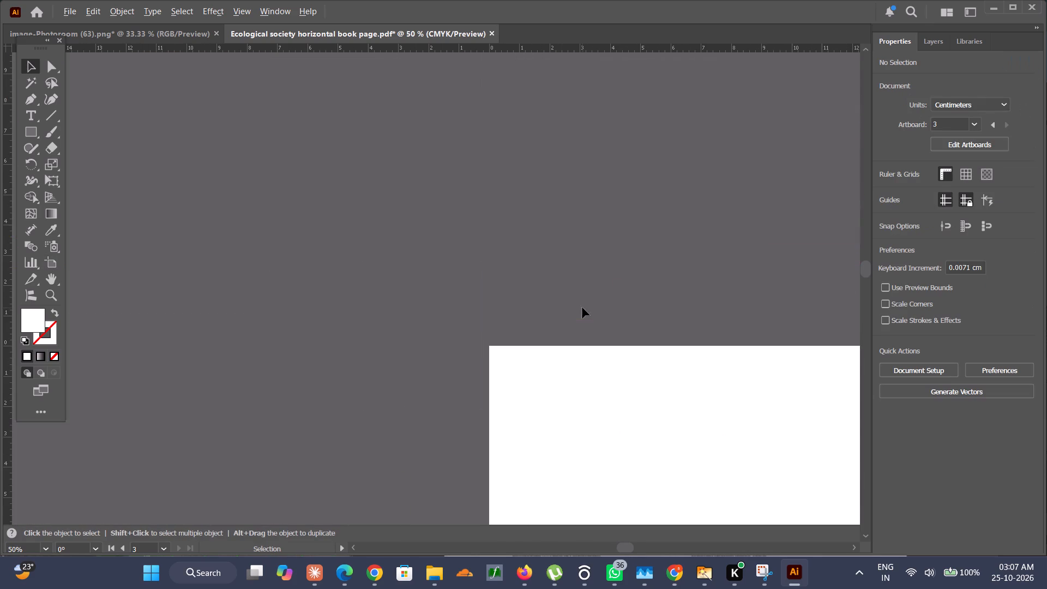
pyautogui.moveTo(576, 49); pyautogui.dragTo(591, 317)
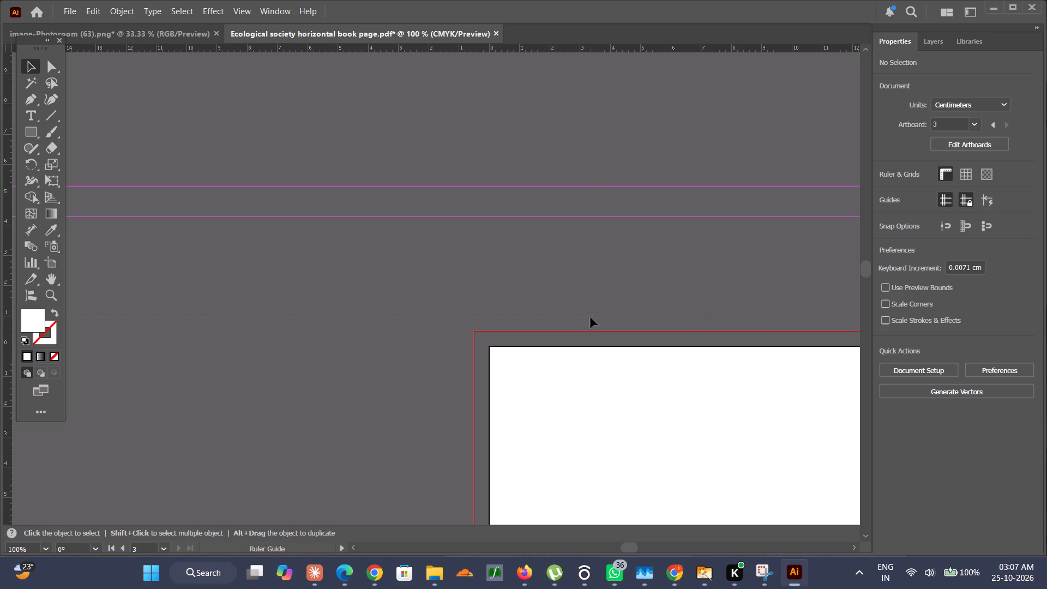
pyautogui.moveTo(591, 317); pyautogui.dragTo(571, 347)
pyautogui.keyDown('alt'); pyautogui.scroll(-4, 573, 354); pyautogui.keyUp('alt')
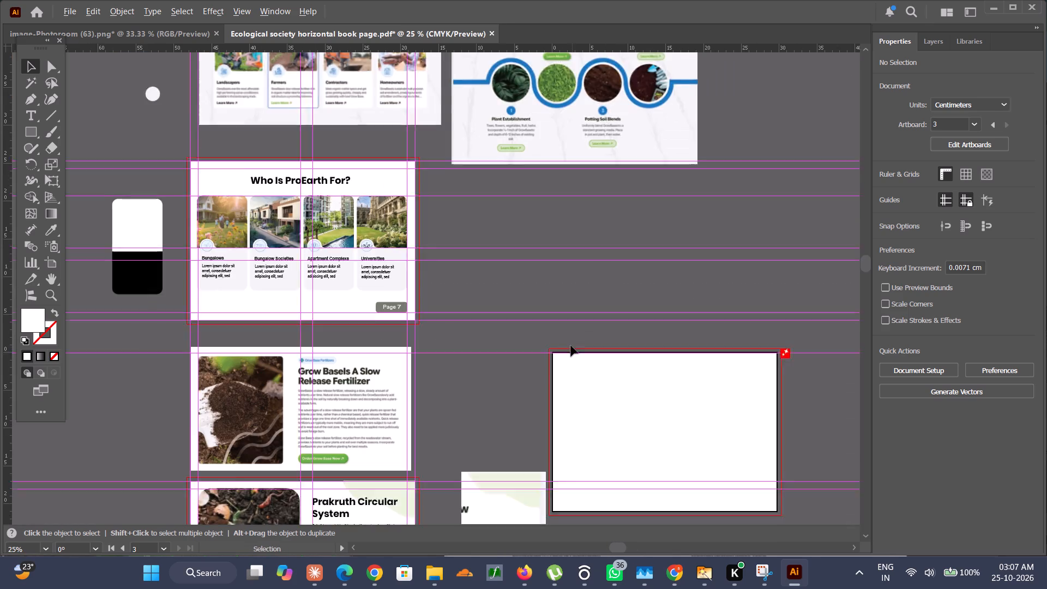
pyautogui.keyDown('alt'); pyautogui.scroll(-7, 571, 346); pyautogui.keyUp('alt')
pyautogui.keyDown('alt'); pyautogui.scroll(3, 569, 334); pyautogui.keyUp('alt')
pyautogui.scroll(-3, 550, 49)
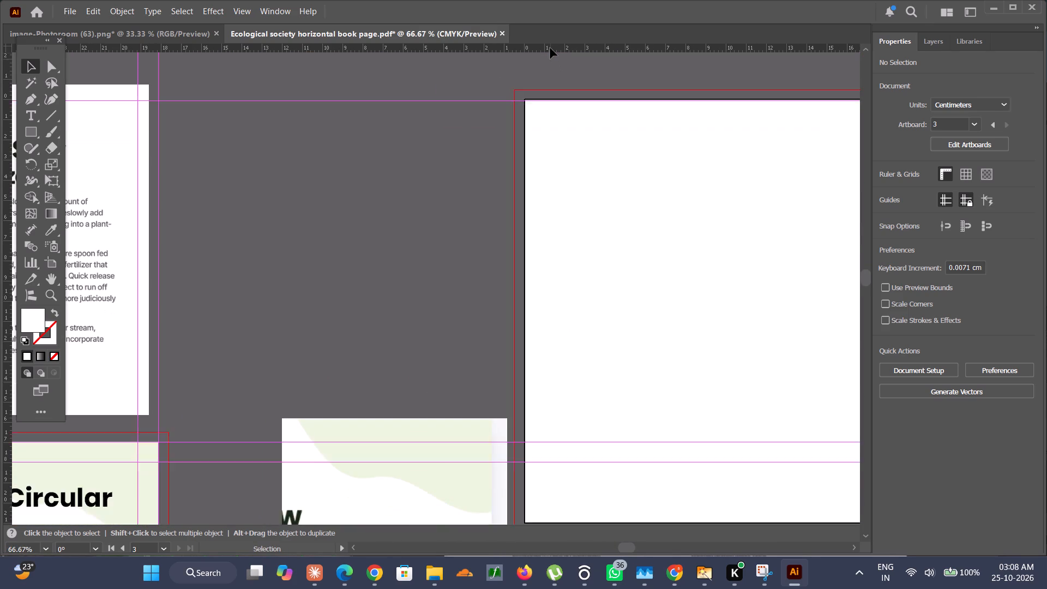
pyautogui.scroll(-6, 550, 48)
pyautogui.moveTo(550, 47); pyautogui.dragTo(538, 440)
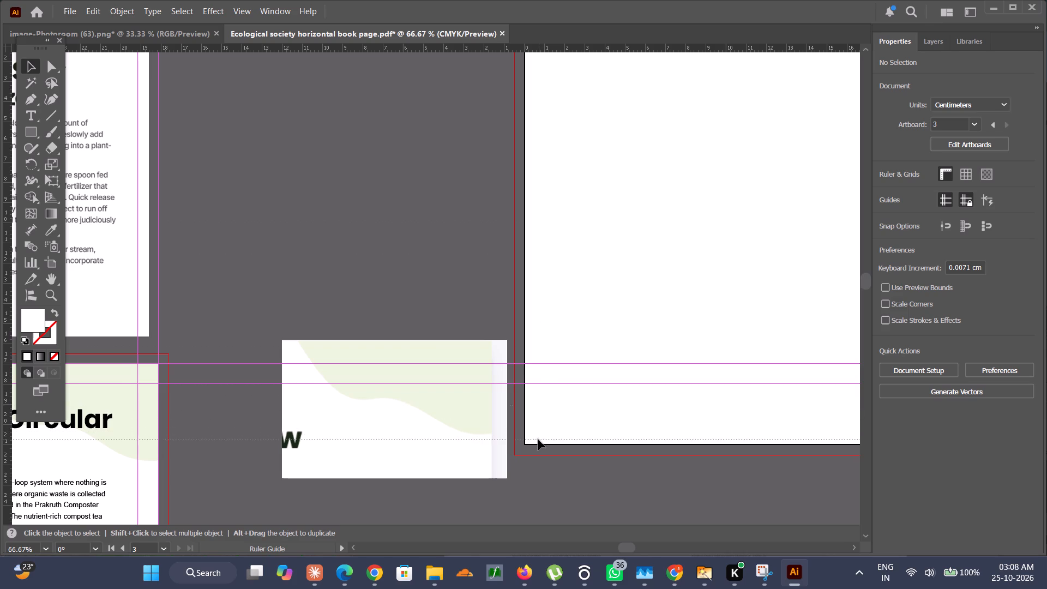
pyautogui.moveTo(538, 440); pyautogui.dragTo(535, 444)
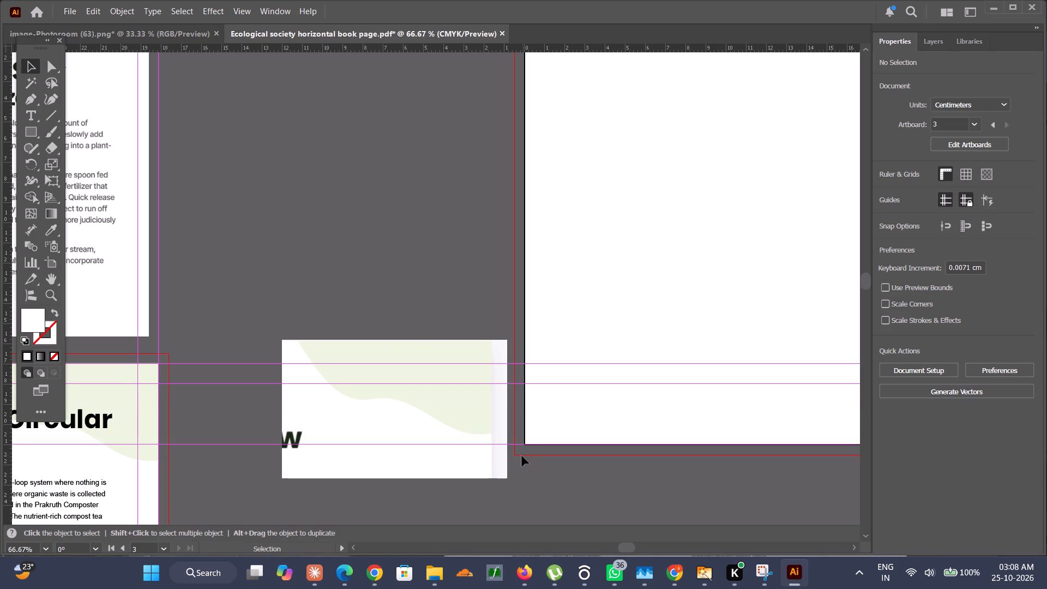
# Place a horizontal guide across the blank artboard, slightly below its vertical middle.
pyautogui.scroll(8, 645, 118)
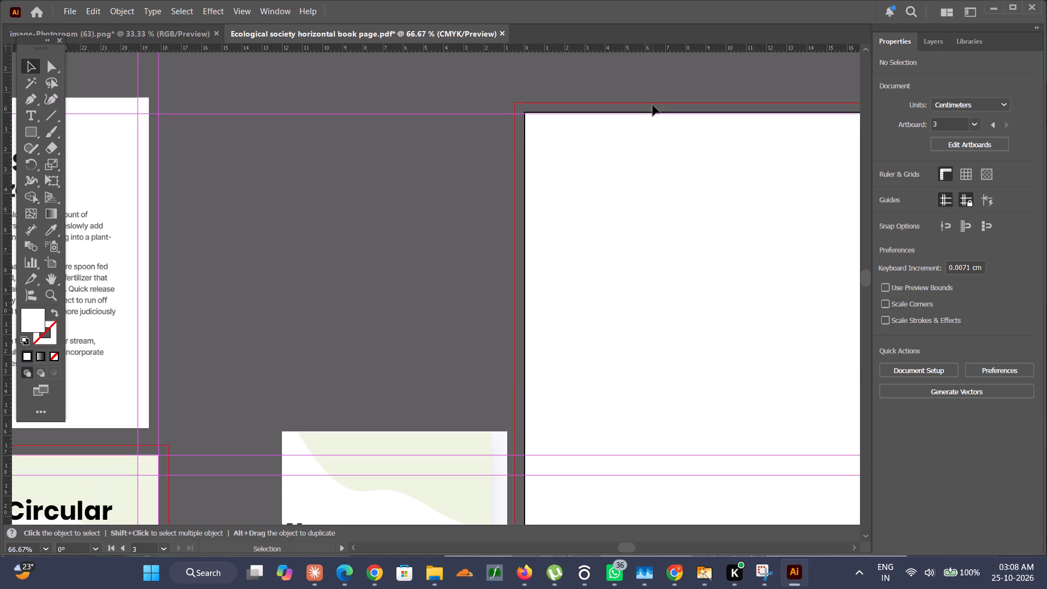
pyautogui.scroll(2, 653, 105)
pyautogui.moveTo(600, 53); pyautogui.dragTo(569, 398)
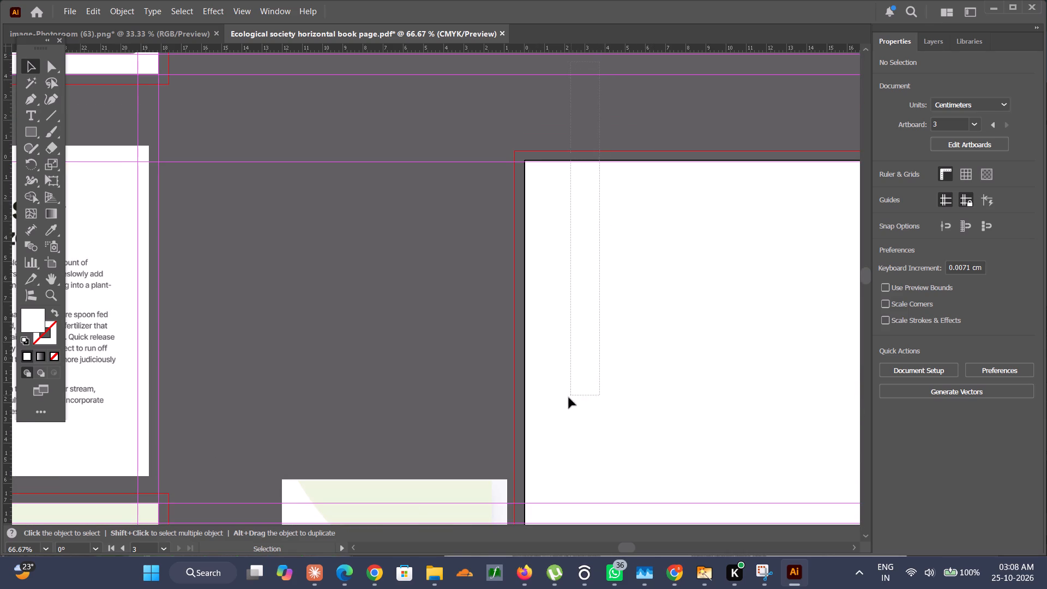
pyautogui.moveTo(569, 398); pyautogui.dragTo(564, 402)
pyautogui.moveTo(559, 49); pyautogui.dragTo(566, 373)
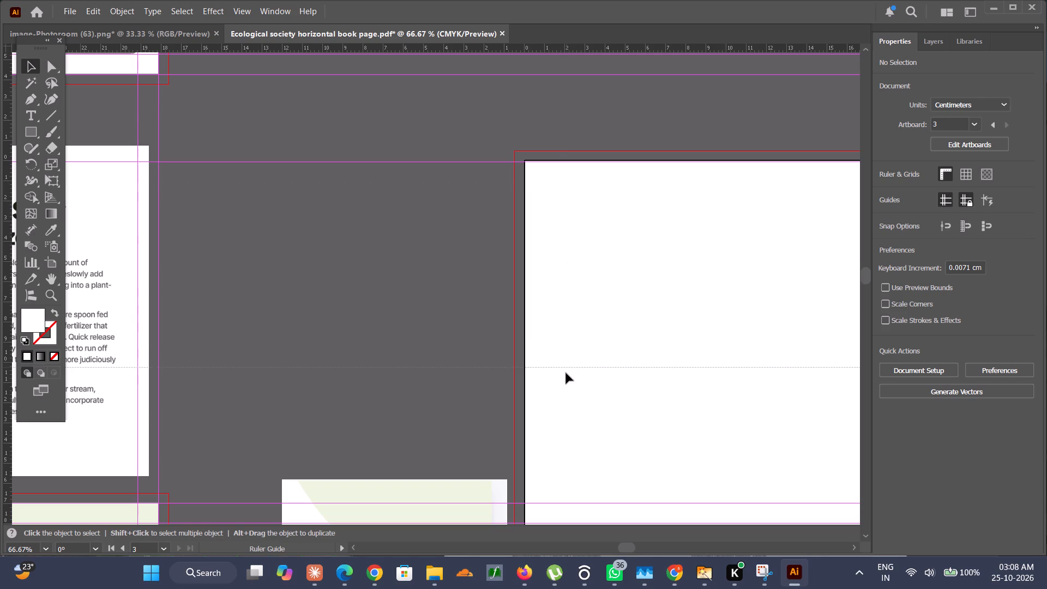
pyautogui.moveTo(566, 373); pyautogui.dragTo(539, 392)
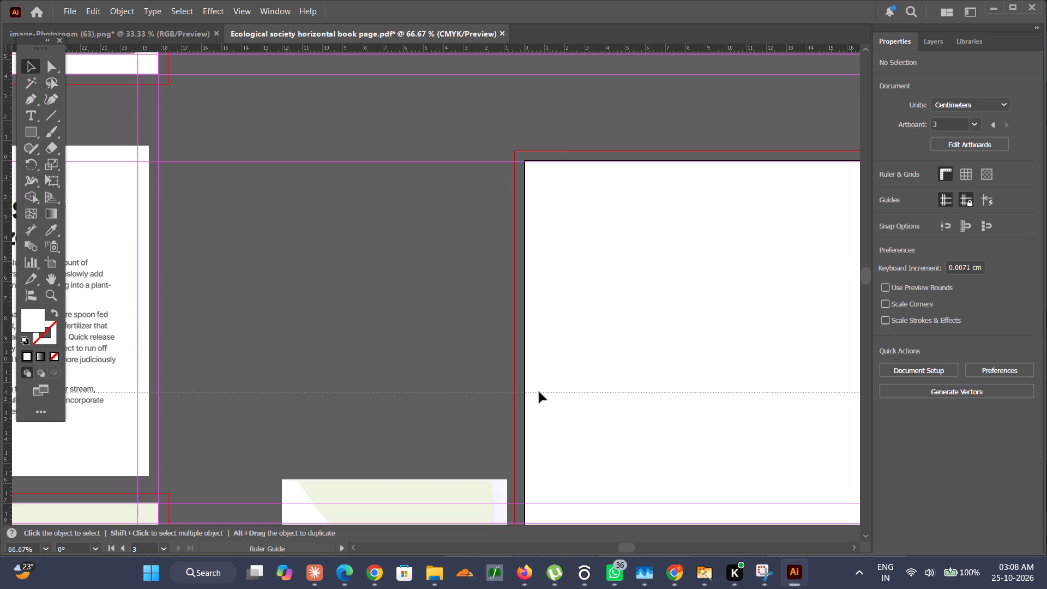
pyautogui.moveTo(539, 392); pyautogui.dragTo(539, 389)
# Unlock the guides and shift the blank artboard's middle guide slightly down to about 11.5 cm below the page top.
pyautogui.keyDown('alt'); pyautogui.scroll(3, 542, 387); pyautogui.keyUp('alt')
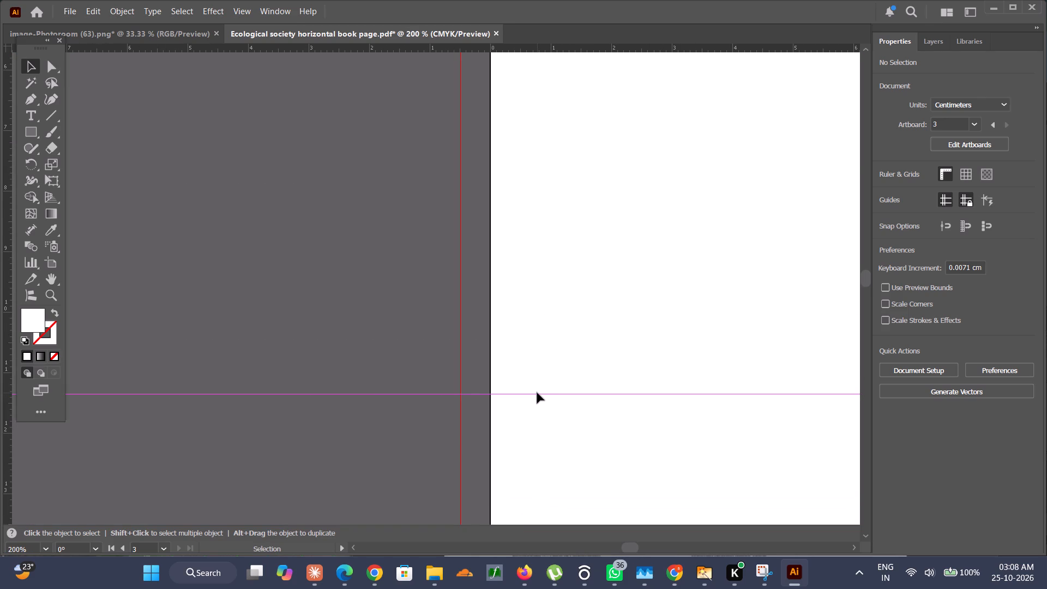
pyautogui.moveTo(370, 357); pyautogui.dragTo(387, 418)
pyautogui.rightClick(354, 326)
pyautogui.click(404, 425)
pyautogui.moveTo(332, 342); pyautogui.dragTo(355, 407)
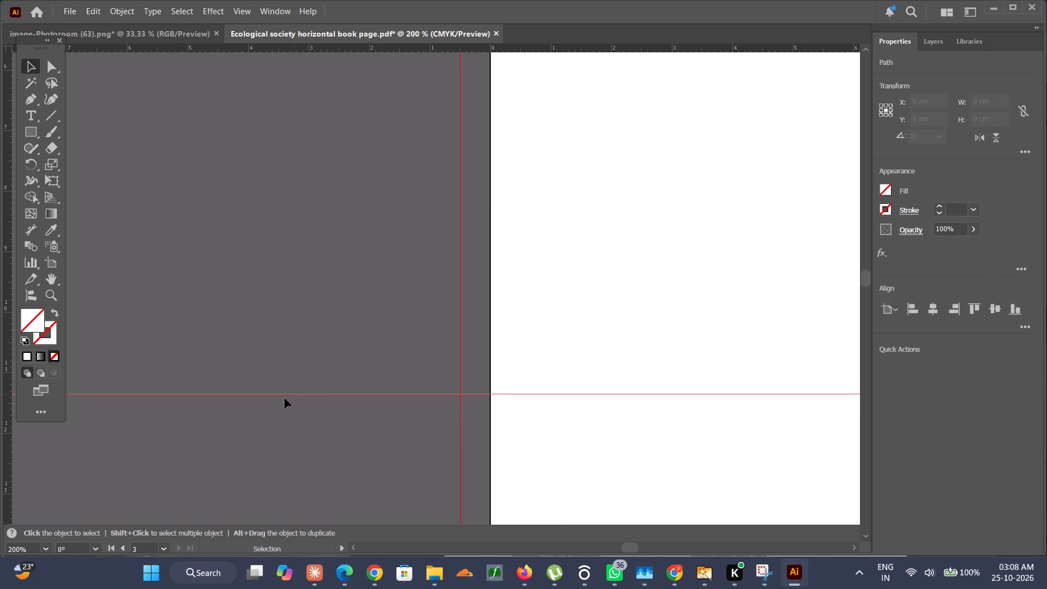
pyautogui.moveTo(281, 394); pyautogui.dragTo(280, 402)
pyautogui.click(290, 380)
# Lock the guides again, keeping them shown.
pyautogui.rightClick(303, 351)
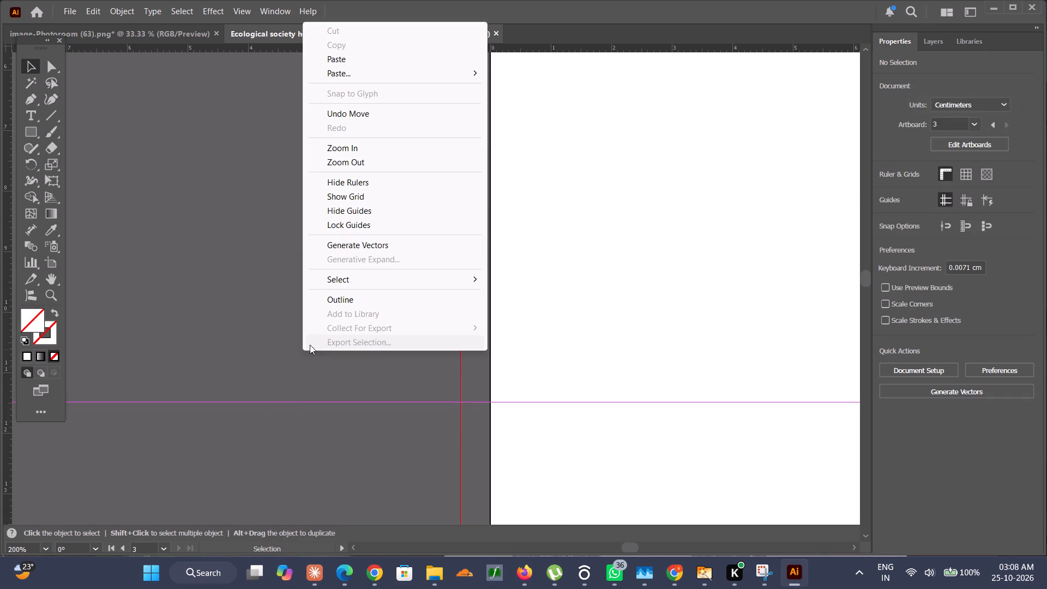
pyautogui.click(378, 217)
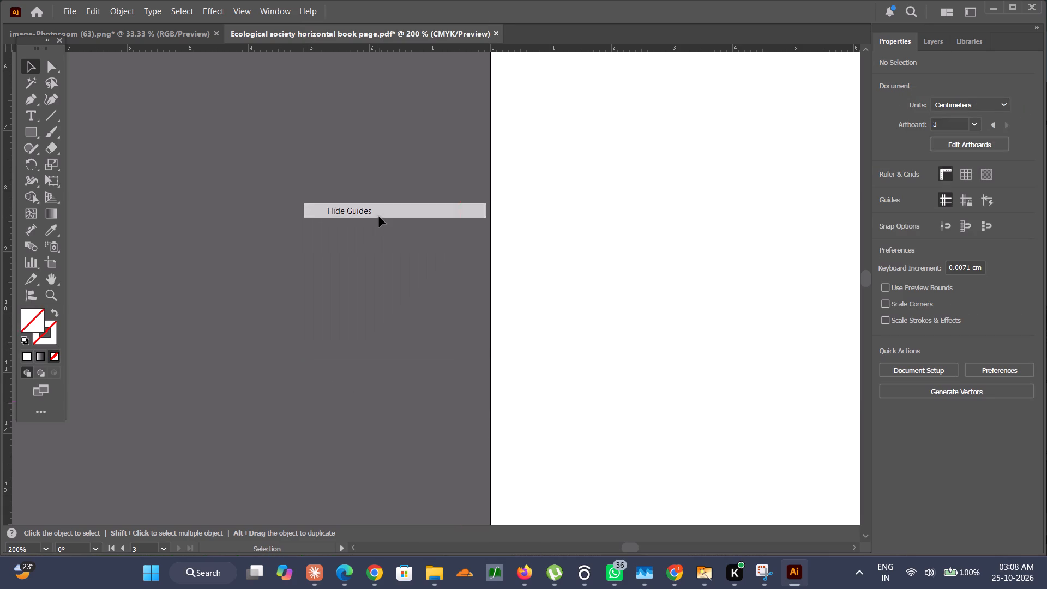
pyautogui.rightClick(380, 224)
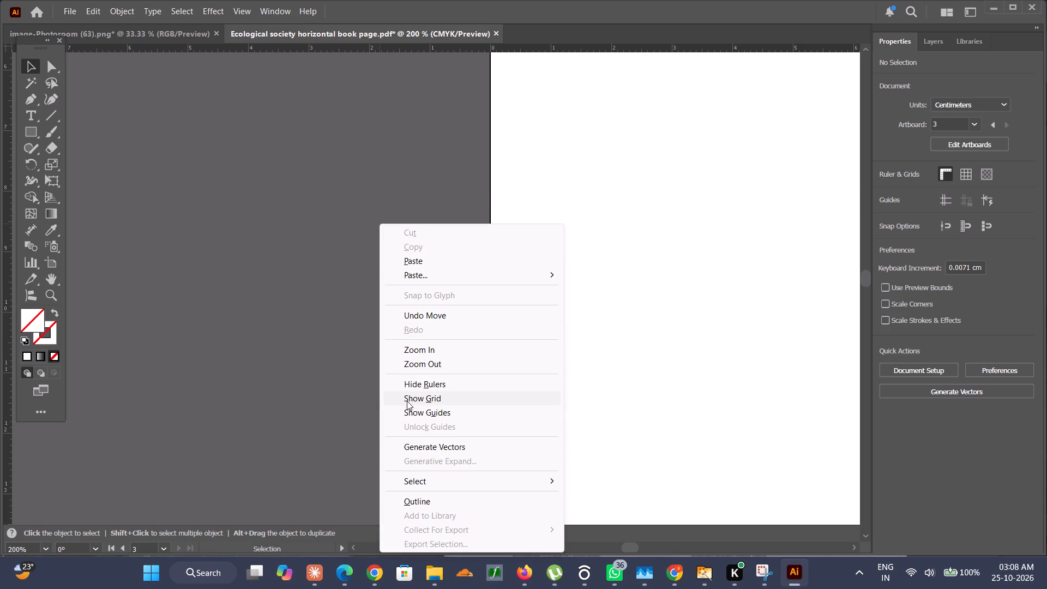
pyautogui.click(408, 404)
pyautogui.rightClick(394, 338)
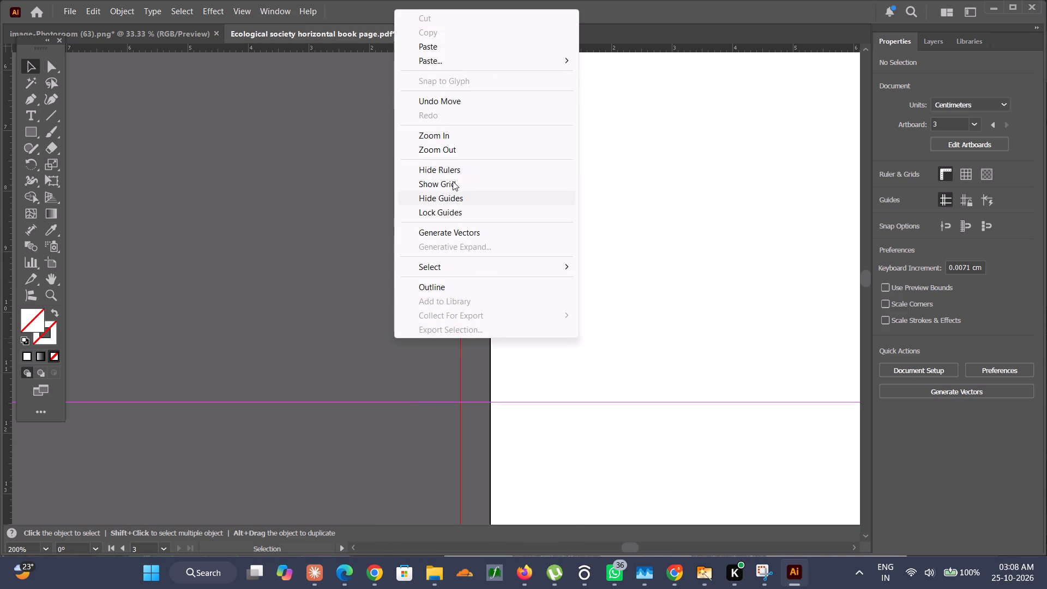
pyautogui.click(441, 210)
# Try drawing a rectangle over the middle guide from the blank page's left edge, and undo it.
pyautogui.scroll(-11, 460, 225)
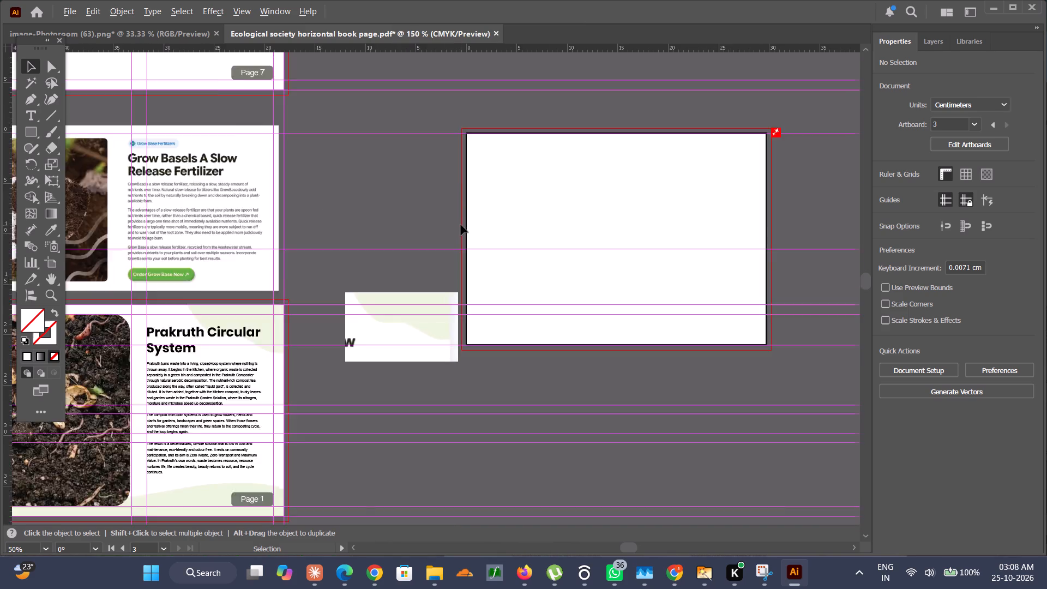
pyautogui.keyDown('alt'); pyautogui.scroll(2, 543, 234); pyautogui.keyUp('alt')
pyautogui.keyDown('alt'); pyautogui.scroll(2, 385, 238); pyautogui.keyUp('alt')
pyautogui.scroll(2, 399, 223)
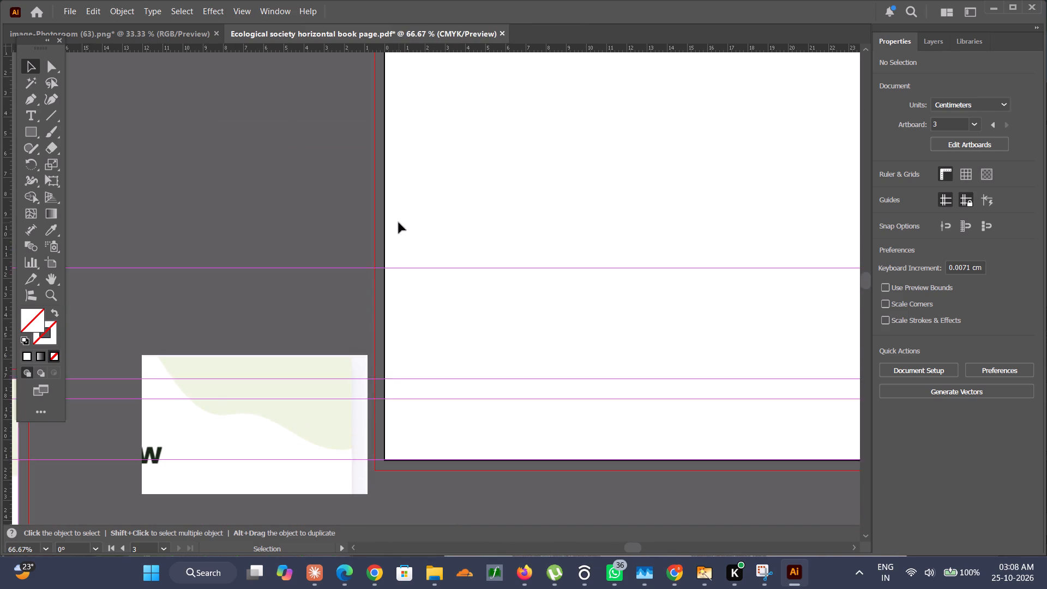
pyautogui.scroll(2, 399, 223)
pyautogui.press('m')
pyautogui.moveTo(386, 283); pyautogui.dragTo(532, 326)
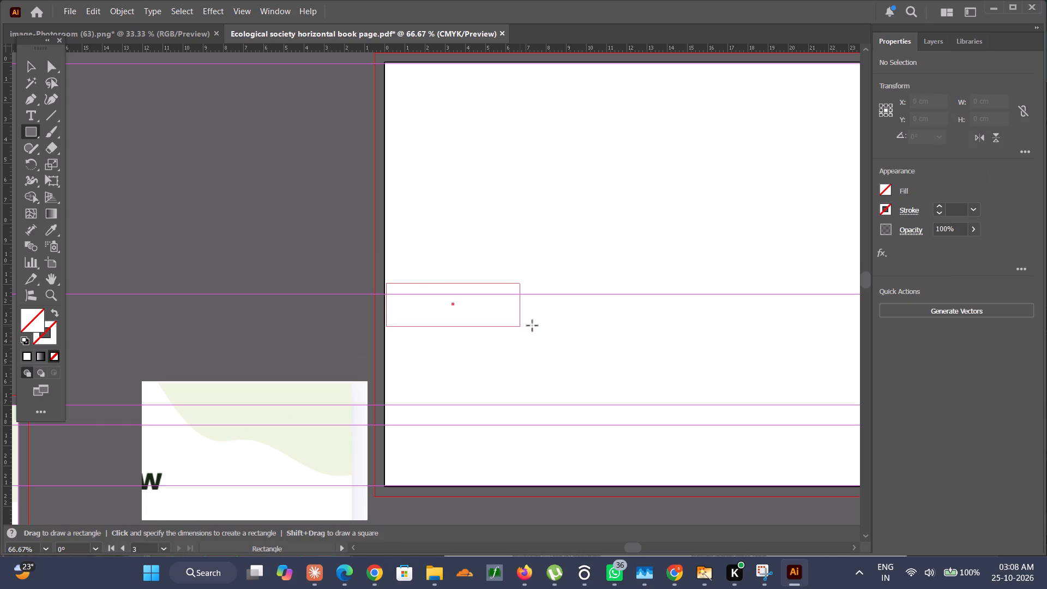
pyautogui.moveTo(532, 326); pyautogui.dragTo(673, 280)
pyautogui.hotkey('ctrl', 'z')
# Draw a thin horizontal bar about 29.67 × 0.70 cm across the full page width, vertically centred on the middle guide.
pyautogui.keyDown('alt'); pyautogui.scroll(1, 269, 288); pyautogui.keyUp('alt')
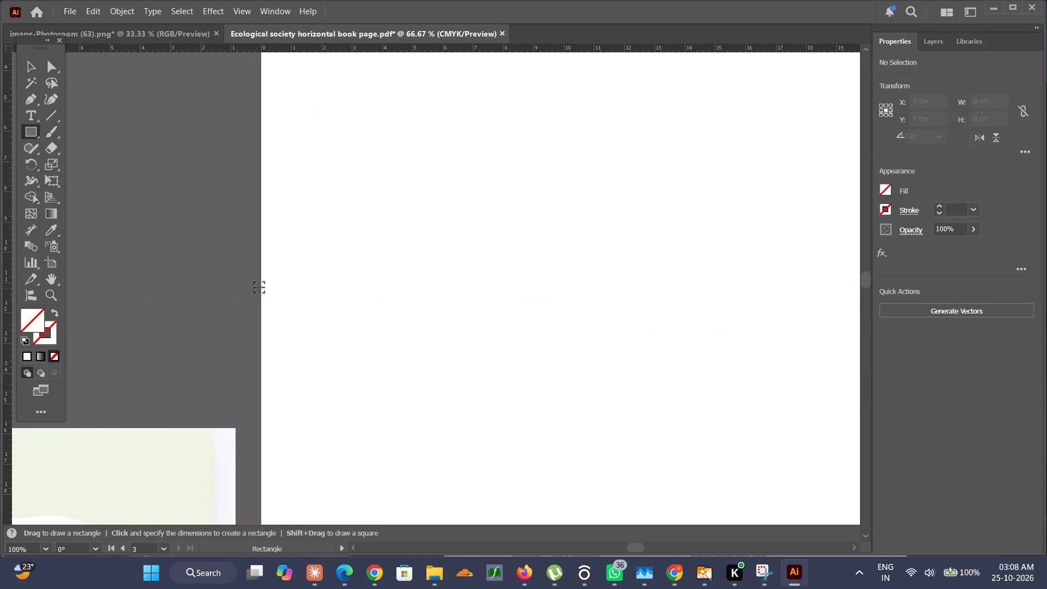
pyautogui.moveTo(262, 287); pyautogui.dragTo(264, 290)
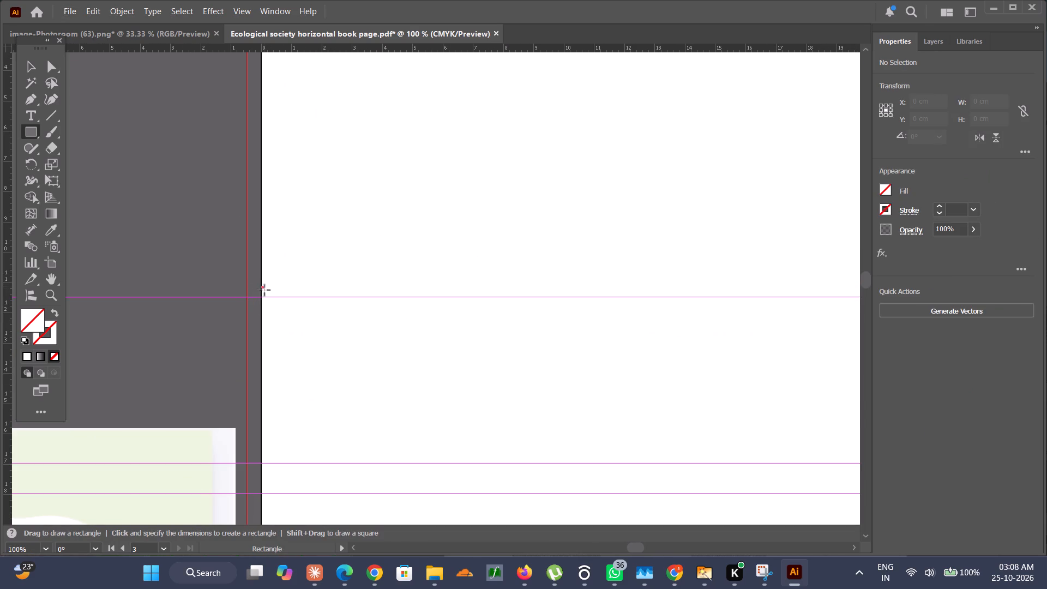
pyautogui.moveTo(264, 290); pyautogui.dragTo(285, 308)
pyautogui.moveTo(285, 308); pyautogui.dragTo(285, 309)
pyautogui.moveTo(284, 297); pyautogui.dragTo(429, 306)
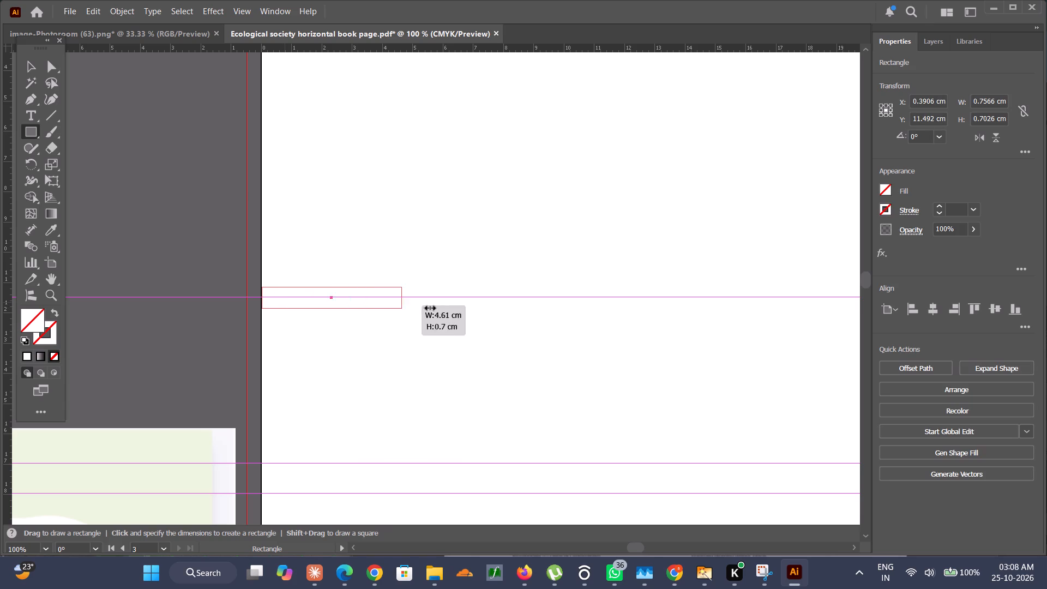
pyautogui.moveTo(429, 306); pyautogui.dragTo(859, 323)
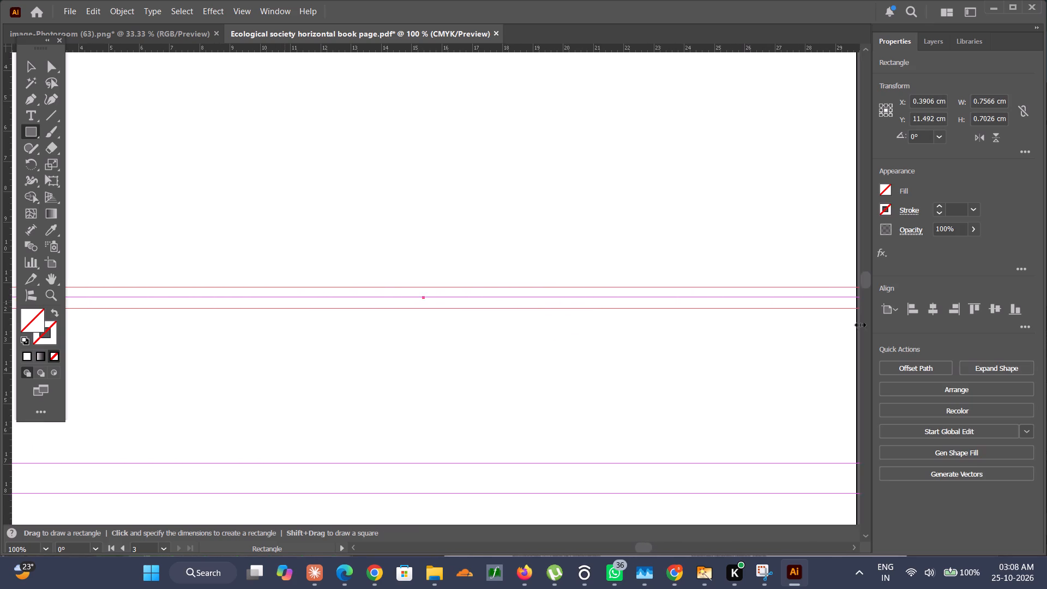
pyautogui.moveTo(859, 323); pyautogui.dragTo(744, 313)
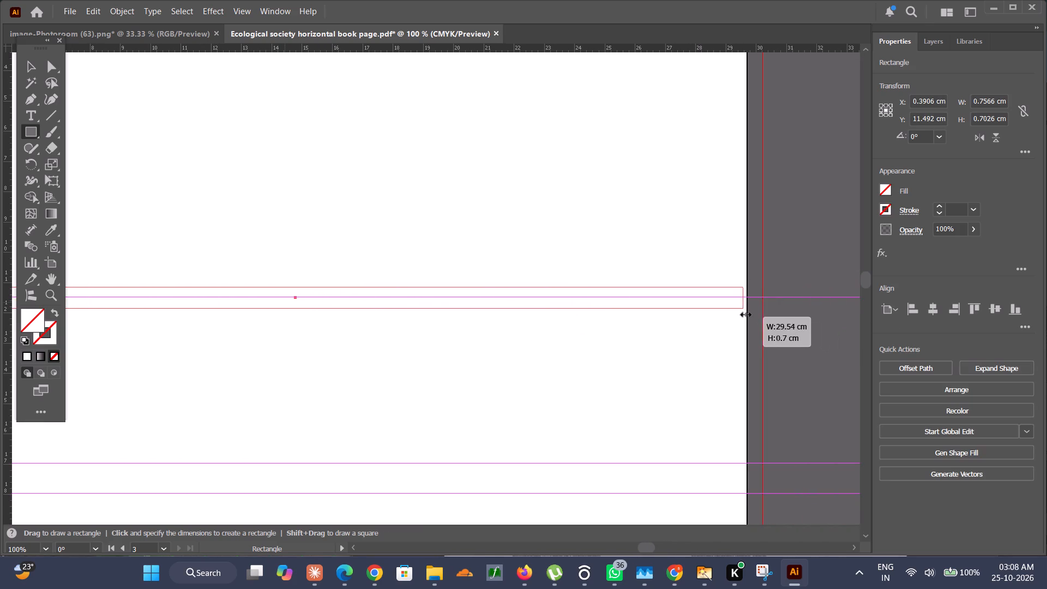
pyautogui.moveTo(744, 313); pyautogui.dragTo(747, 314)
# Fill the bar with the blue sampled from the winding line in the "How To Use Grow Base" reference.
pyautogui.keyDown('alt'); pyautogui.scroll(-3, 747, 314); pyautogui.keyUp('alt')
pyautogui.press('i')
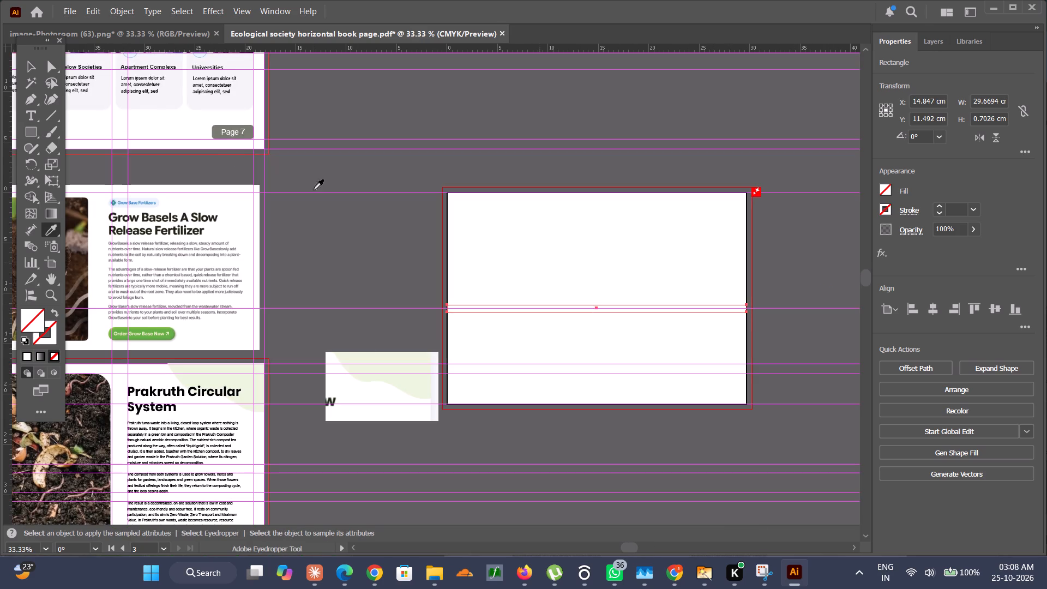
pyautogui.hscroll(4, 226, 158)
pyautogui.scroll(3, 226, 158)
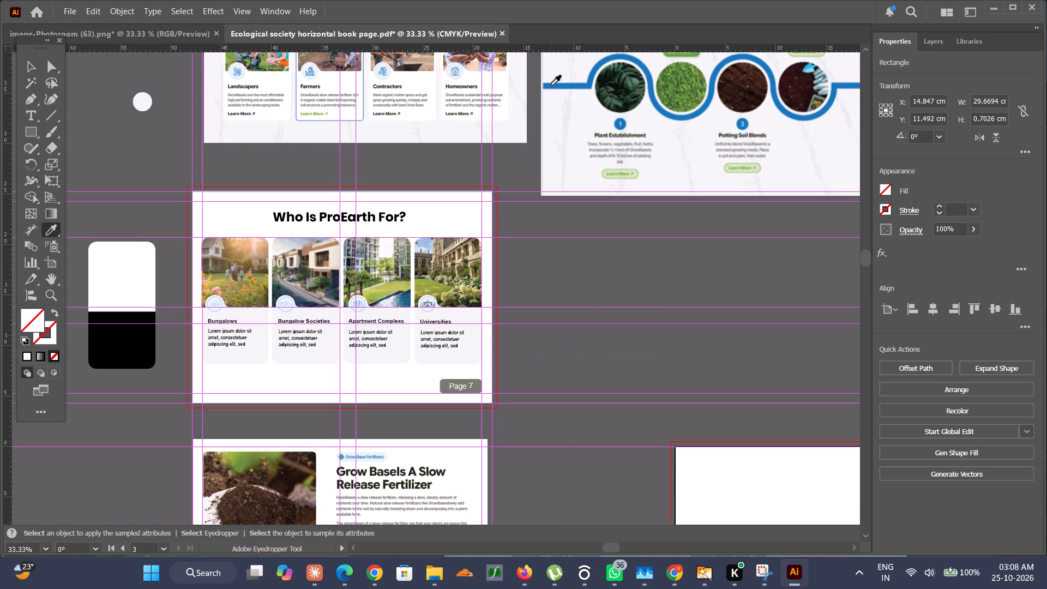
pyautogui.click(551, 85)
# Shorten the blue bar evenly at both ends to about 29.43 cm, leaving small gaps at the page edges.
pyautogui.click(27, 62)
pyautogui.hscroll(-7, 443, 265)
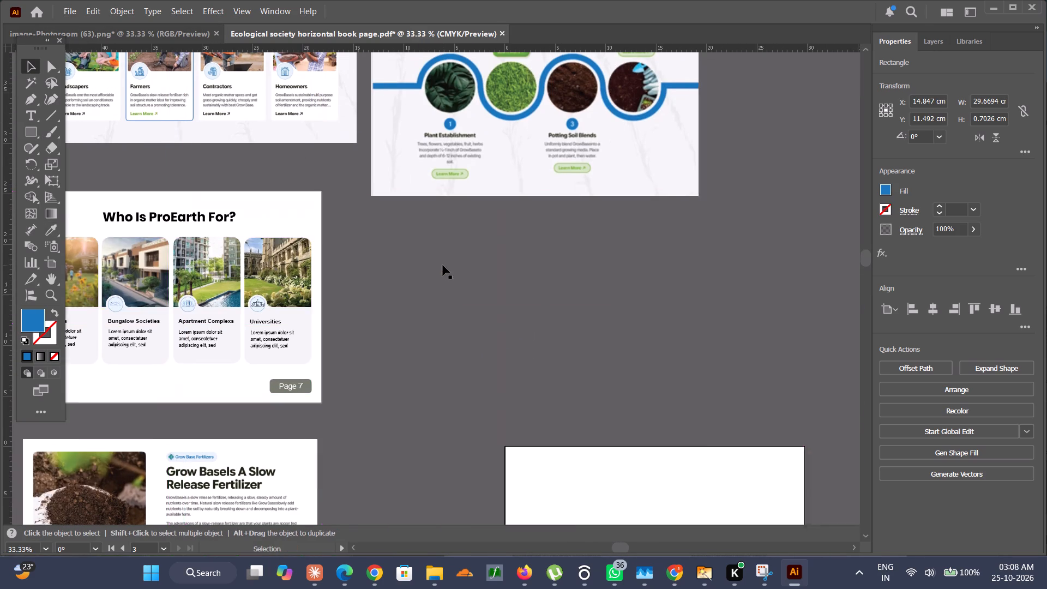
pyautogui.hscroll(-12, 443, 265)
pyautogui.scroll(-4, 444, 265)
pyautogui.keyDown('alt'); pyautogui.scroll(4, 357, 241); pyautogui.keyUp('alt')
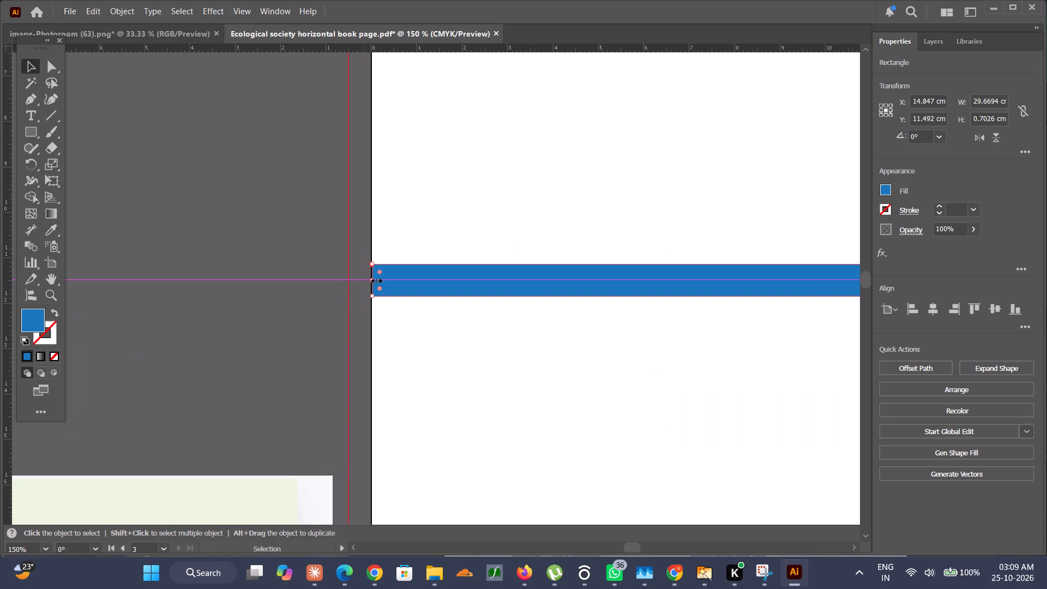
pyautogui.keyDown('alt'); pyautogui.moveTo(372, 277); pyautogui.dragTo(377, 274); pyautogui.keyUp('alt')
pyautogui.keyDown('alt'); pyautogui.click(286, 244); pyautogui.keyUp('alt')
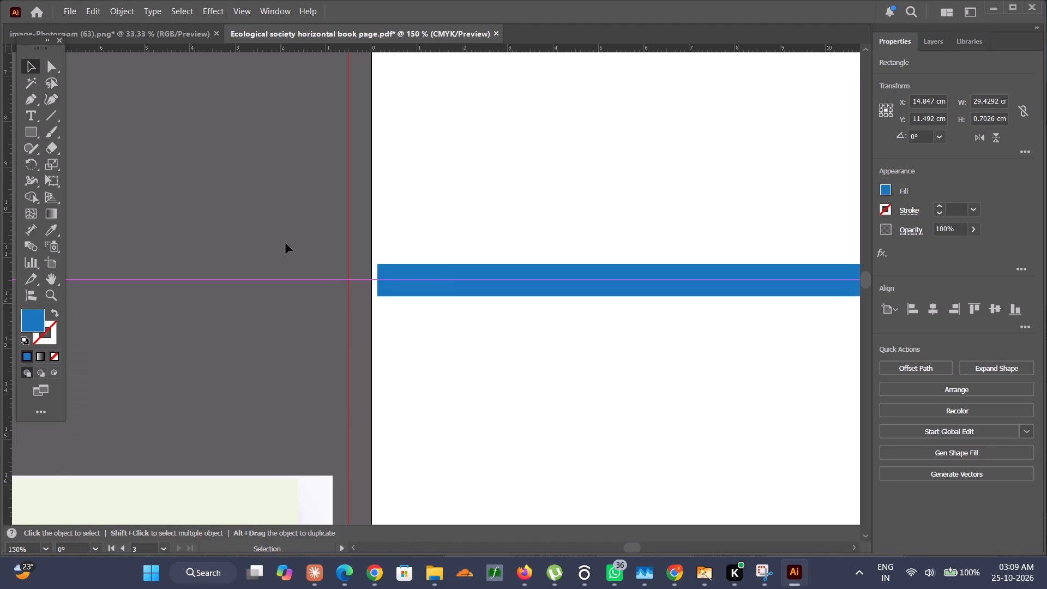
# Draw a circle about 7.13 cm in diameter centred on the blue bar, near the page's left end.
pyautogui.keyDown('alt'); pyautogui.scroll(-5, 286, 247); pyautogui.keyUp('alt')
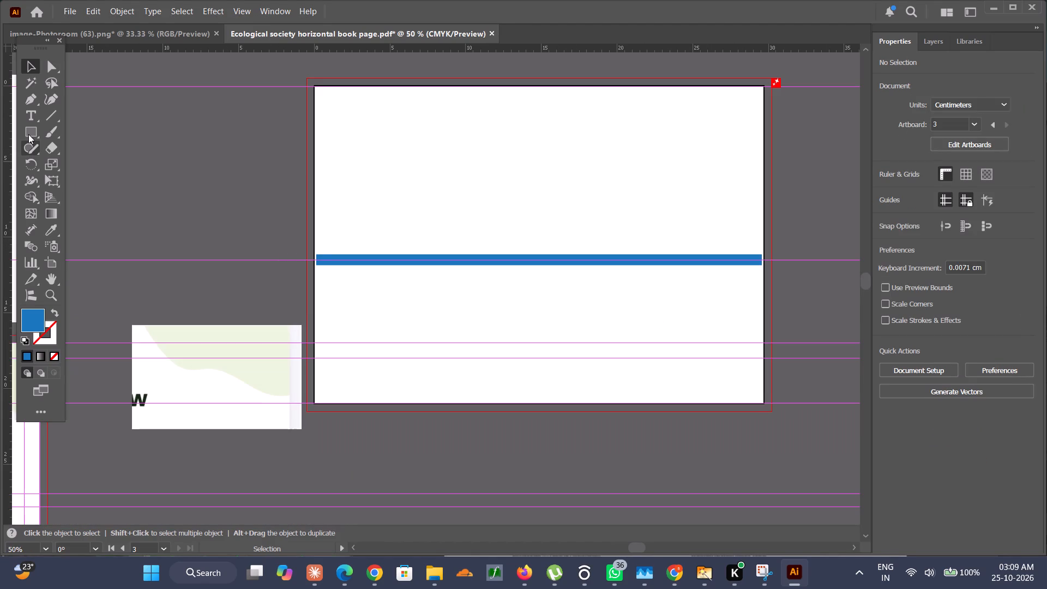
pyautogui.keyDown('alt'); pyautogui.scroll(-3, 28, 131); pyautogui.keyUp('alt')
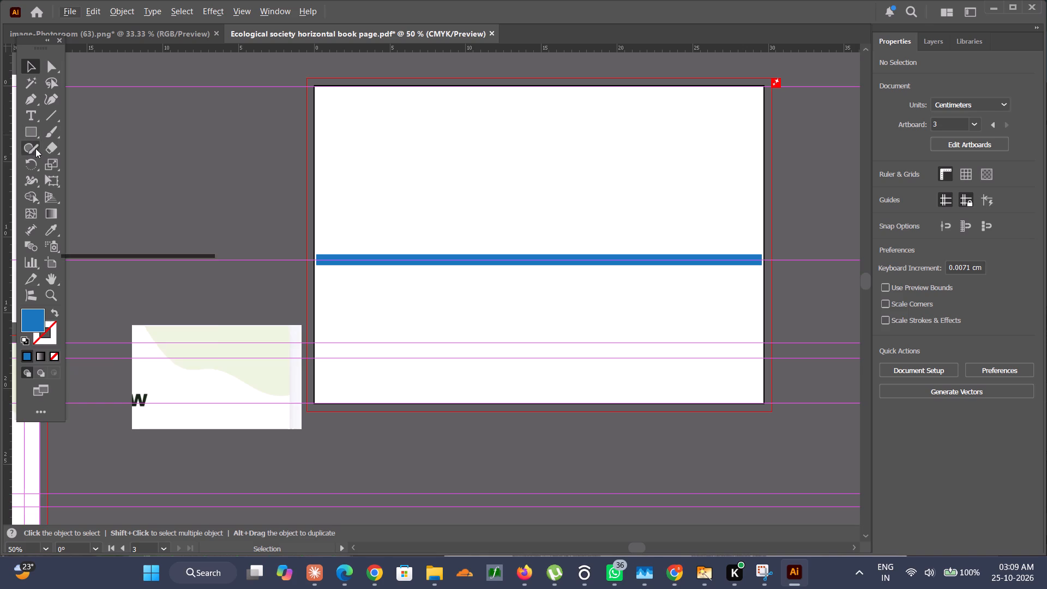
pyautogui.rightClick(27, 129)
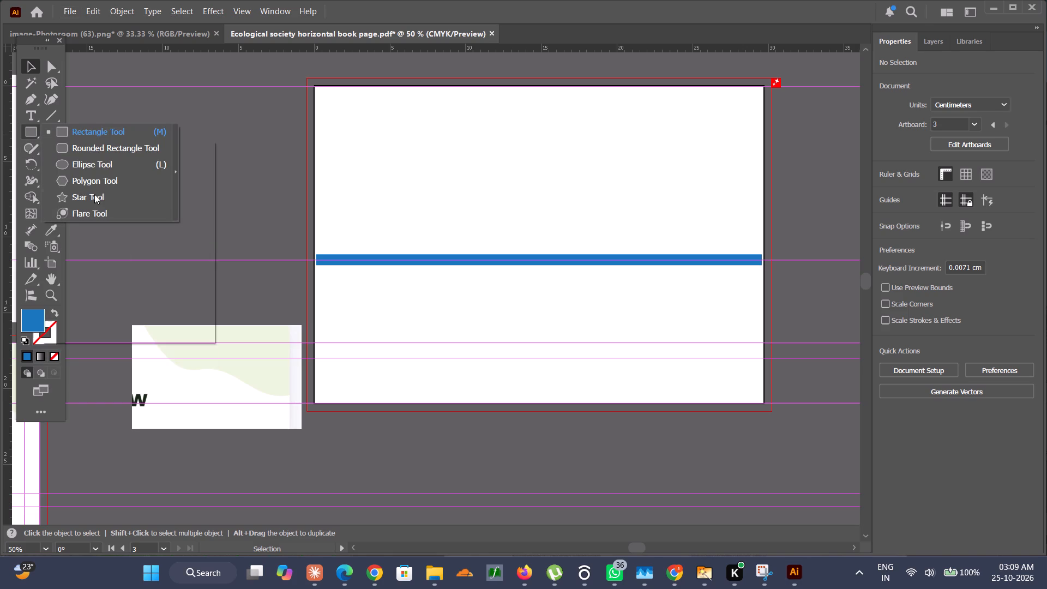
pyautogui.click(90, 164)
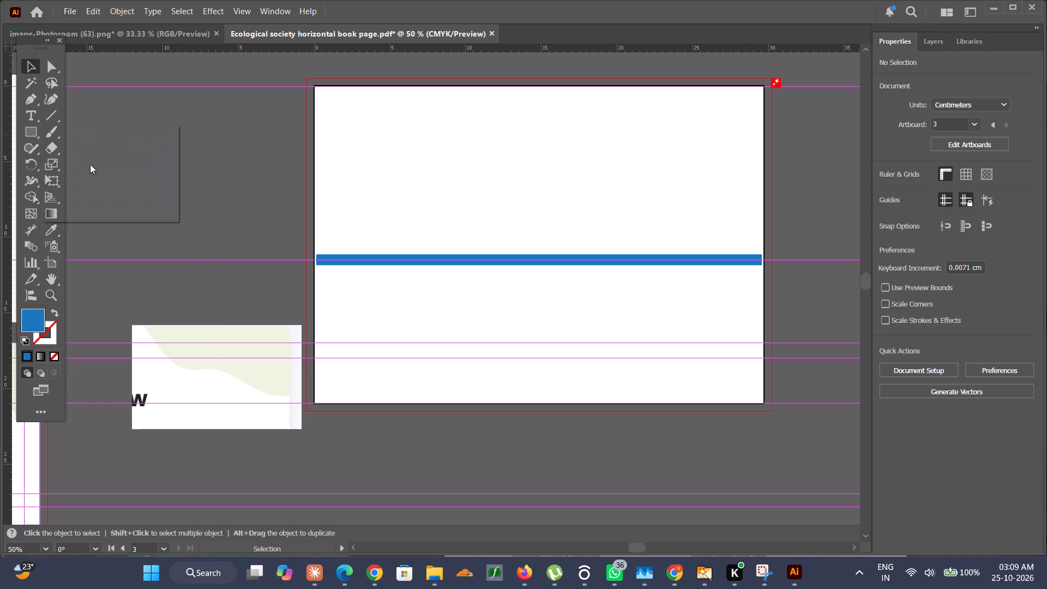
pyautogui.scroll(-3, 427, 211)
pyautogui.scroll(2, 427, 211)
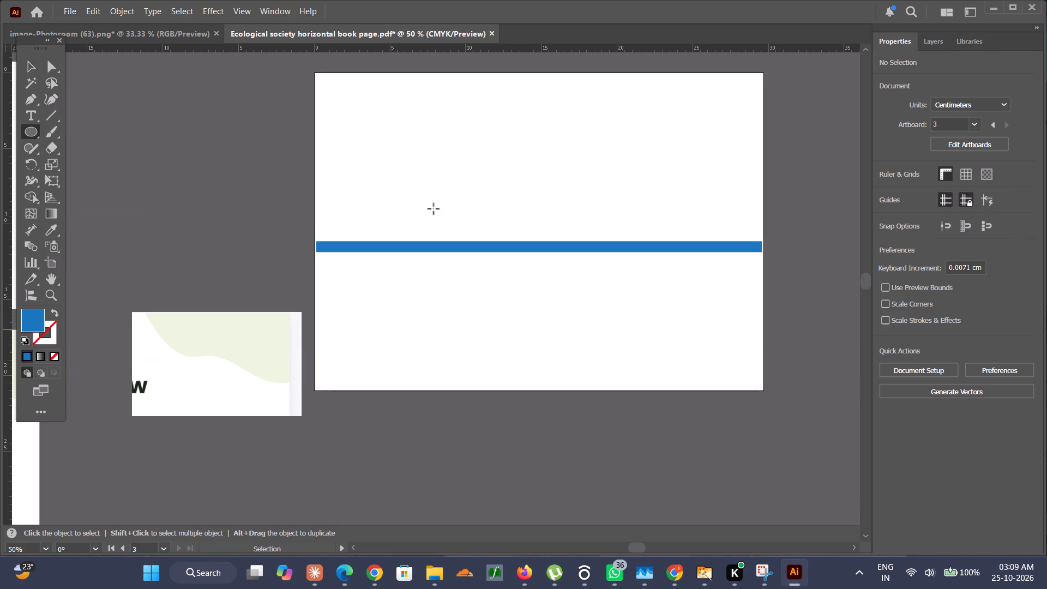
pyautogui.keyDown('alt'); pyautogui.scroll(-3, 433, 212); pyautogui.keyUp('alt')
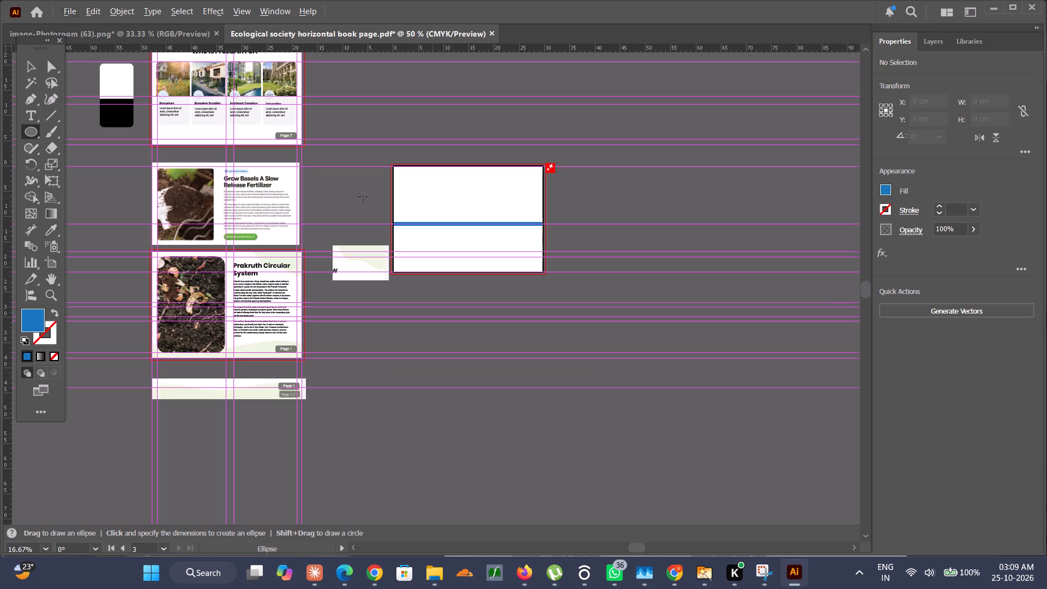
pyautogui.scroll(12, 236, 106)
pyautogui.keyDown('alt'); pyautogui.scroll(2, 316, 128); pyautogui.keyUp('alt')
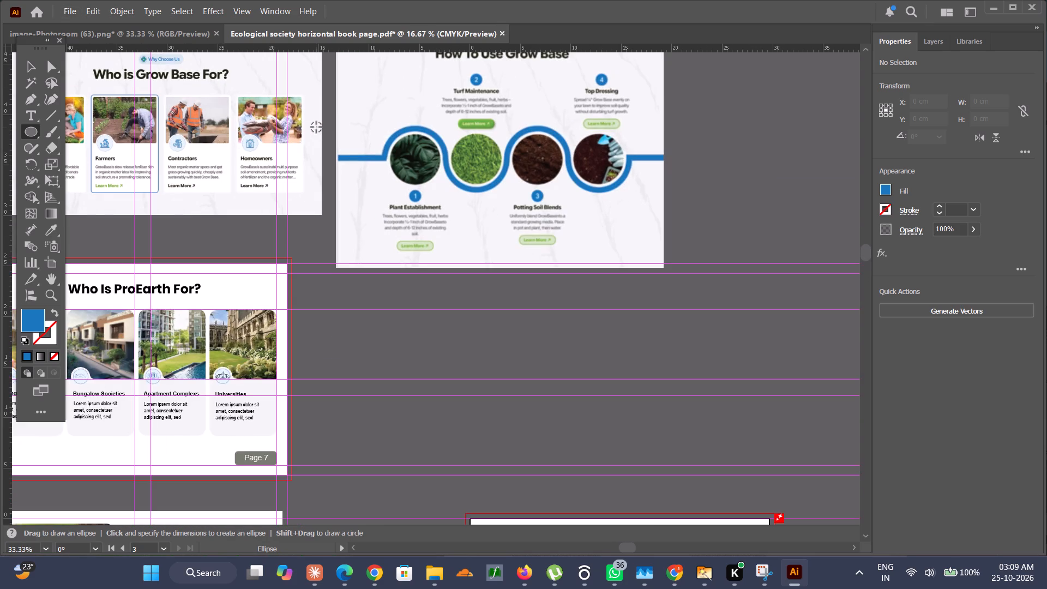
pyautogui.scroll(-14, 435, 160)
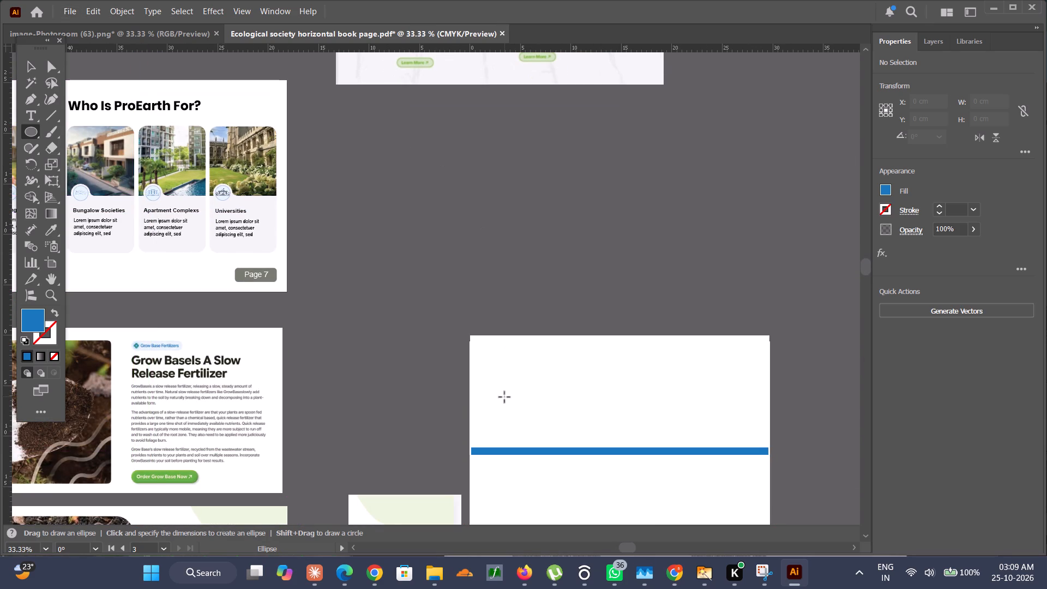
pyautogui.scroll(-4, 515, 380)
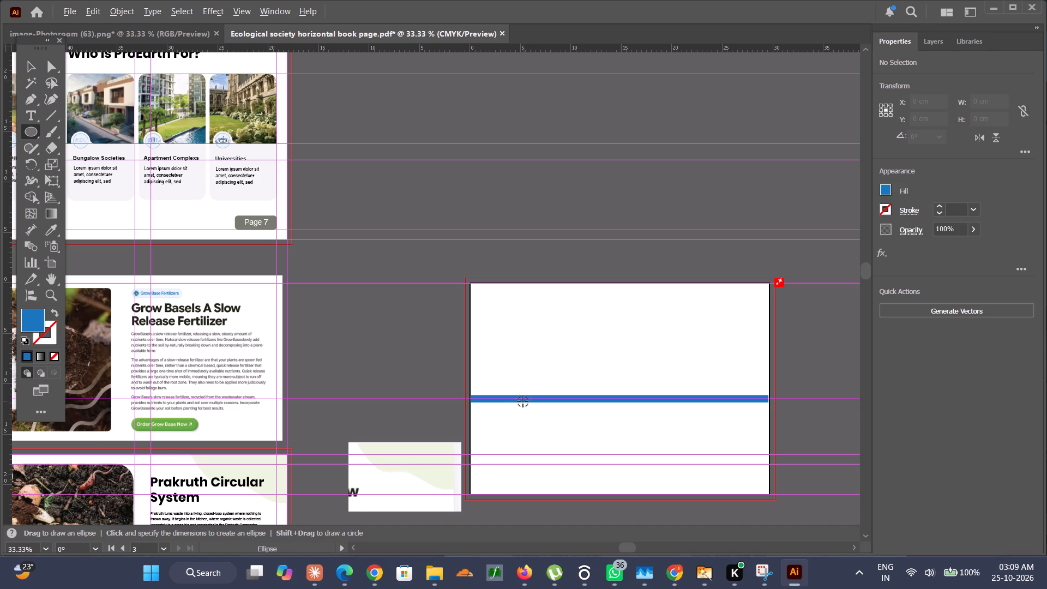
pyautogui.keyDown('alt'); pyautogui.moveTo(522, 400); pyautogui.dragTo(540, 364); pyautogui.keyUp('alt')
pyautogui.click(33, 61)
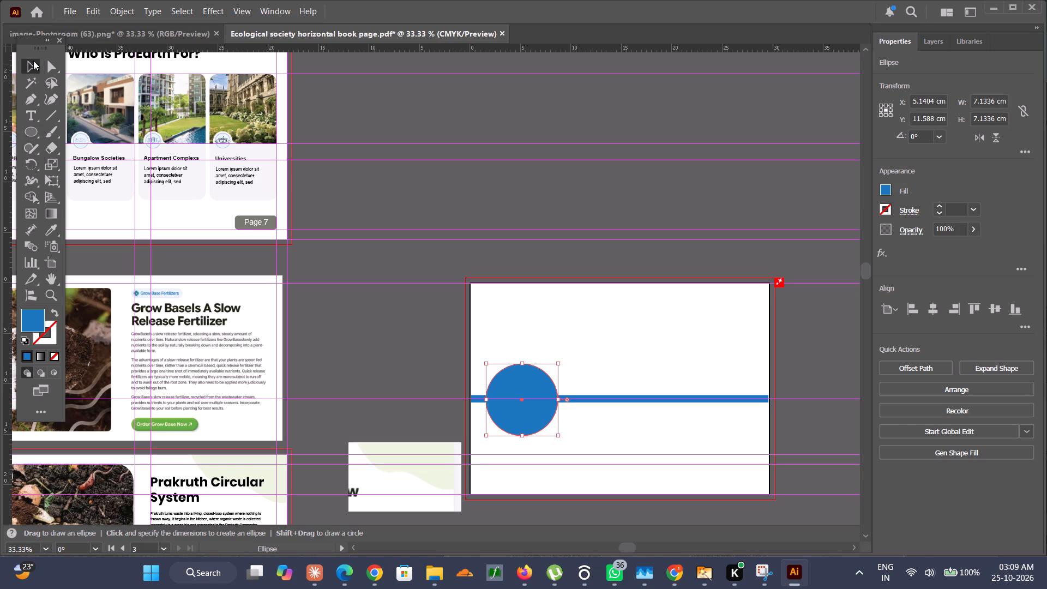
pyautogui.click(434, 166)
# Offset the blue circle's path by -0.5 cm to create a concentric inner circle.
pyautogui.keyDown('alt'); pyautogui.scroll(-4, 472, 178); pyautogui.keyUp('alt')
pyautogui.scroll(5, 472, 178)
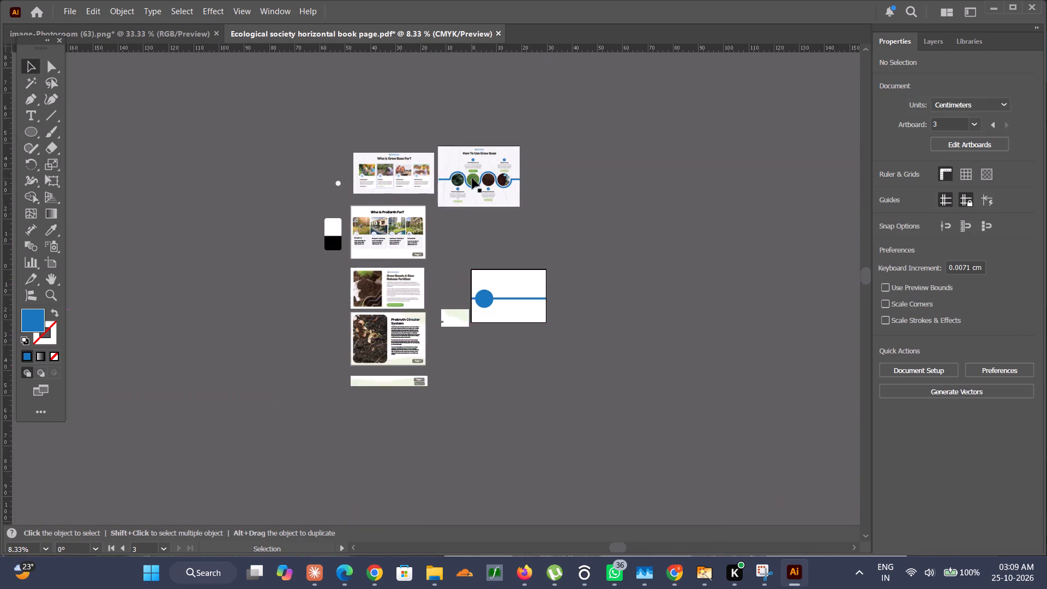
pyautogui.scroll(1, 472, 178)
pyautogui.keyDown('alt'); pyautogui.scroll(4, 472, 239); pyautogui.keyUp('alt')
pyautogui.scroll(-6, 472, 239)
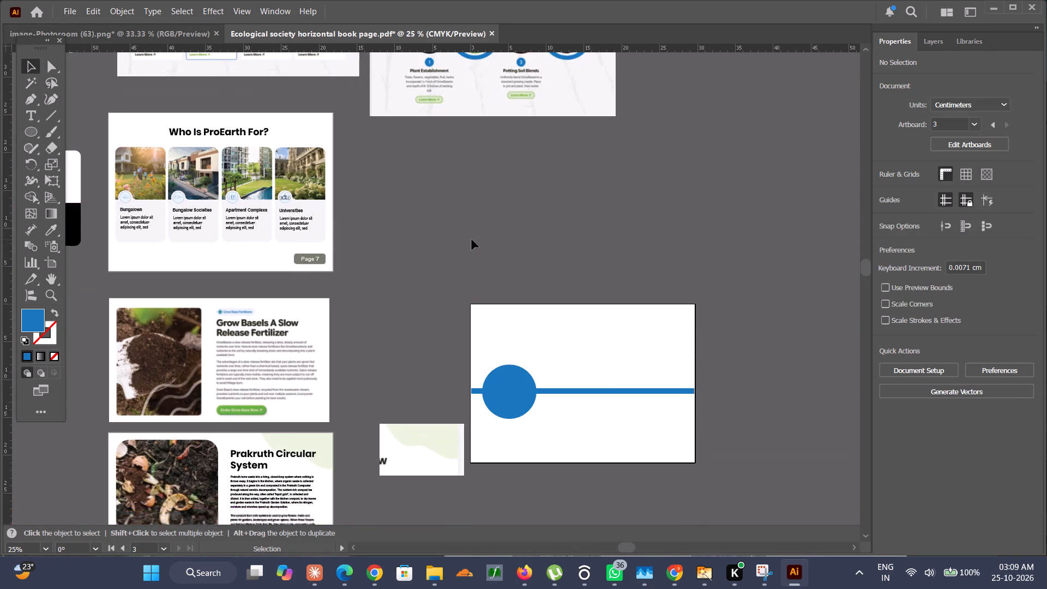
pyautogui.scroll(-7, 472, 239)
pyautogui.click(490, 285)
pyautogui.keyDown('alt'); pyautogui.scroll(2, 576, 285); pyautogui.keyUp('alt')
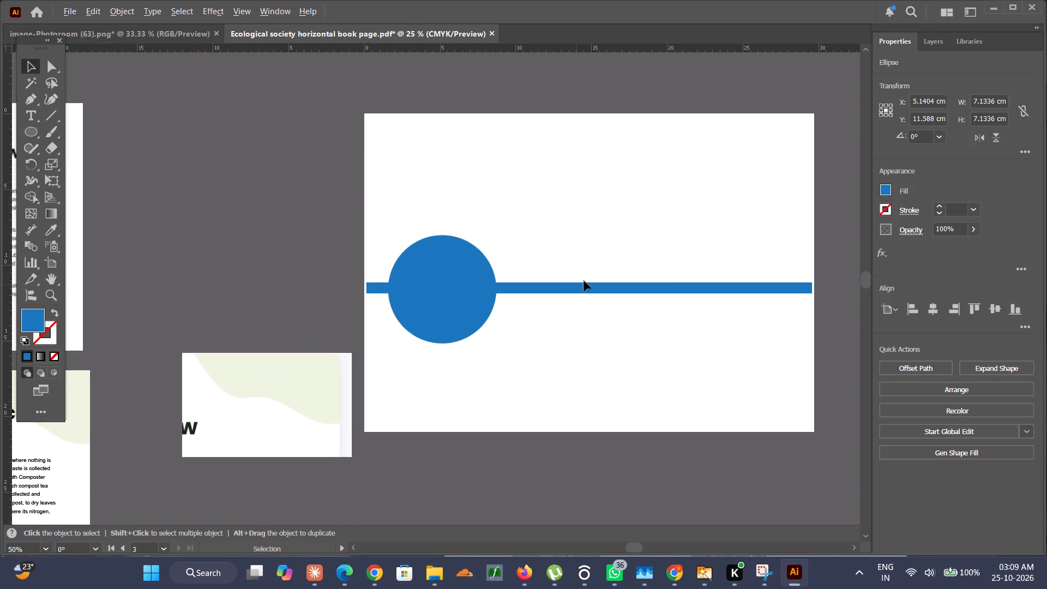
pyautogui.click(931, 371)
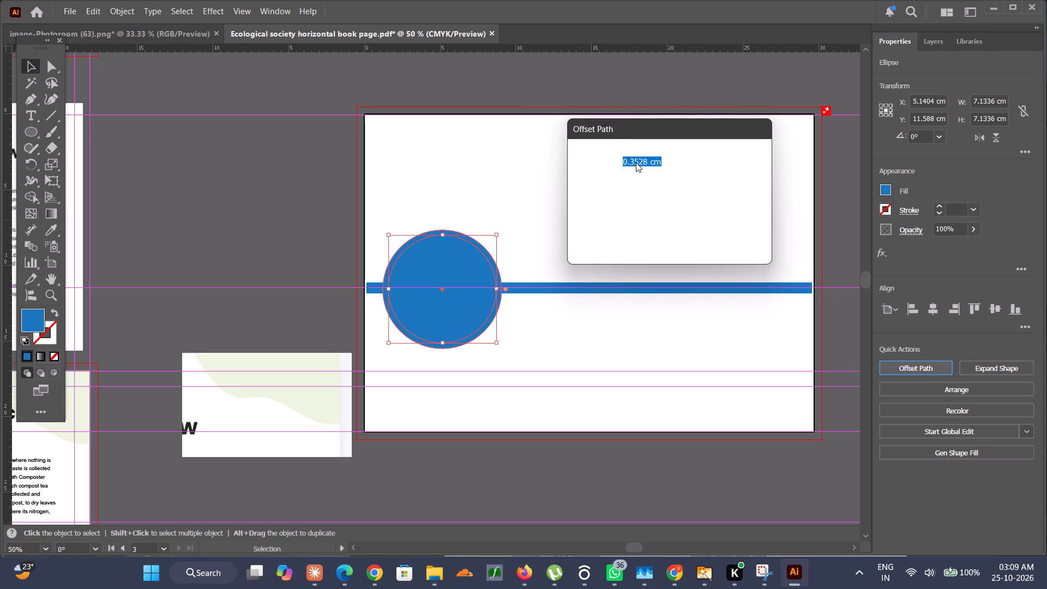
pyautogui.click(629, 159)
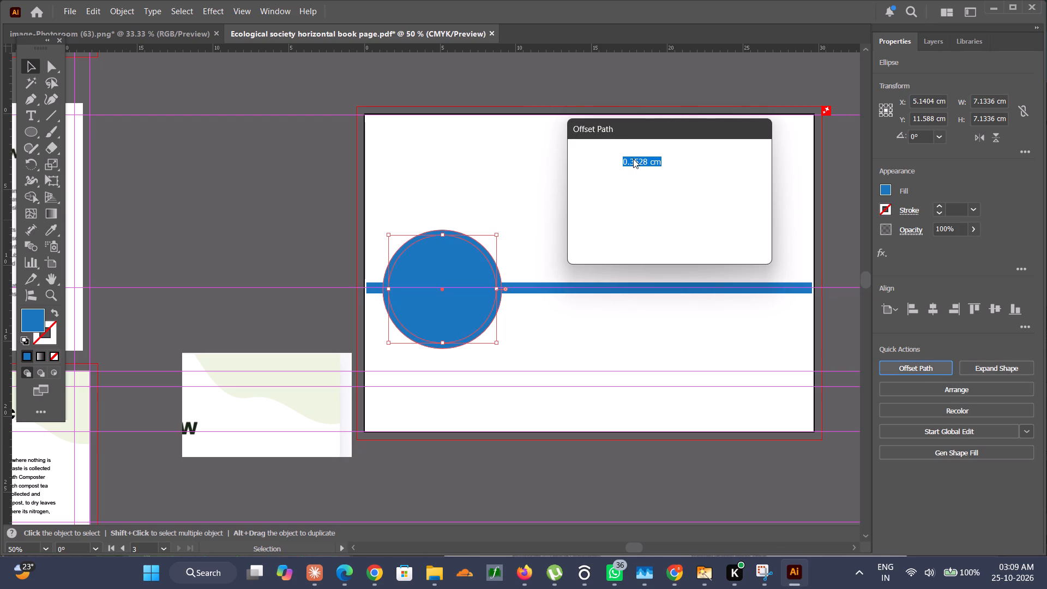
pyautogui.doubleClick(629, 161)
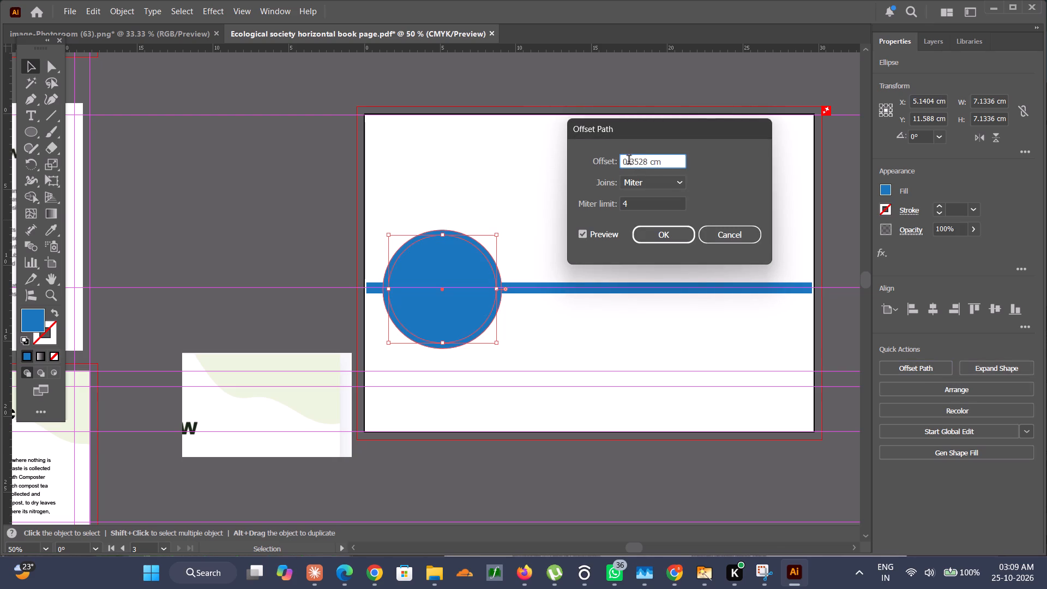
pyautogui.press('-')
pyautogui.press('5')
pyautogui.press('Left')
pyautogui.press('.')
pyautogui.click(583, 235)
pyautogui.click(583, 235)
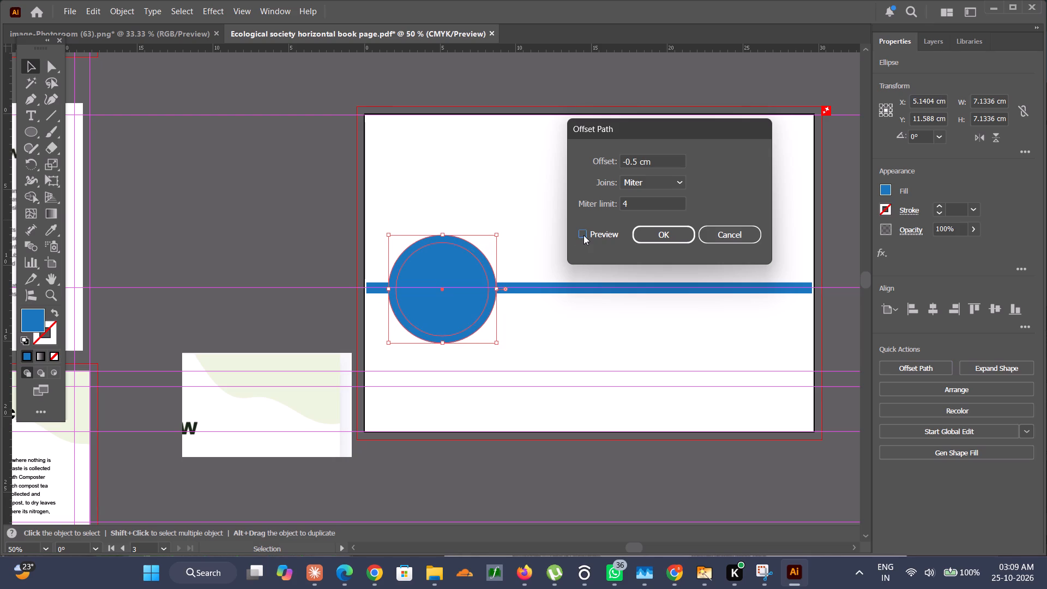
pyautogui.click(454, 150)
pyautogui.keyDown('alt'); pyautogui.scroll(-3, 454, 149); pyautogui.keyUp('alt')
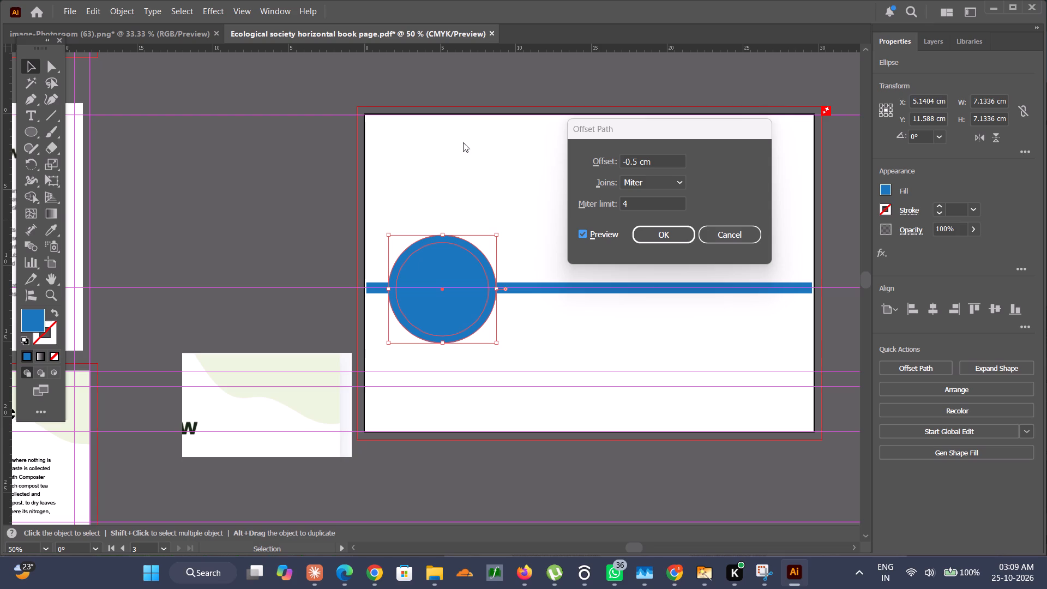
pyautogui.scroll(6, 446, 91)
pyautogui.scroll(1, 544, 132)
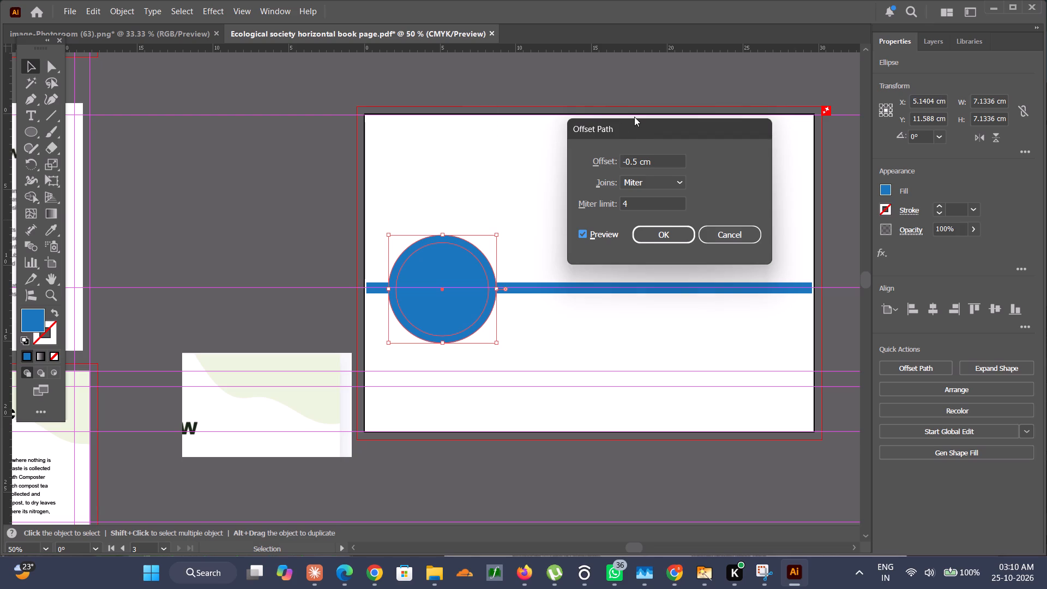
pyautogui.moveTo(630, 126); pyautogui.dragTo(667, 152)
pyautogui.keyDown('alt'); pyautogui.scroll(-4, 398, 83); pyautogui.keyUp('alt')
pyautogui.hscroll(4, 430, 143)
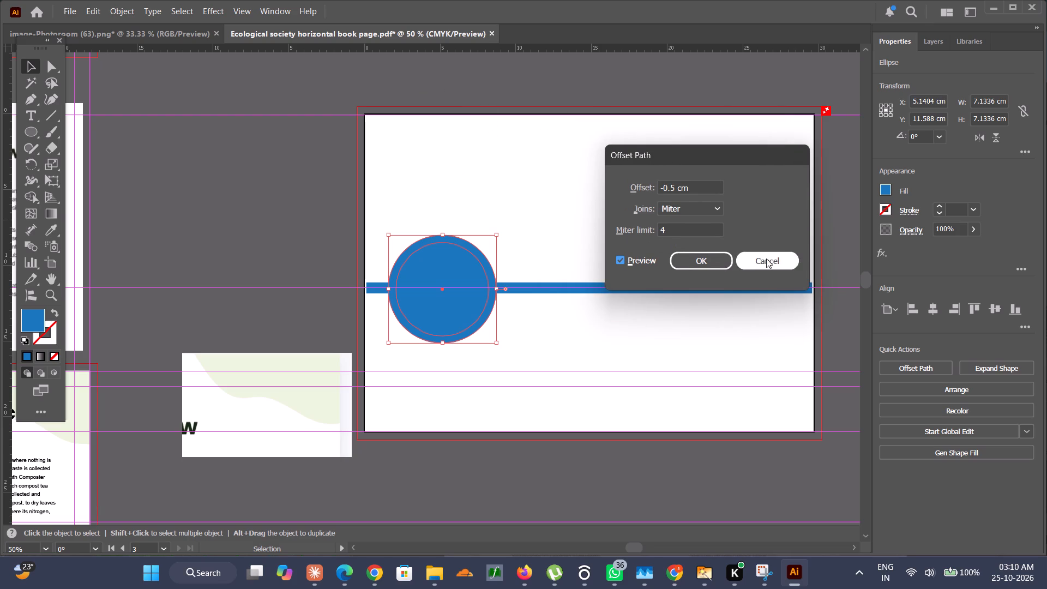
pyautogui.click(692, 263)
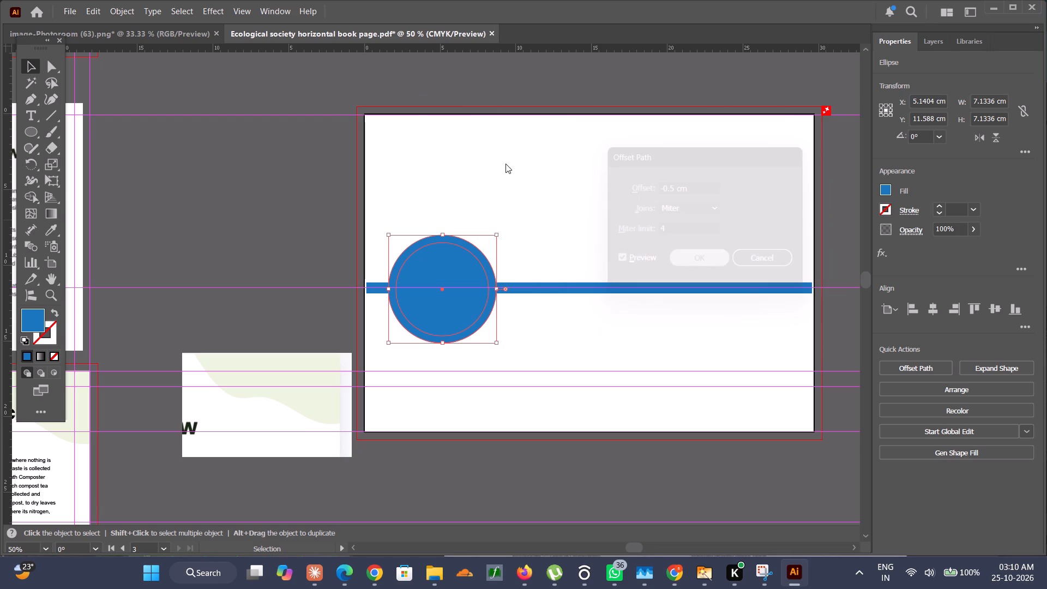
# Compare the circle and bar with the winding blue line in the "How To Use Grow Base" reference.
pyautogui.scroll(3, 465, 154)
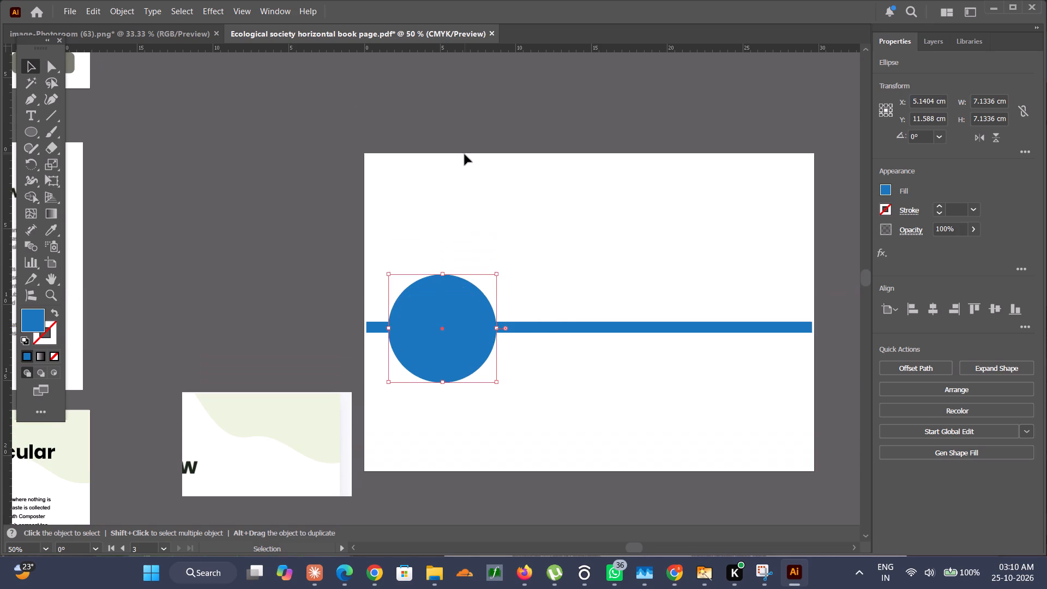
pyautogui.keyDown('alt'); pyautogui.scroll(-3, 466, 155); pyautogui.keyUp('alt')
pyautogui.scroll(6, 354, 87)
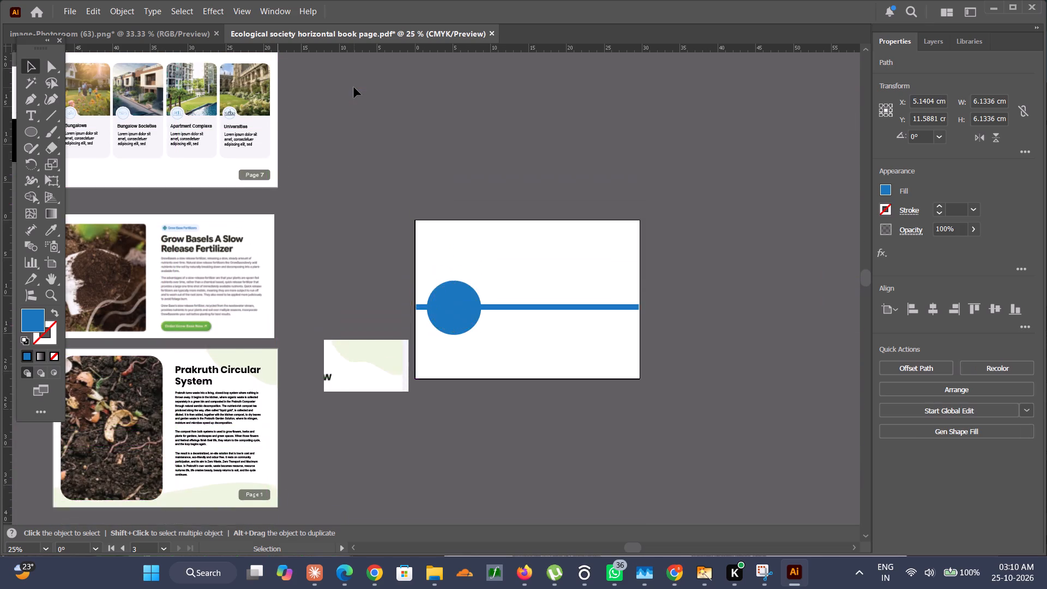
pyautogui.scroll(4, 354, 87)
pyautogui.keyDown('alt'); pyautogui.scroll(-2, 353, 92); pyautogui.keyUp('alt')
pyautogui.scroll(5, 354, 88)
pyautogui.keyDown('alt'); pyautogui.scroll(2, 356, 99); pyautogui.keyUp('alt')
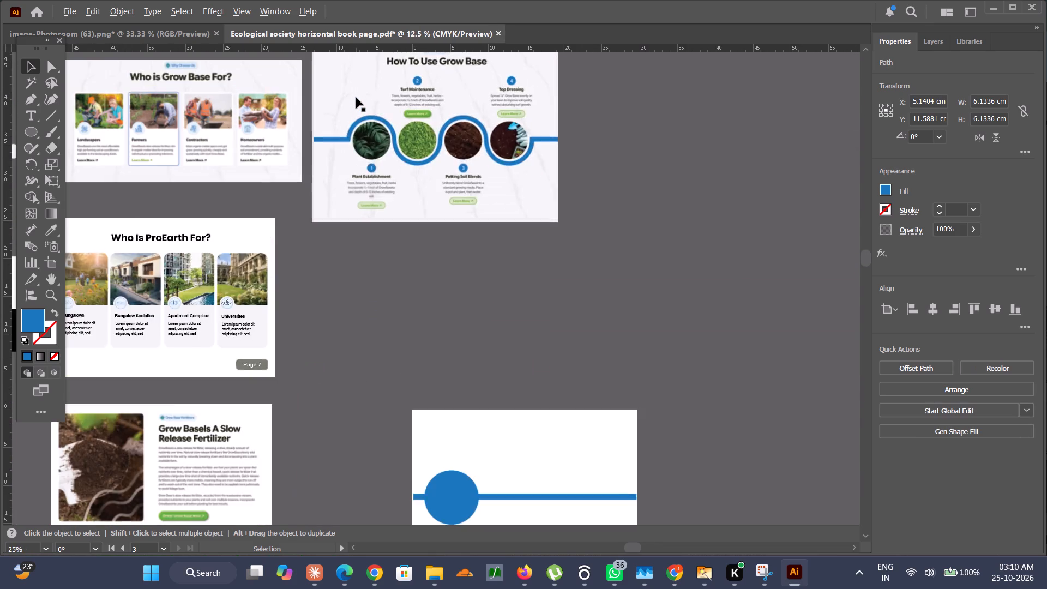
pyautogui.keyDown('alt'); pyautogui.scroll(2, 356, 97); pyautogui.keyUp('alt')
pyautogui.keyDown('alt'); pyautogui.scroll(-4, 356, 93); pyautogui.keyUp('alt')
pyautogui.scroll(-3, 356, 92)
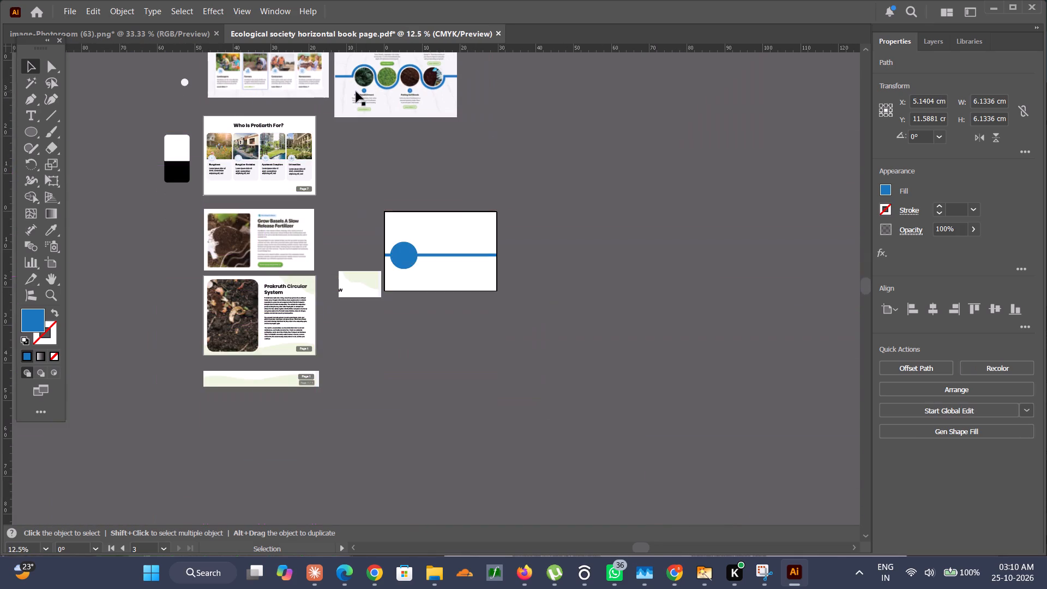
pyautogui.scroll(5, 375, 235)
pyautogui.keyDown('alt'); pyautogui.scroll(-1, 375, 234); pyautogui.keyUp('alt')
pyautogui.scroll(-3, 375, 227)
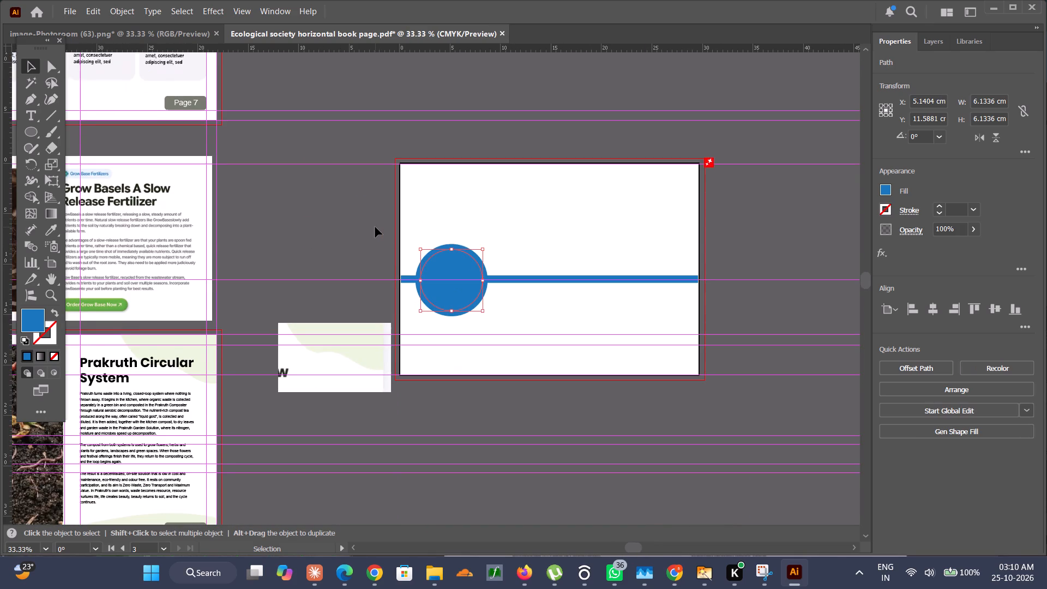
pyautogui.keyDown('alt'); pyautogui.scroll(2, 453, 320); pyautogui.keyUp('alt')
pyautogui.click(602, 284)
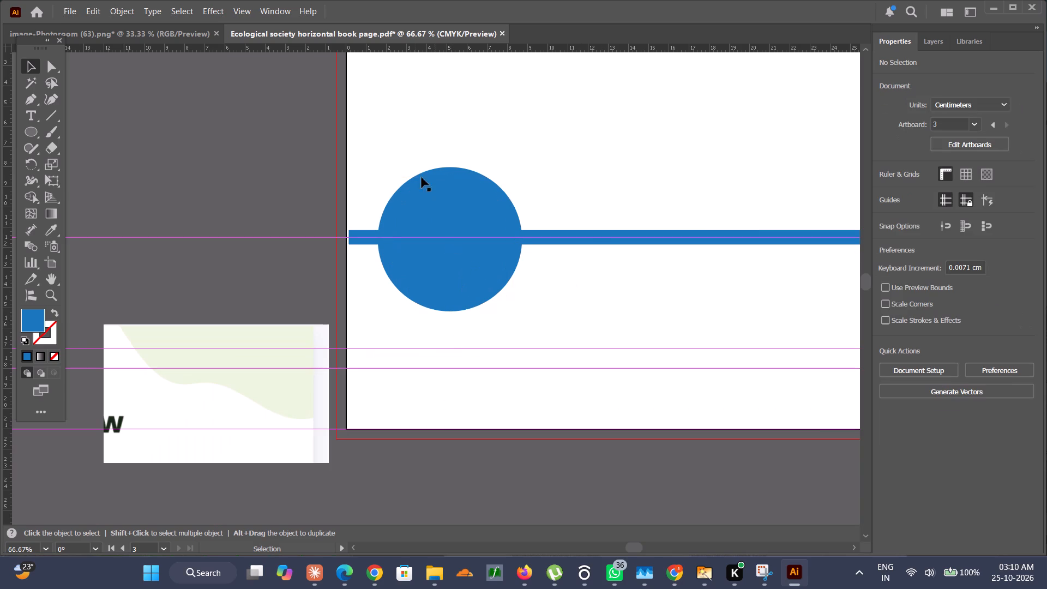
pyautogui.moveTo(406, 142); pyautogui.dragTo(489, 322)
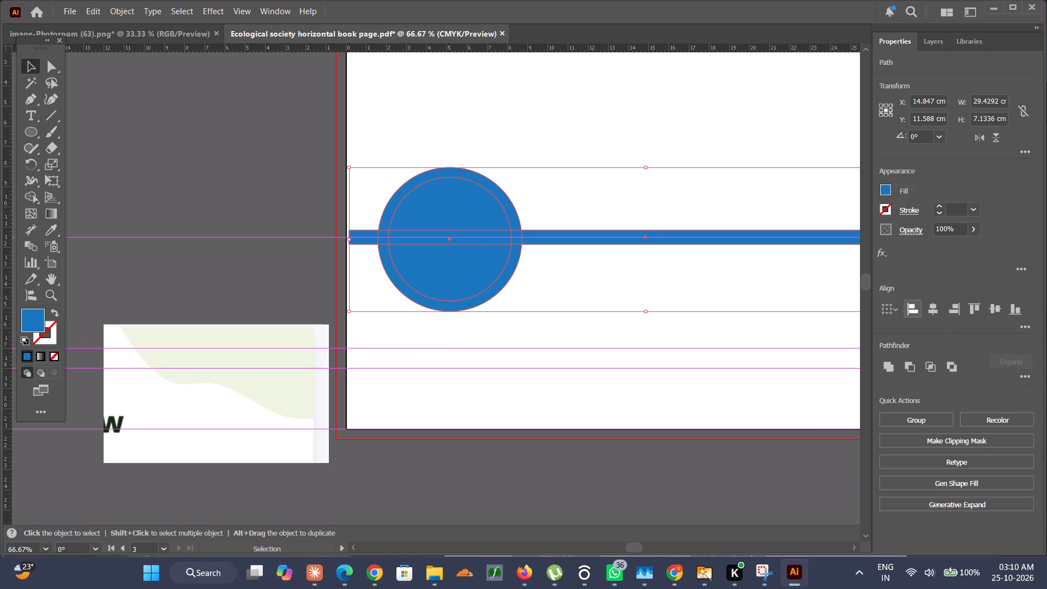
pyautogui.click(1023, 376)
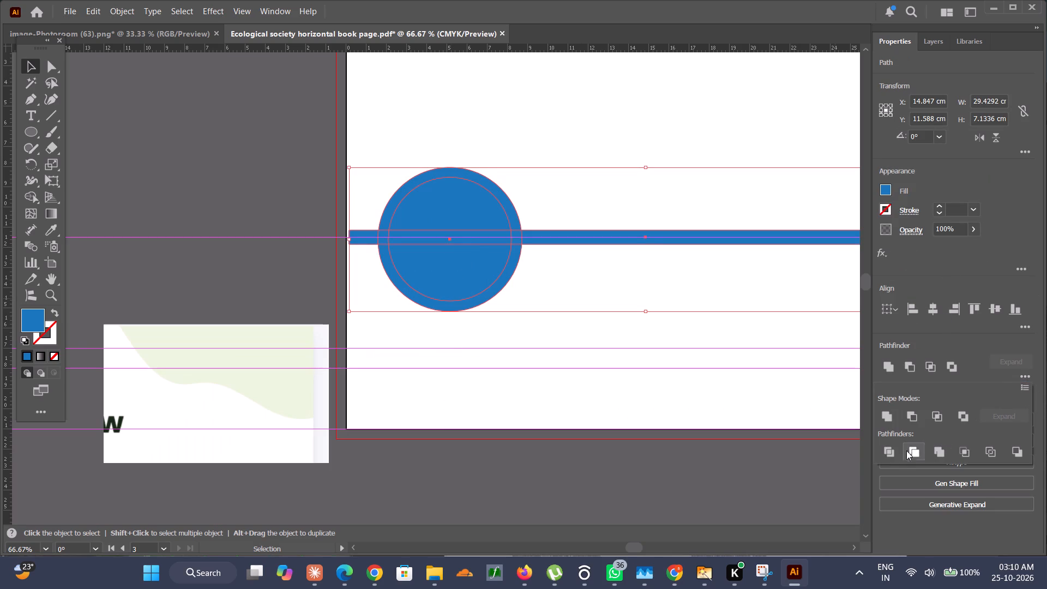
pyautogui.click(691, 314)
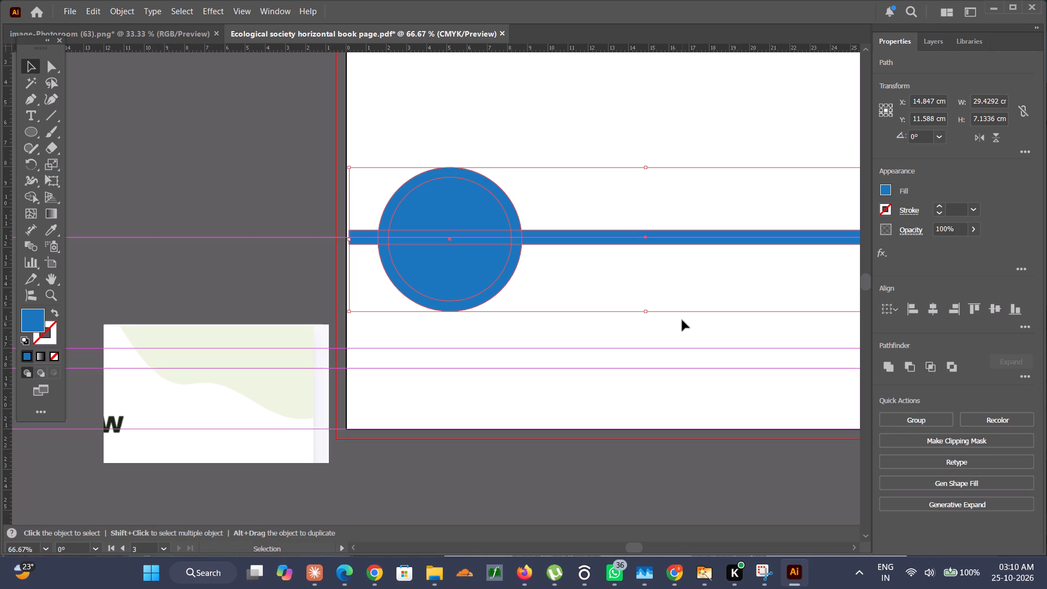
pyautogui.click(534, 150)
# Add a stroke to both concentric circles on the blue bar and set its weight to 0.75 pt.
pyautogui.moveTo(410, 152); pyautogui.dragTo(417, 157)
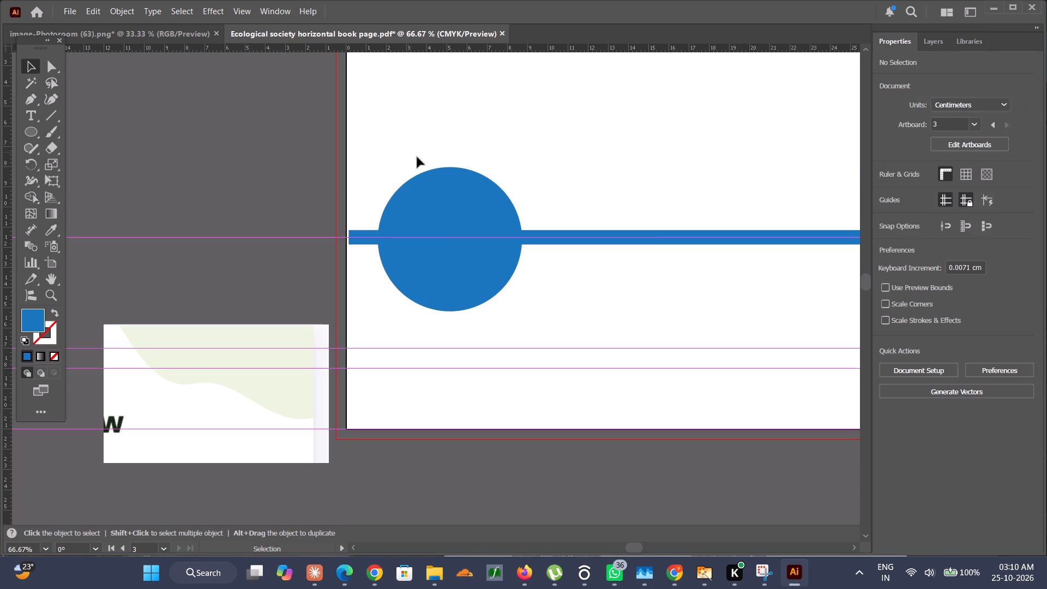
pyautogui.moveTo(417, 157); pyautogui.dragTo(459, 195)
pyautogui.click(952, 203)
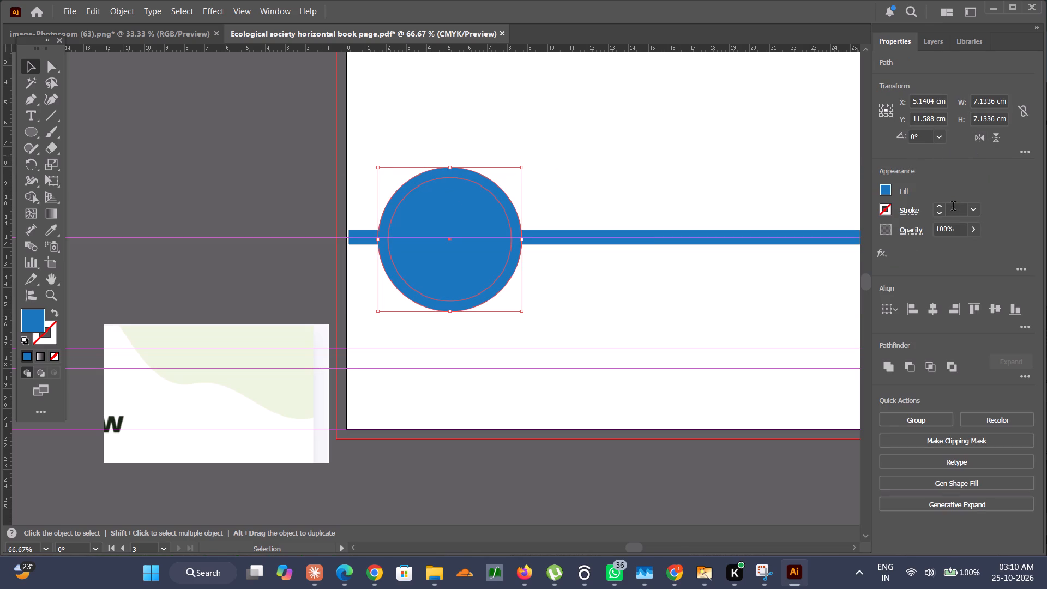
pyautogui.click(953, 207)
pyautogui.write('.1')
pyautogui.press('Return')
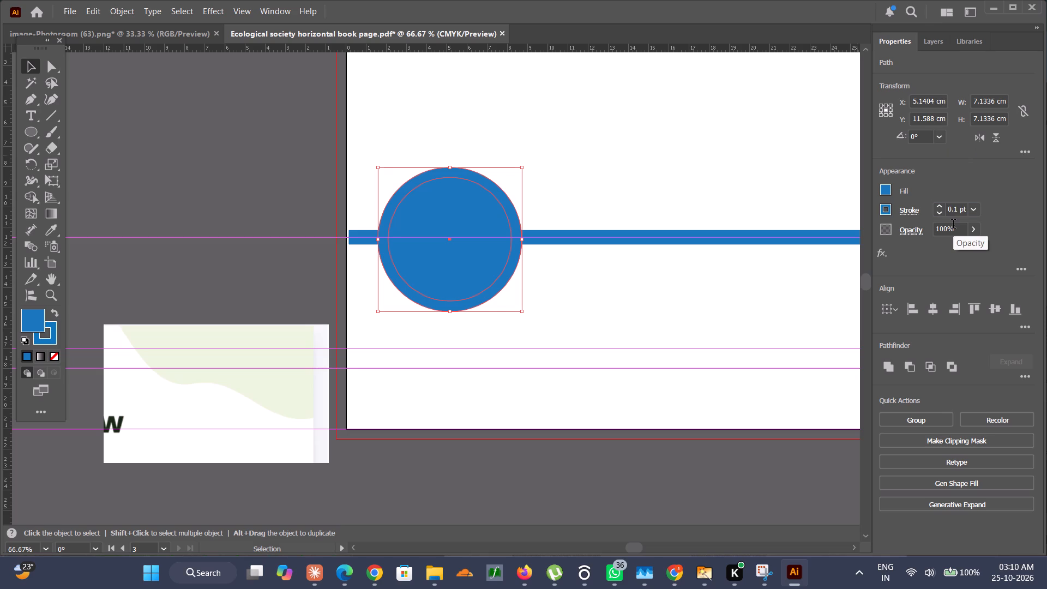
pyautogui.click(496, 117)
pyautogui.keyDown('alt'); pyautogui.scroll(2, 453, 176); pyautogui.keyUp('alt')
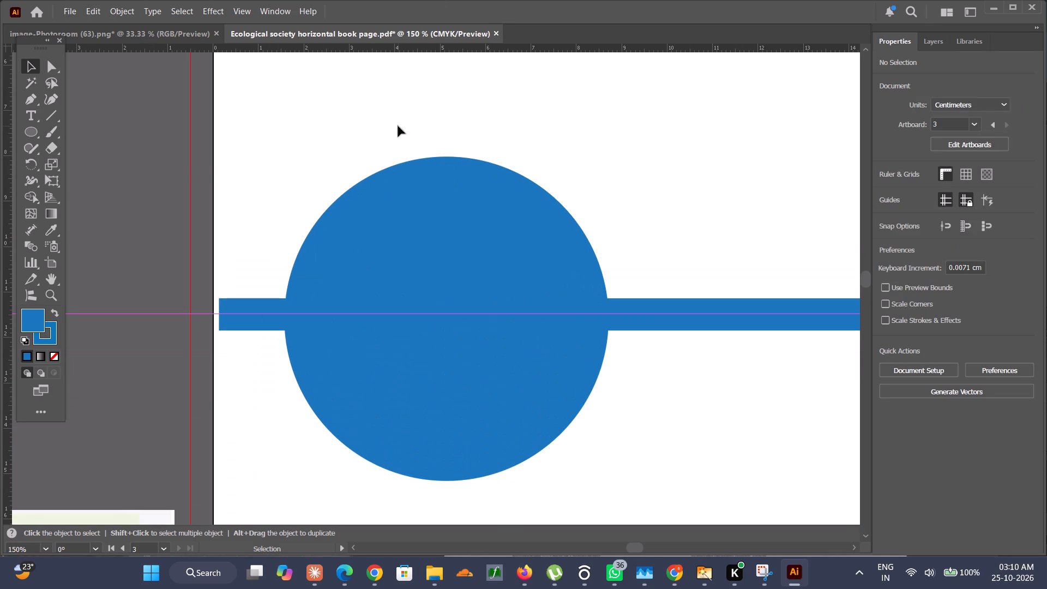
pyautogui.moveTo(398, 126); pyautogui.dragTo(452, 199)
pyautogui.doubleClick(935, 205)
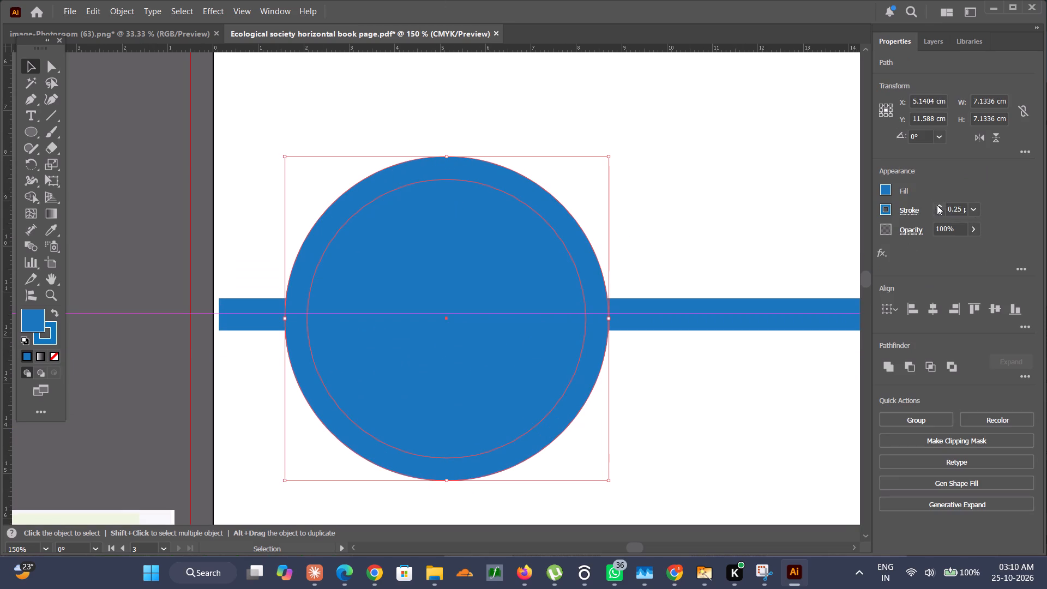
pyautogui.click(938, 205)
pyautogui.click(701, 149)
# Send the larger outer circle to the back of the stacking order, behind the blue bar.
pyautogui.click(531, 212)
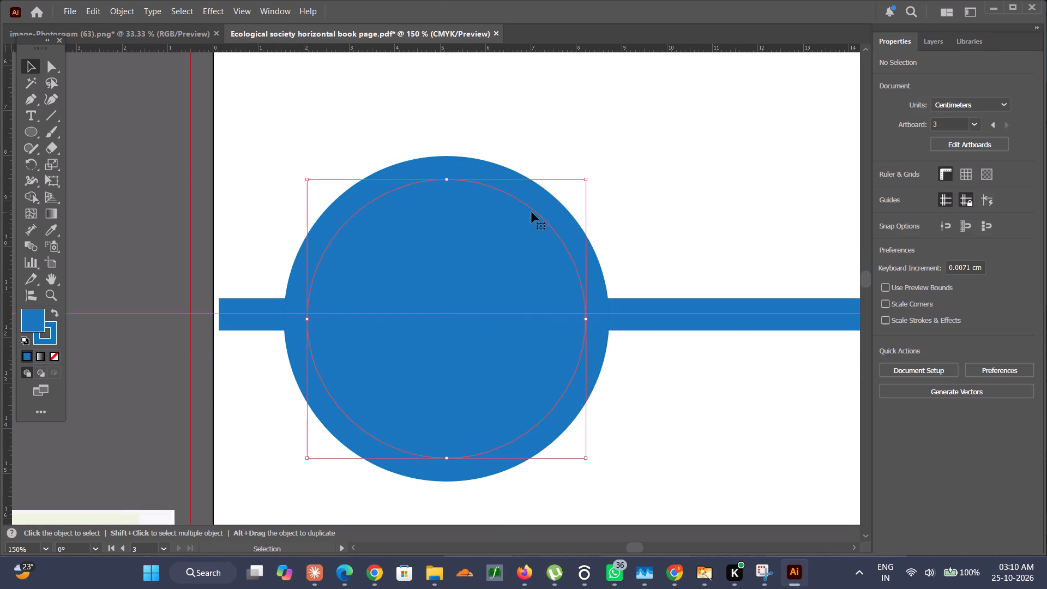
pyautogui.click(539, 197)
pyautogui.rightClick(540, 197)
pyautogui.click(601, 485)
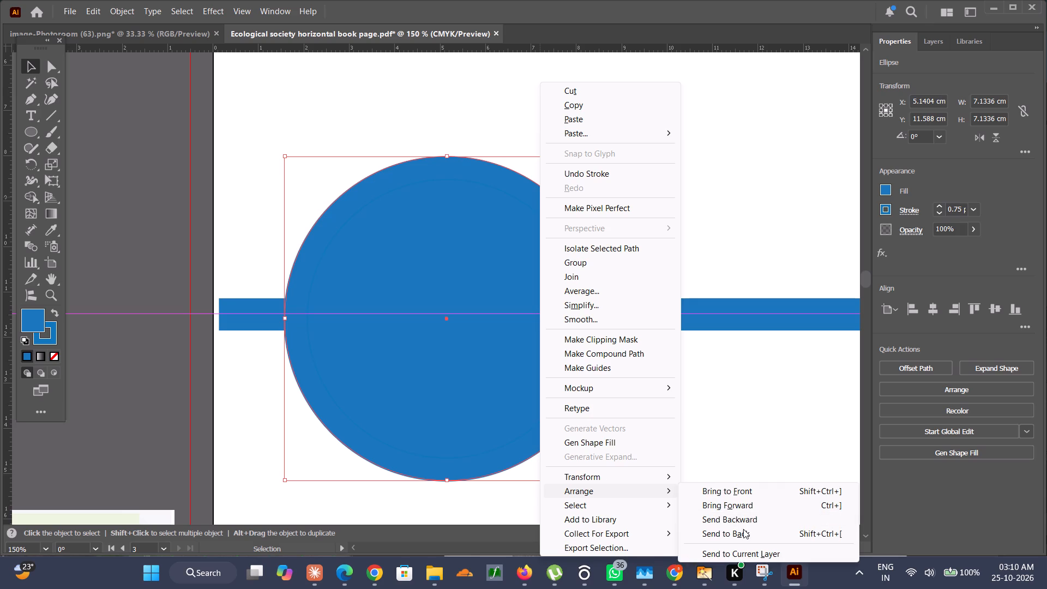
pyautogui.click(744, 530)
pyautogui.click(573, 202)
# Change the stroke colour of both concentric circles to black.
pyautogui.keyDown('alt'); pyautogui.scroll(3, 554, 256); pyautogui.keyUp('alt')
pyautogui.click(553, 256)
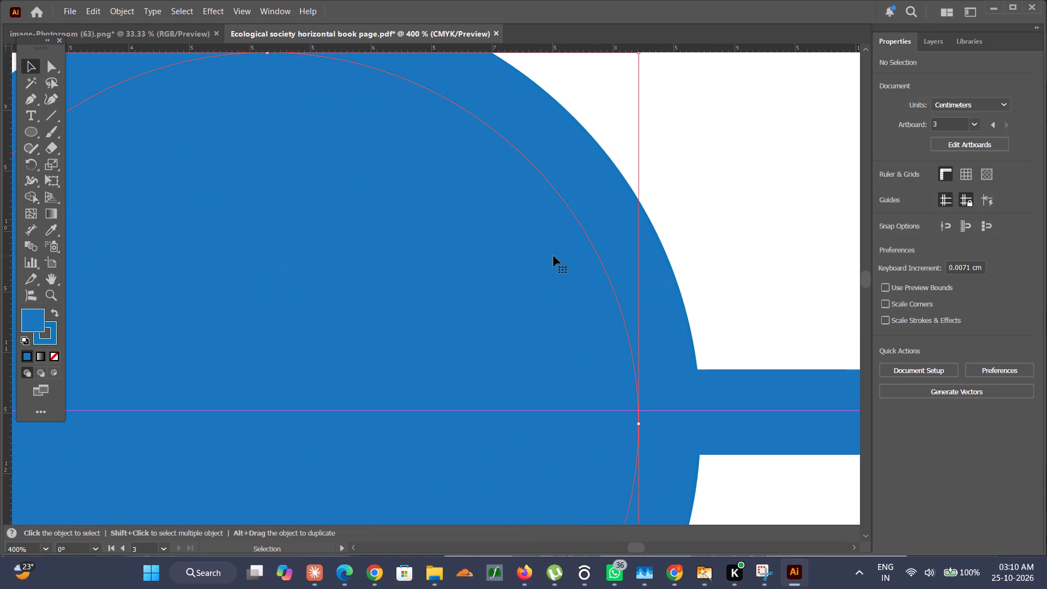
pyautogui.keyDown('alt'); pyautogui.scroll(-3, 874, 208); pyautogui.keyUp('alt')
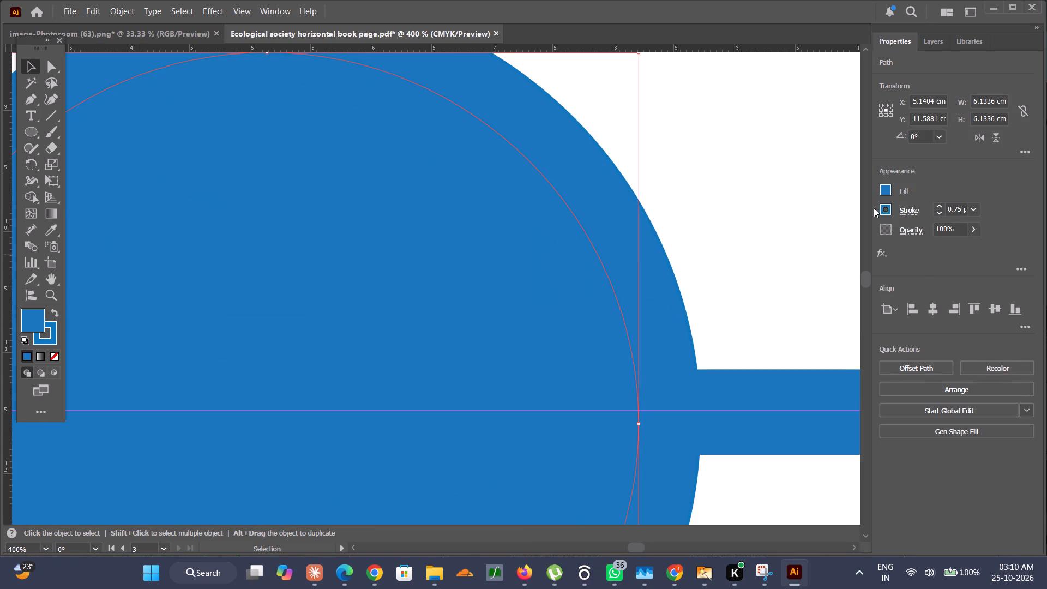
pyautogui.click(745, 175)
pyautogui.moveTo(744, 170); pyautogui.dragTo(503, 255)
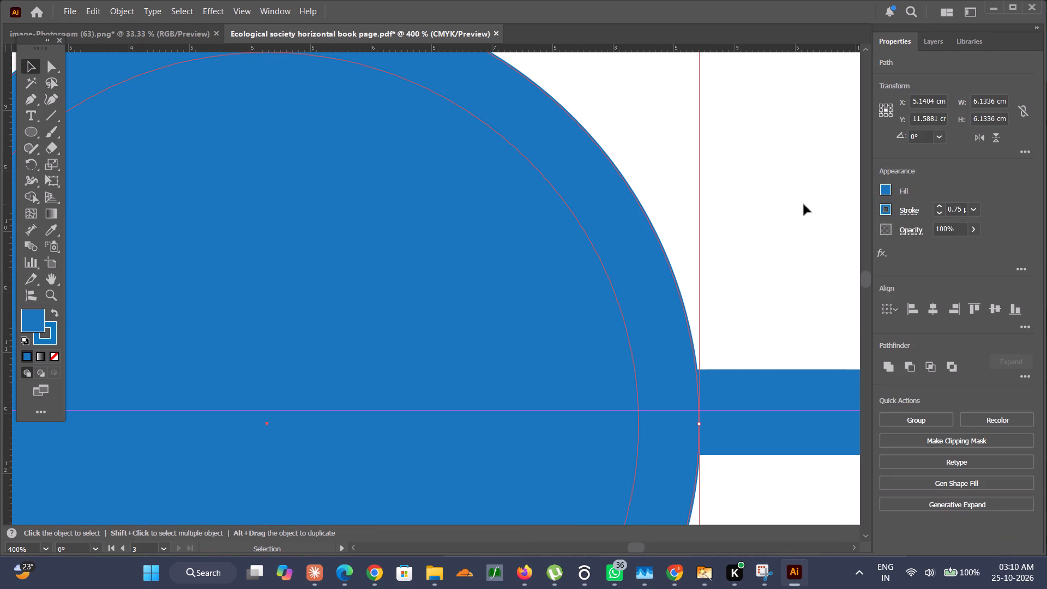
pyautogui.click(884, 209)
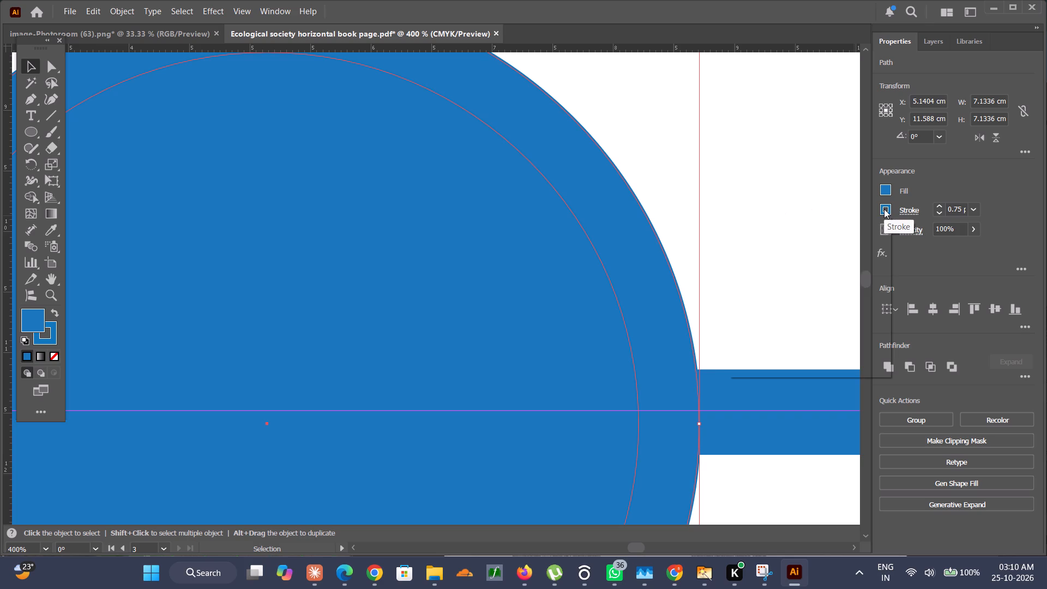
pyautogui.click(817, 272)
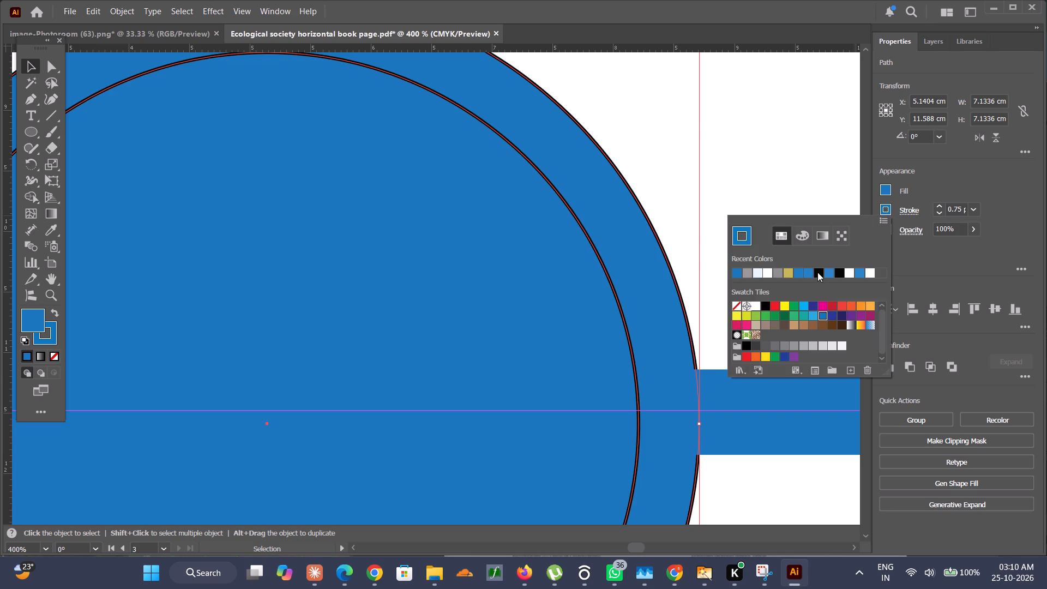
pyautogui.tripleClick(694, 136)
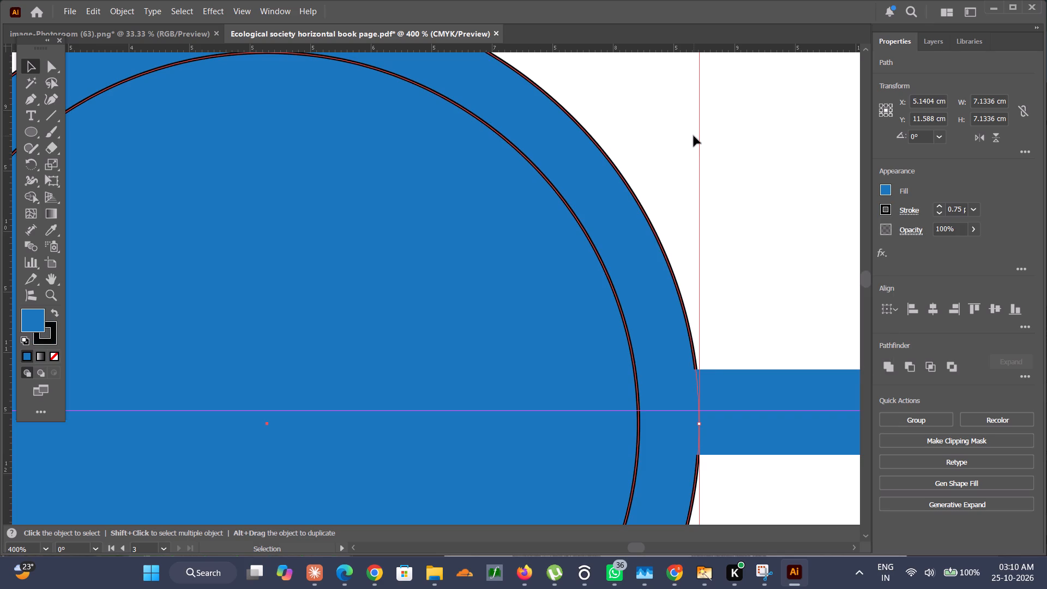
pyautogui.scroll(-5, 693, 129)
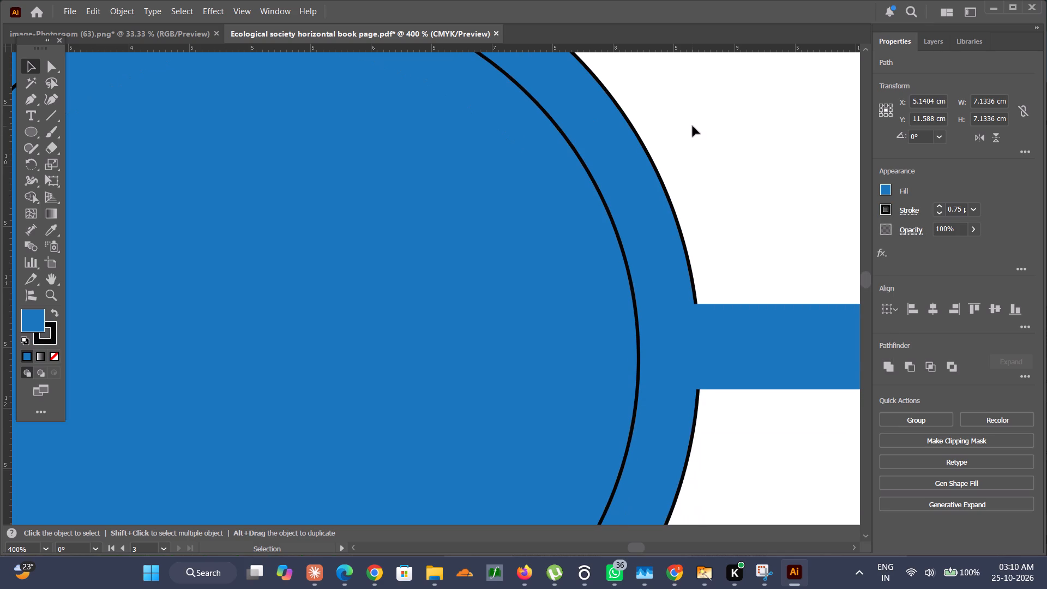
pyautogui.keyDown('alt'); pyautogui.scroll(-3, 693, 126); pyautogui.keyUp('alt')
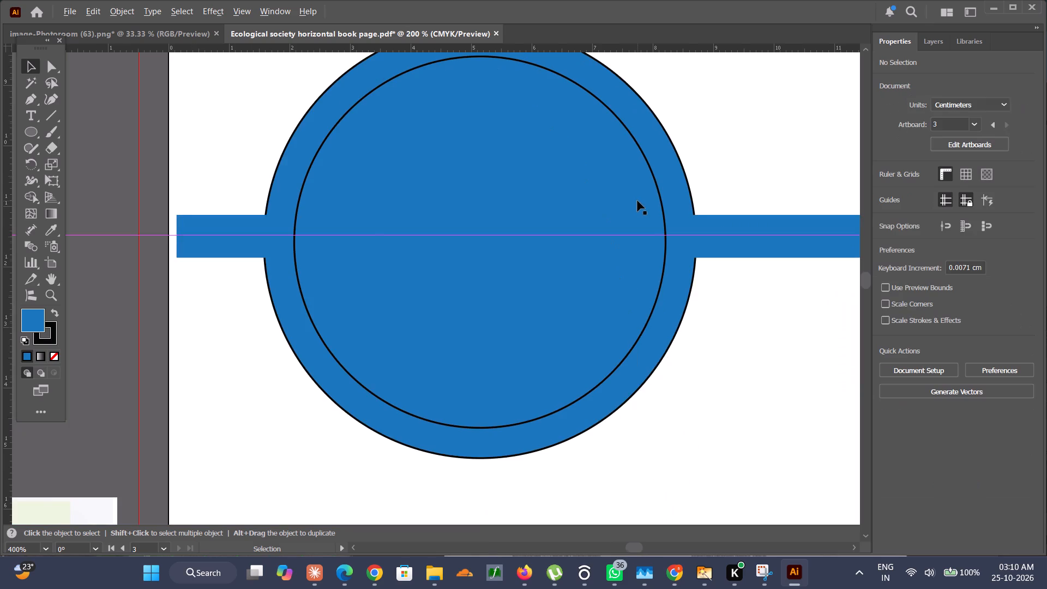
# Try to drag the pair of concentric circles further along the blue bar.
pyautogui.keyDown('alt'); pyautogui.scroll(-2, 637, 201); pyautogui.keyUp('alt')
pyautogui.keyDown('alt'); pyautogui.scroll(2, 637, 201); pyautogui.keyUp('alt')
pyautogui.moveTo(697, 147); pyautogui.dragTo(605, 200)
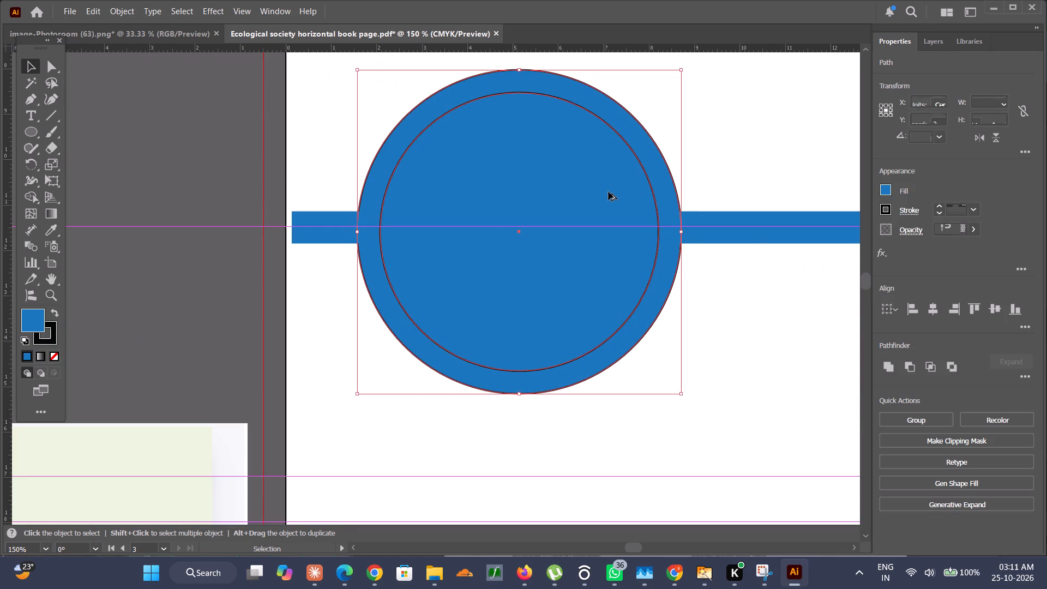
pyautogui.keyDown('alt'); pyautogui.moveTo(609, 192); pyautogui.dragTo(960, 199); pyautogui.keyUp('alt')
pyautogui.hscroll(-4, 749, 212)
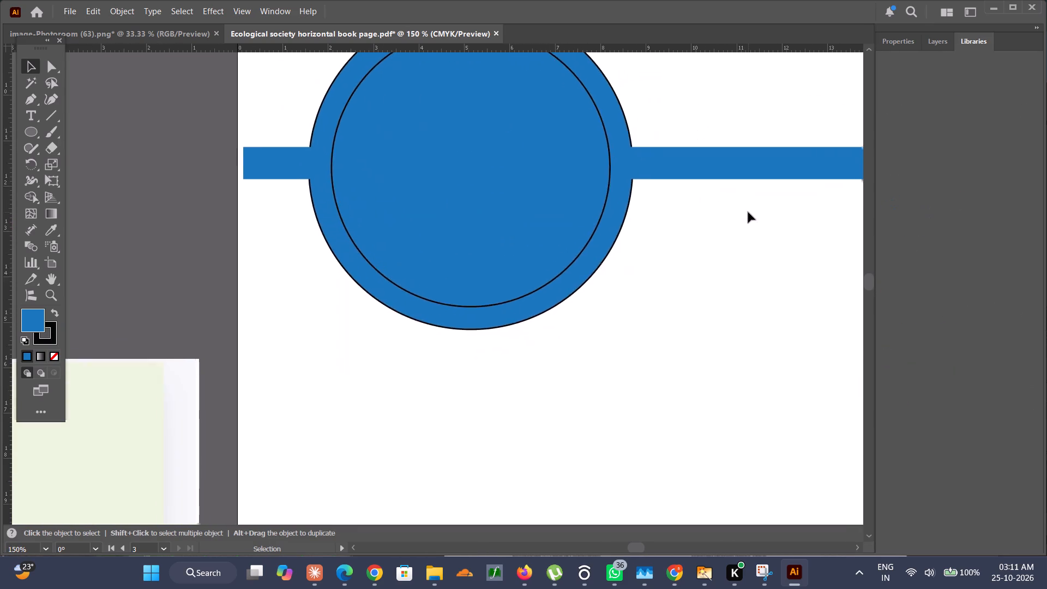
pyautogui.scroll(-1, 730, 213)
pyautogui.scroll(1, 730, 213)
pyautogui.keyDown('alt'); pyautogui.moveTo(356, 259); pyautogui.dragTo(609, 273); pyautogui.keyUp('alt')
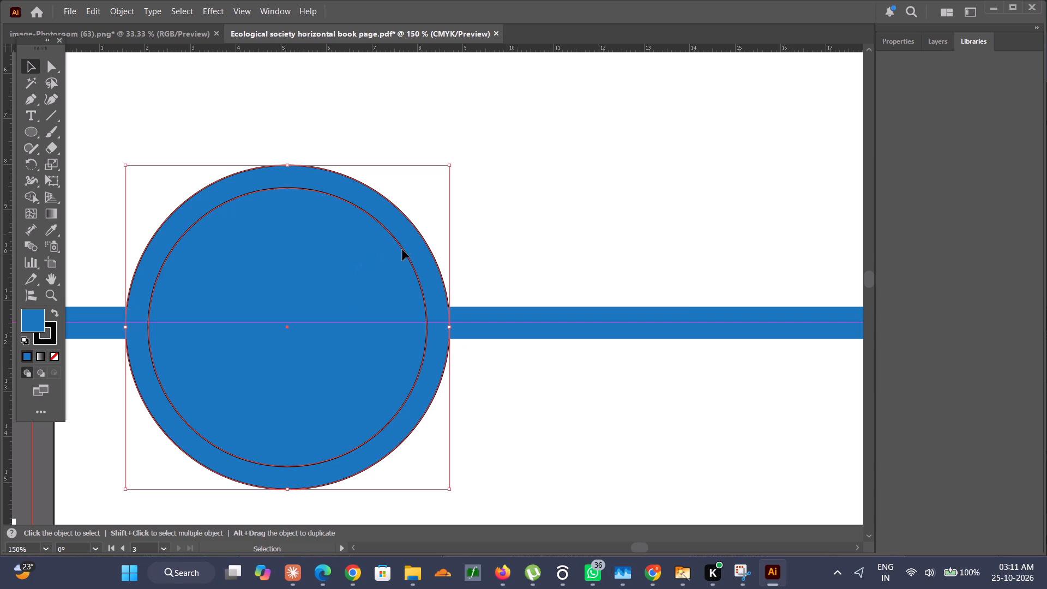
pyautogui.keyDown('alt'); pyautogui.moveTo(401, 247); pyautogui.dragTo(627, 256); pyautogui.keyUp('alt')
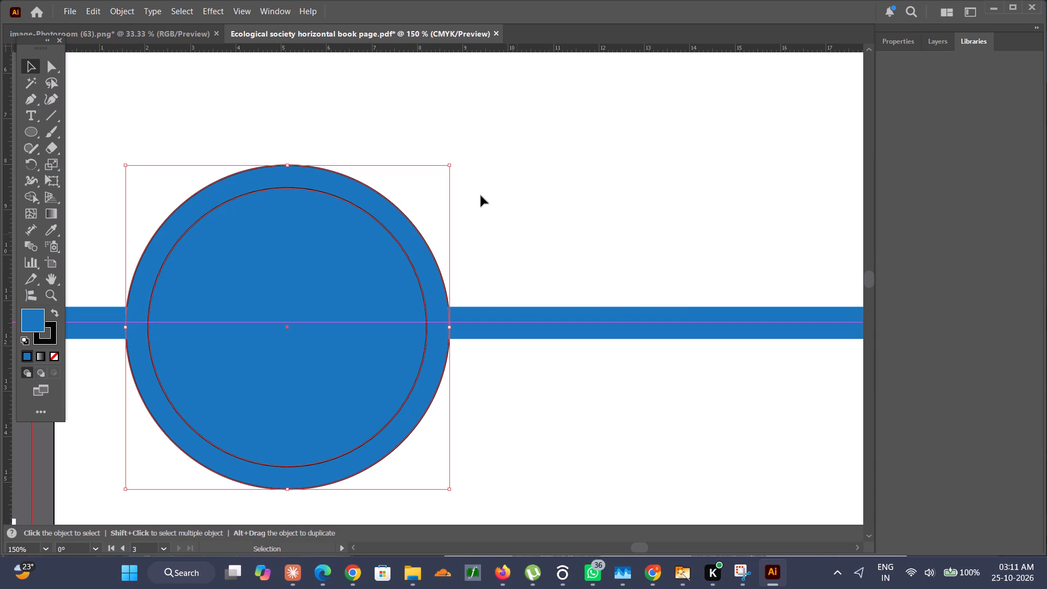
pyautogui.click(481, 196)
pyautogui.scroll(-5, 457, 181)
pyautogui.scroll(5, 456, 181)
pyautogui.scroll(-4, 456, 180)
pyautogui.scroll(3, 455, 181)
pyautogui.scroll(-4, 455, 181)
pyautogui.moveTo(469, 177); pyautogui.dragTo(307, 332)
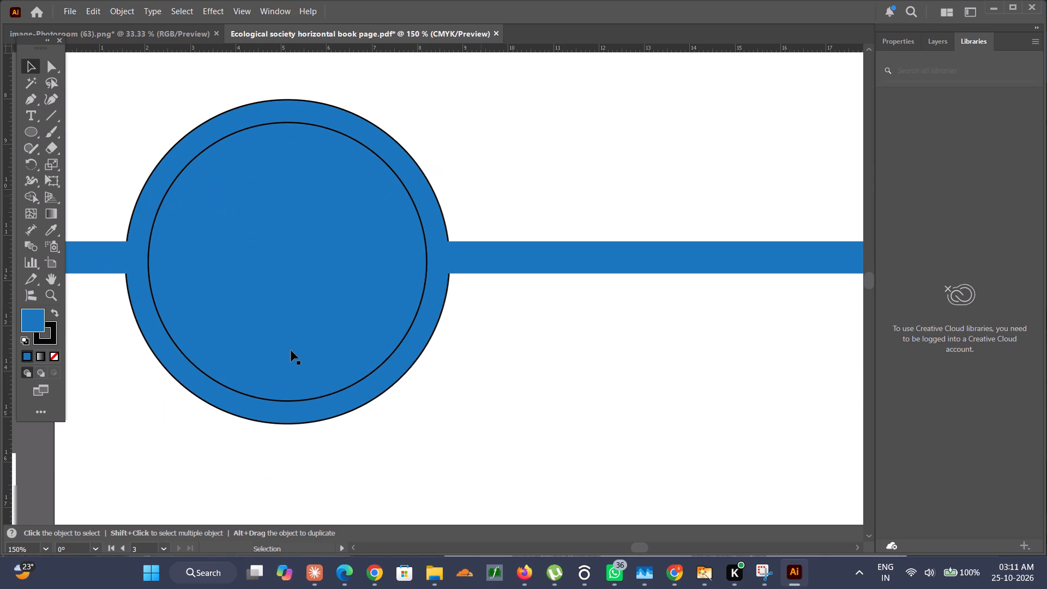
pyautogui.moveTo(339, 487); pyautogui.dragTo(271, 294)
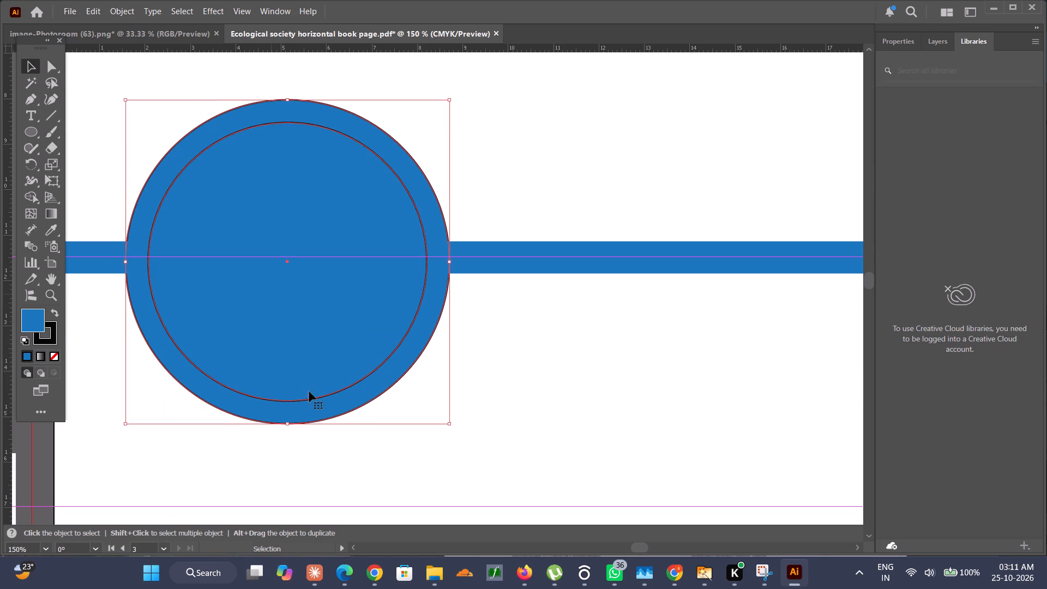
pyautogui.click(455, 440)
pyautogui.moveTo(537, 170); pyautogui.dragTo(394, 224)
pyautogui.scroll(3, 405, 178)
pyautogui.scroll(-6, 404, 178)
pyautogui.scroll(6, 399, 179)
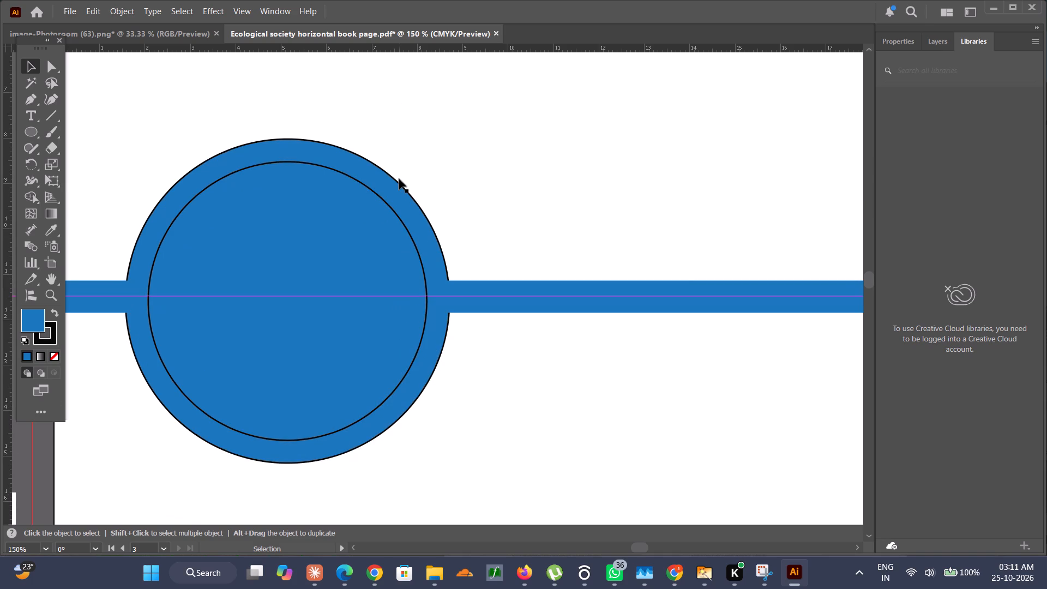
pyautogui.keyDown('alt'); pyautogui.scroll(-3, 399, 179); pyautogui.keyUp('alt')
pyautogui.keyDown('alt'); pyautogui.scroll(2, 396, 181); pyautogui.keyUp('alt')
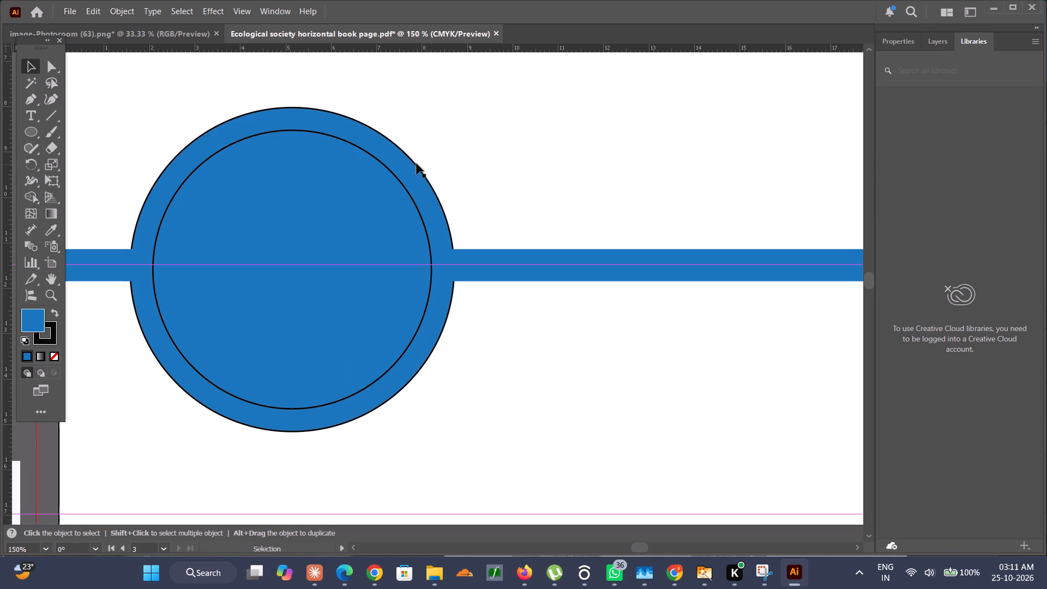
# Duplicate the concentric circles about 6.6 cm to the right and slightly lower, so the copy's outer edge meets the original inner circle.
pyautogui.moveTo(483, 160); pyautogui.dragTo(346, 221)
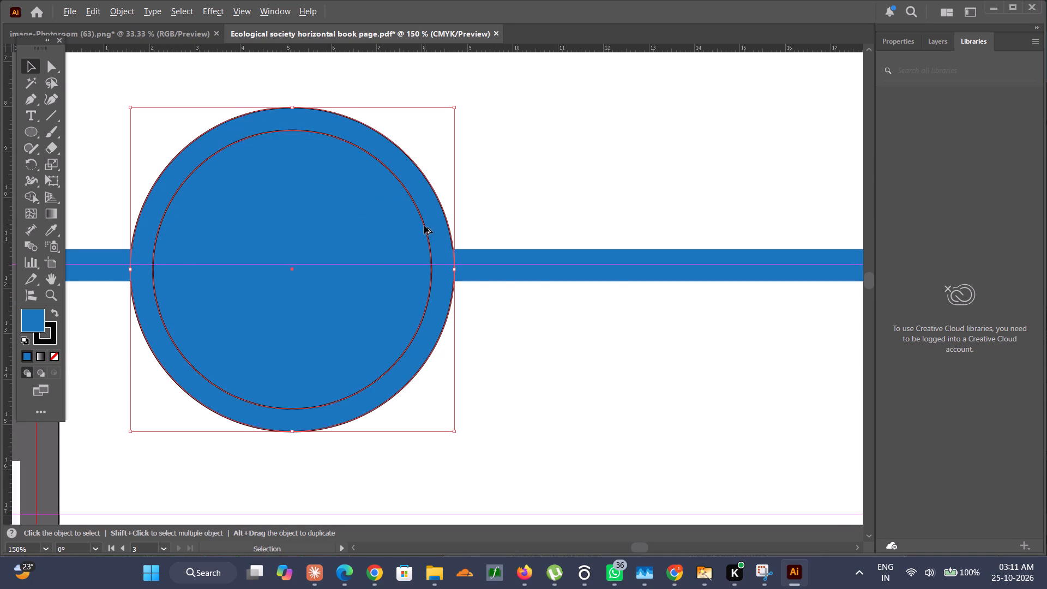
pyautogui.keyDown('alt'); pyautogui.moveTo(424, 226); pyautogui.dragTo(733, 227); pyautogui.keyUp('alt')
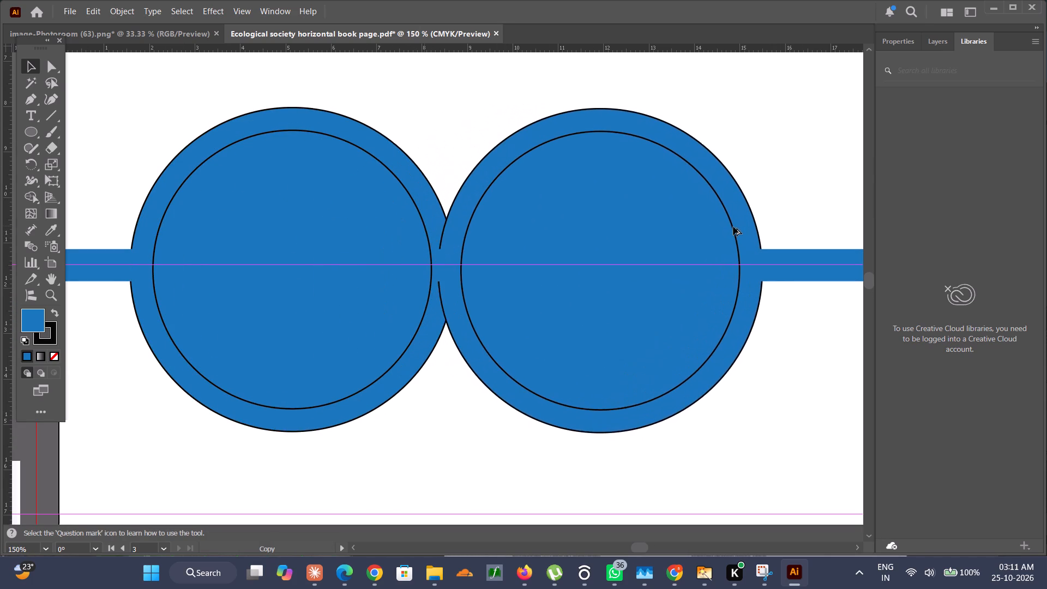
pyautogui.keyDown('alt'); pyautogui.moveTo(733, 227); pyautogui.dragTo(748, 231); pyautogui.keyUp('alt')
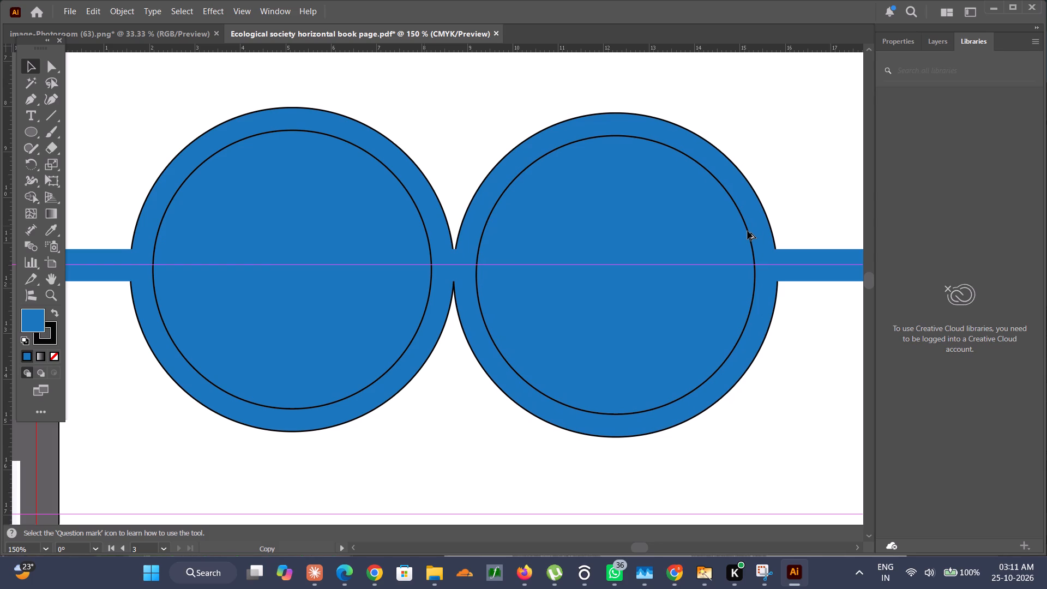
pyautogui.keyDown('alt'); pyautogui.moveTo(748, 231); pyautogui.dragTo(725, 237); pyautogui.keyUp('alt')
pyautogui.click(516, 95)
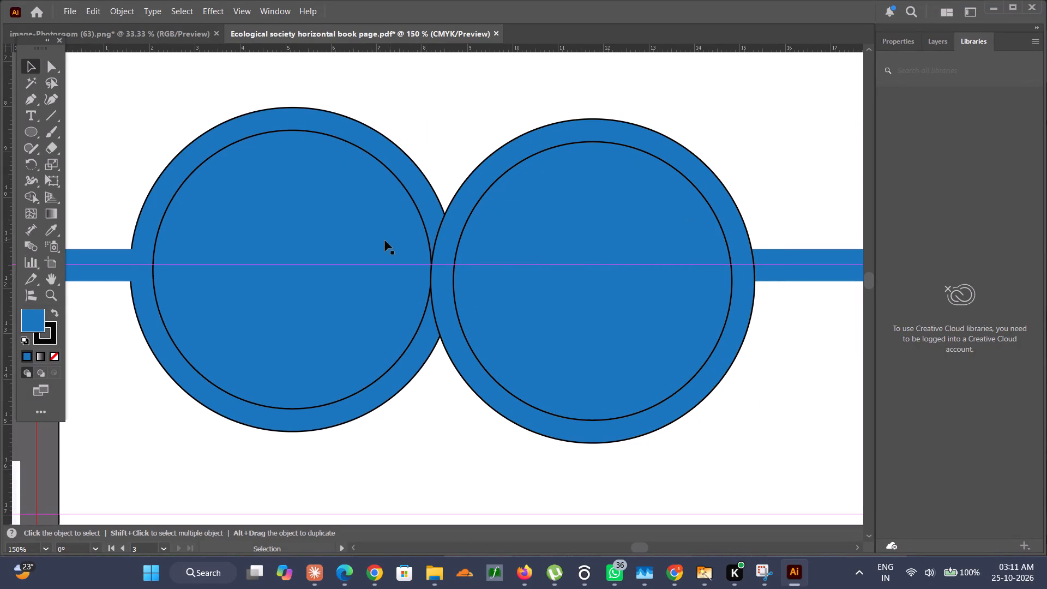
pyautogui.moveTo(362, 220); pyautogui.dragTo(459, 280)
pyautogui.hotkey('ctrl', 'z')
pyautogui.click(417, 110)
# Examine the overlap between the two pairs of circles where they meet on the bar.
pyautogui.keyDown('alt'); pyautogui.scroll(-3, 448, 160); pyautogui.keyUp('alt')
pyautogui.keyDown('alt'); pyautogui.scroll(2, 435, 219); pyautogui.keyUp('alt')
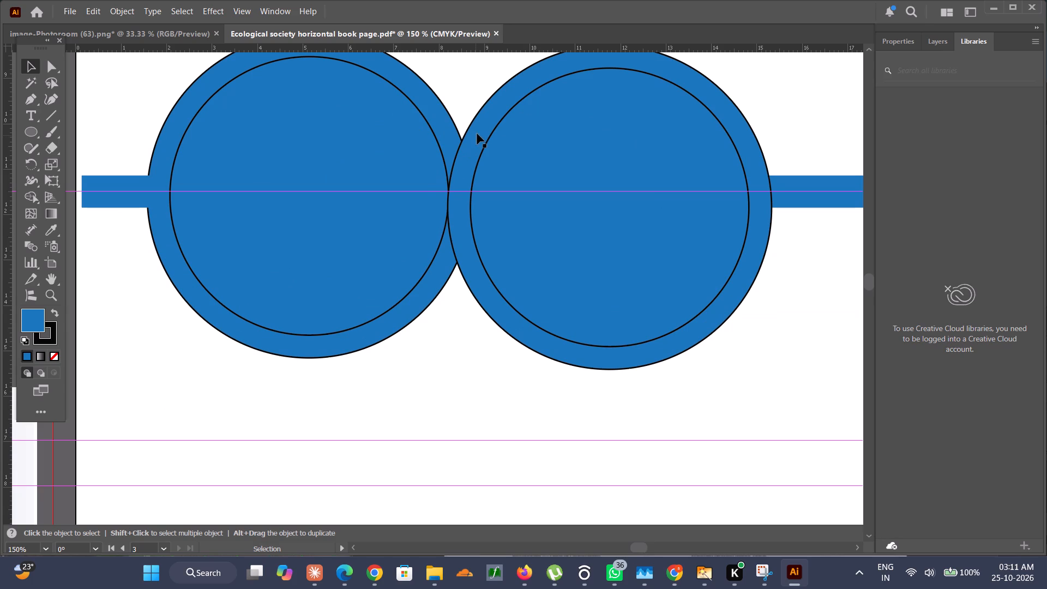
pyautogui.keyDown('alt'); pyautogui.scroll(-2, 458, 143); pyautogui.keyUp('alt')
pyautogui.keyDown('alt'); pyautogui.scroll(2, 458, 143); pyautogui.keyUp('alt')
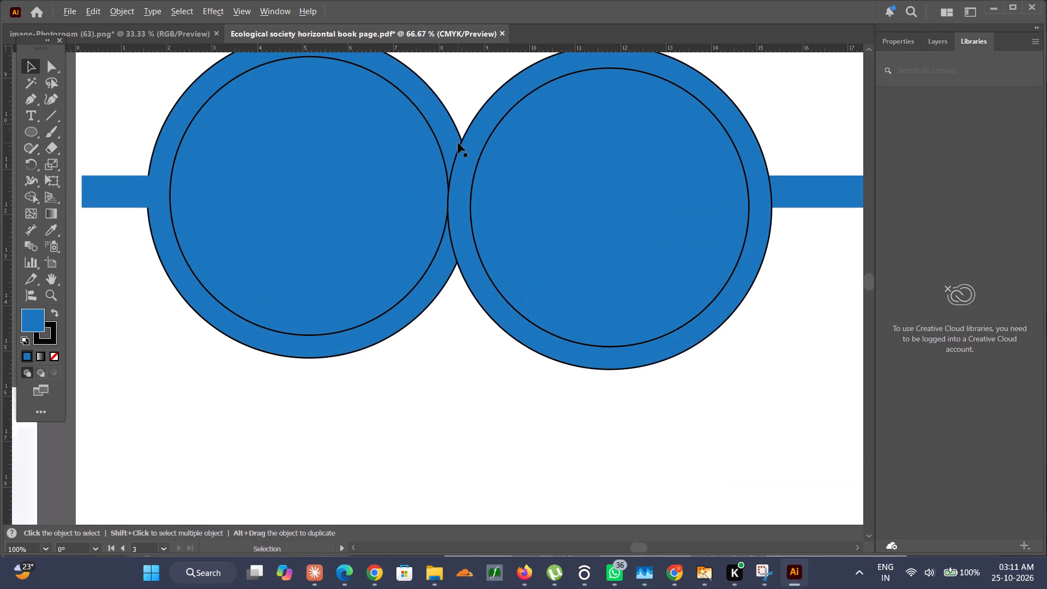
pyautogui.keyDown('alt'); pyautogui.scroll(2, 458, 143); pyautogui.keyUp('alt')
pyautogui.keyDown('alt'); pyautogui.scroll(-3, 458, 143); pyautogui.keyUp('alt')
pyautogui.keyDown('alt'); pyautogui.scroll(3, 458, 143); pyautogui.keyUp('alt')
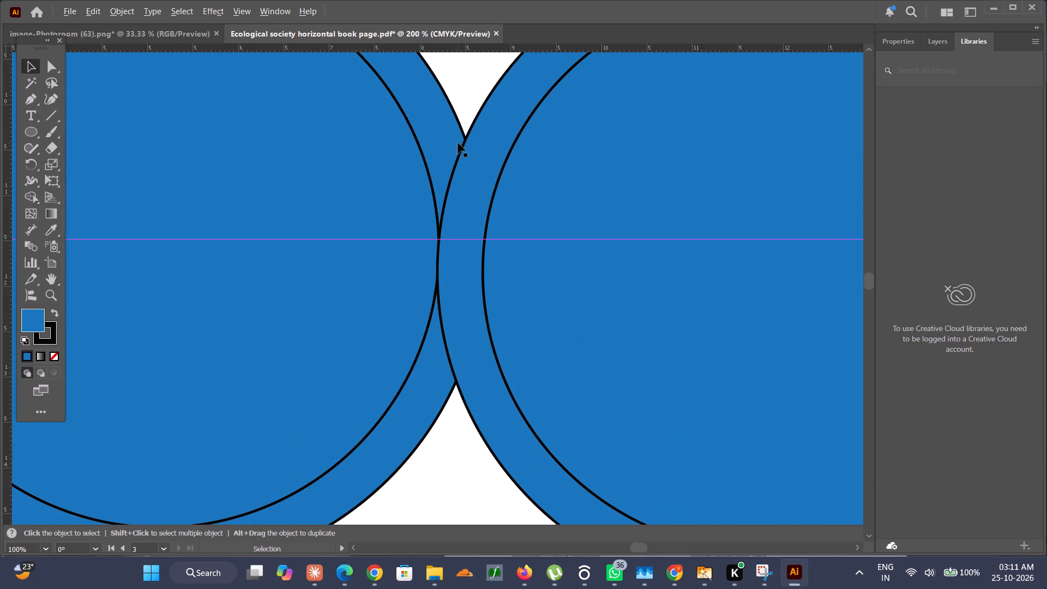
pyautogui.keyDown('alt'); pyautogui.scroll(-2, 462, 128); pyautogui.keyUp('alt')
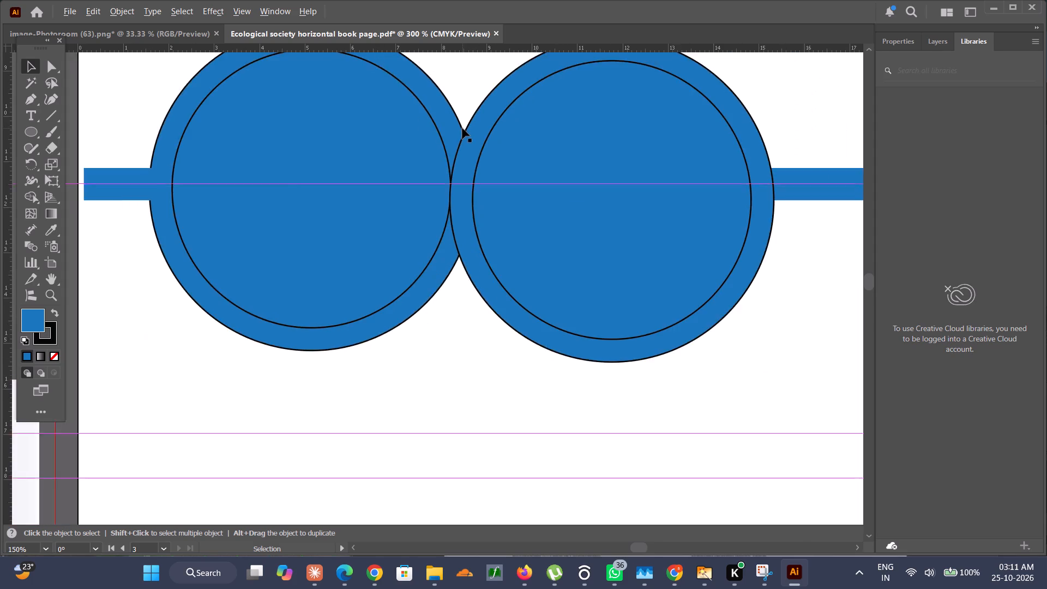
pyautogui.keyDown('alt'); pyautogui.scroll(-2, 462, 128); pyautogui.keyUp('alt')
# Remove the blue fill from both pairs of concentric circles, leaving only their black outlines over the bar.
pyautogui.click(429, 242)
pyautogui.moveTo(411, 244); pyautogui.dragTo(513, 179)
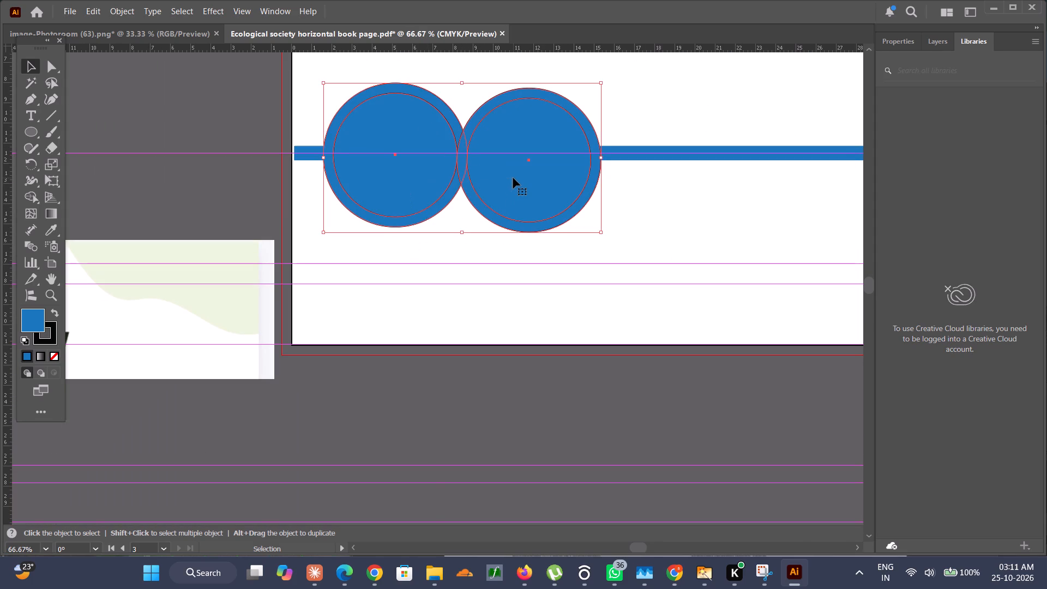
pyautogui.click(902, 41)
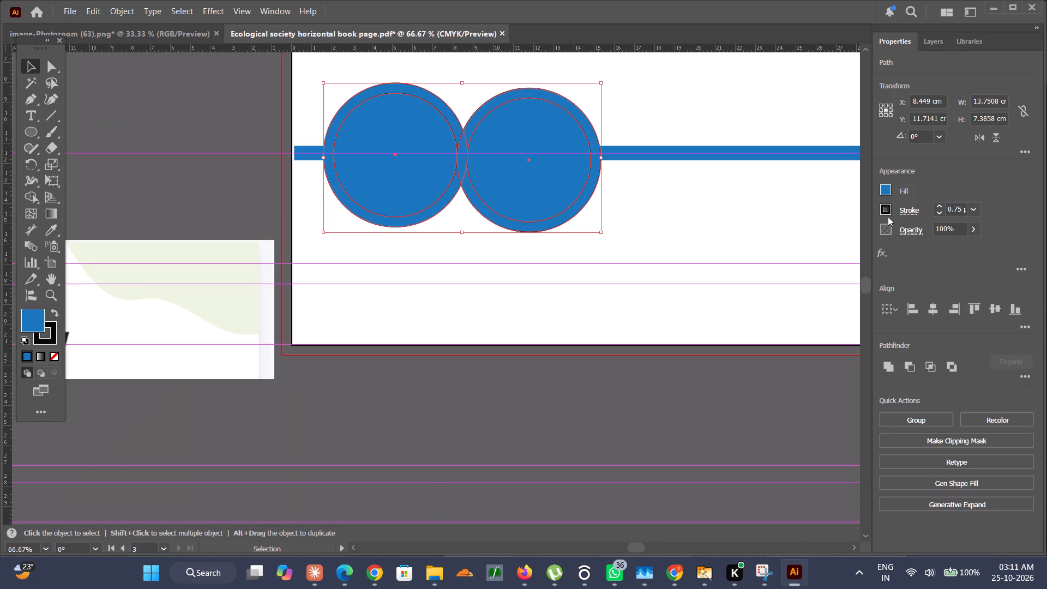
pyautogui.click(884, 189)
pyautogui.click(736, 284)
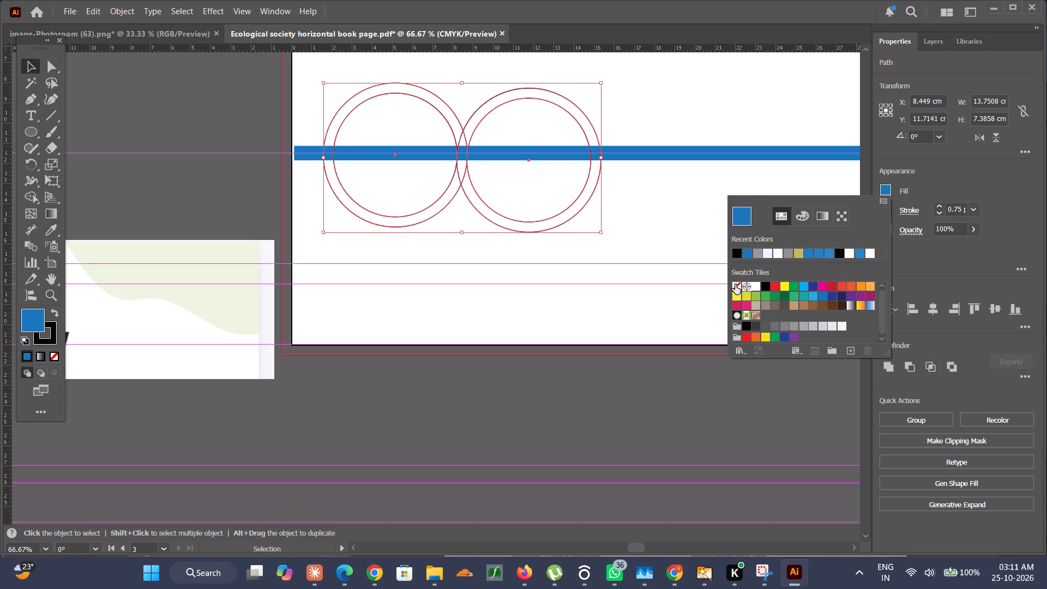
pyautogui.tripleClick(612, 191)
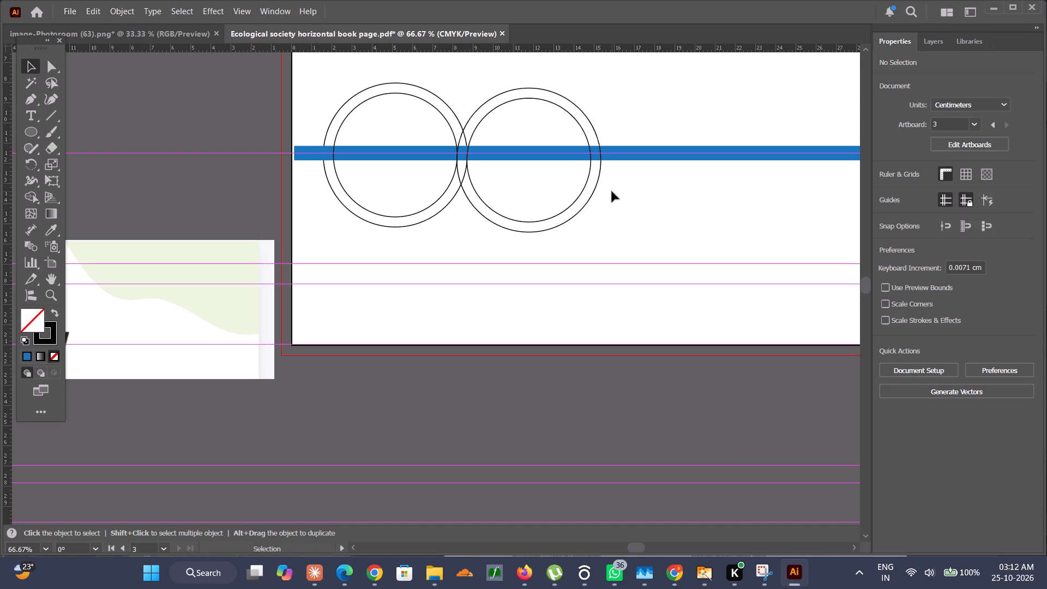
# Place a horizontal guide along the top edge of the first pair's outer circle, at about 8 cm.
pyautogui.moveTo(366, 78); pyautogui.dragTo(449, 61)
pyautogui.keyDown('alt'); pyautogui.scroll(3, 449, 61); pyautogui.keyUp('alt')
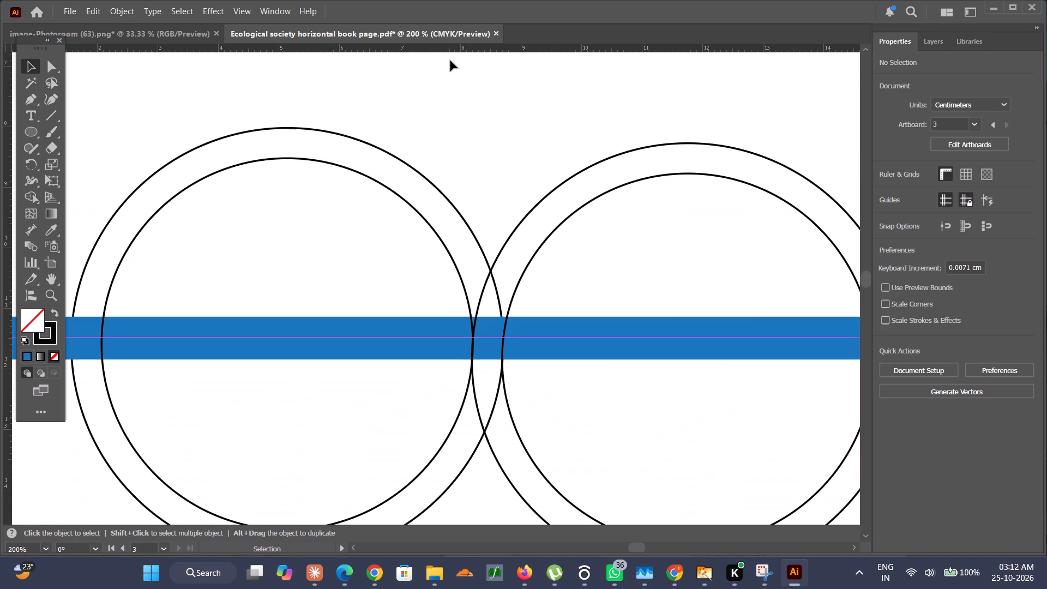
pyautogui.moveTo(528, 45); pyautogui.dragTo(514, 123)
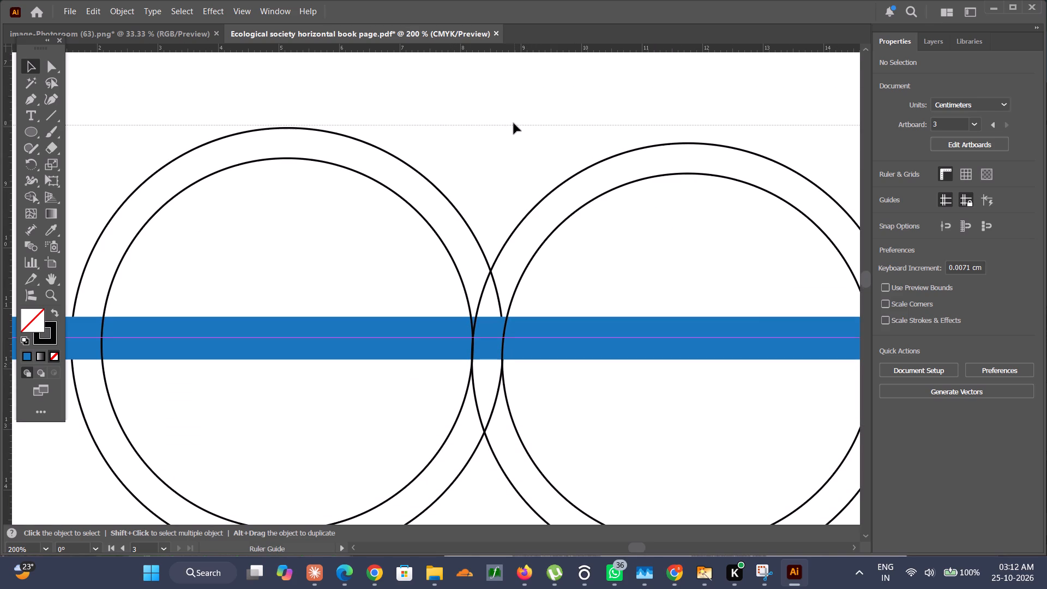
pyautogui.moveTo(514, 123); pyautogui.dragTo(514, 125)
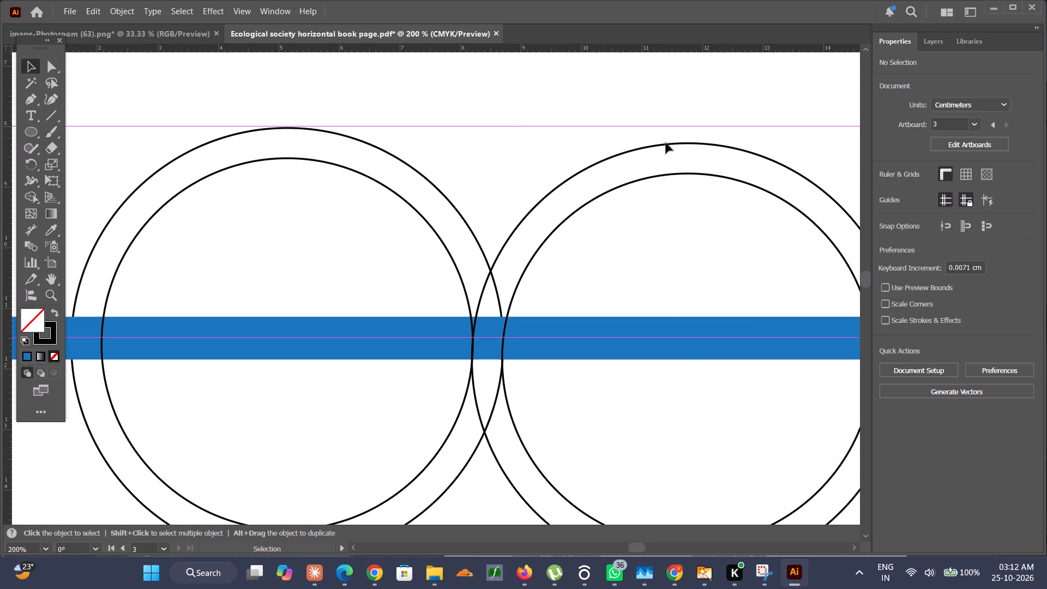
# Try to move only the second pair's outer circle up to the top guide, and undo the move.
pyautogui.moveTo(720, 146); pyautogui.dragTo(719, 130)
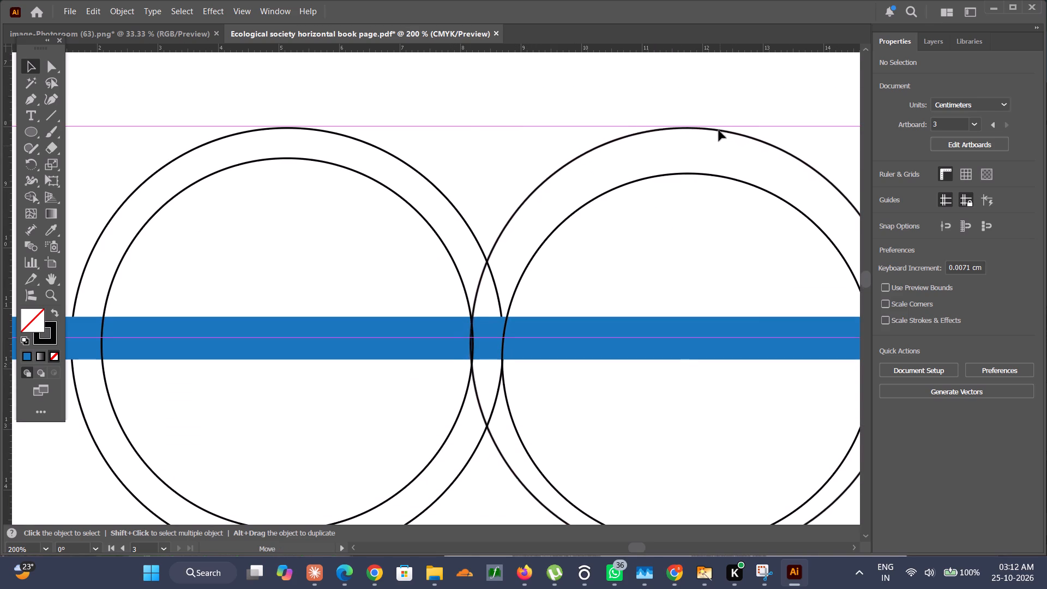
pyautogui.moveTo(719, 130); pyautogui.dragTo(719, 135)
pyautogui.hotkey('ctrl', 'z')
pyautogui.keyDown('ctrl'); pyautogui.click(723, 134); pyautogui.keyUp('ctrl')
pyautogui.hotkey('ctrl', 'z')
# Move the second pair of circles up about 0.27 cm to the top guide, keeping its outer edge against the first inner circle.
pyautogui.click(608, 128)
pyautogui.moveTo(609, 140); pyautogui.dragTo(640, 185)
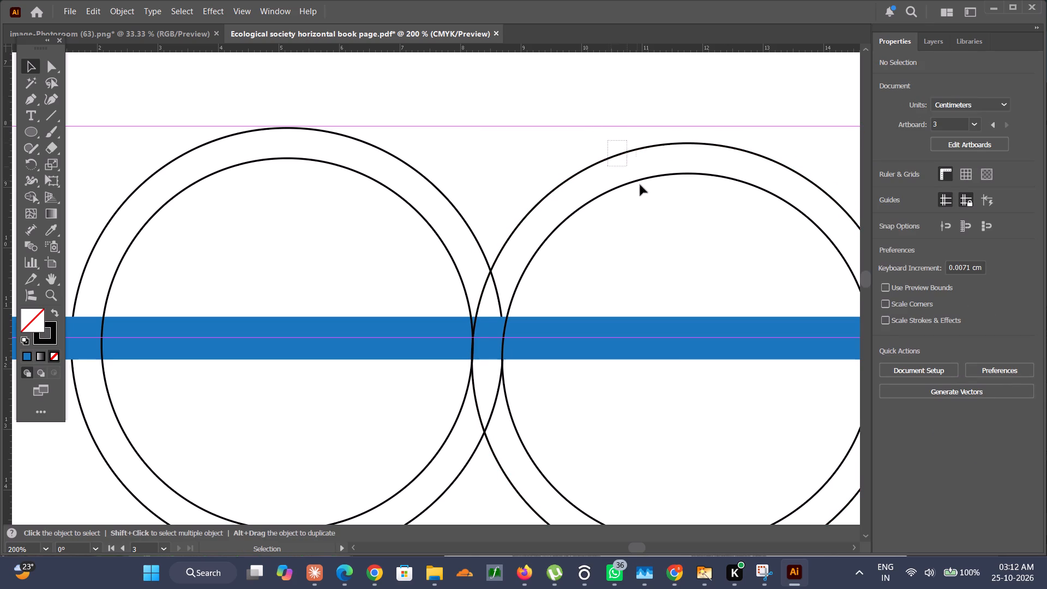
pyautogui.moveTo(640, 185); pyautogui.dragTo(650, 194)
pyautogui.moveTo(662, 175); pyautogui.dragTo(664, 165)
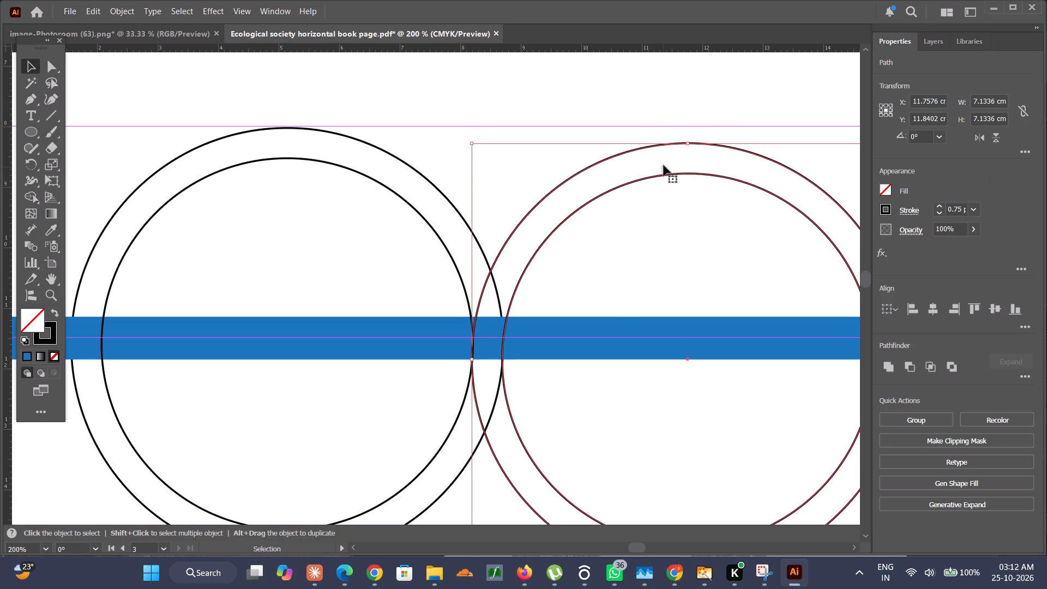
pyautogui.moveTo(664, 165); pyautogui.dragTo(664, 163)
pyautogui.moveTo(621, 142); pyautogui.dragTo(663, 195)
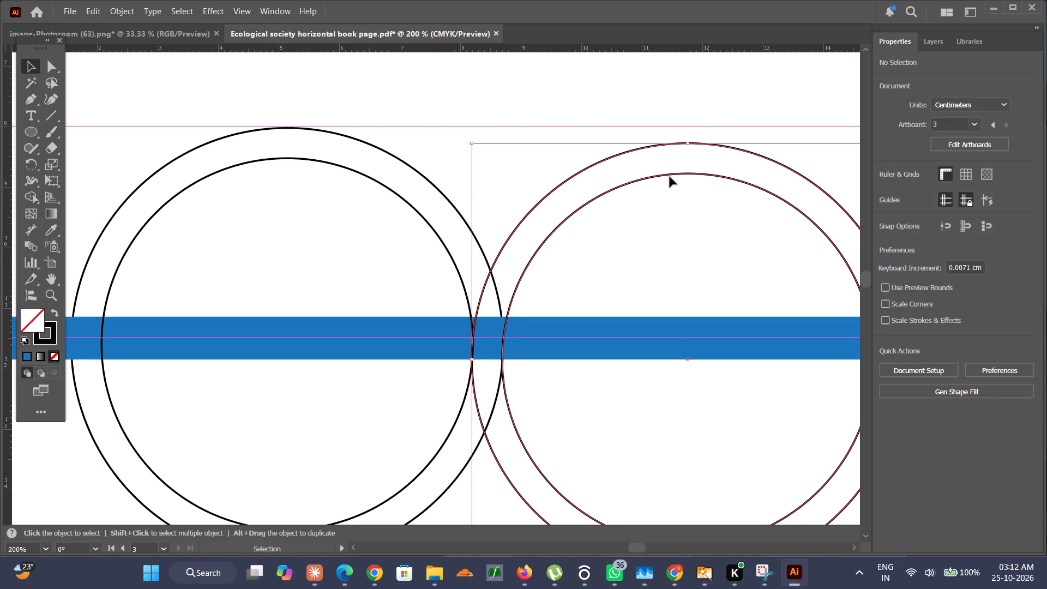
pyautogui.moveTo(675, 173); pyautogui.dragTo(672, 163)
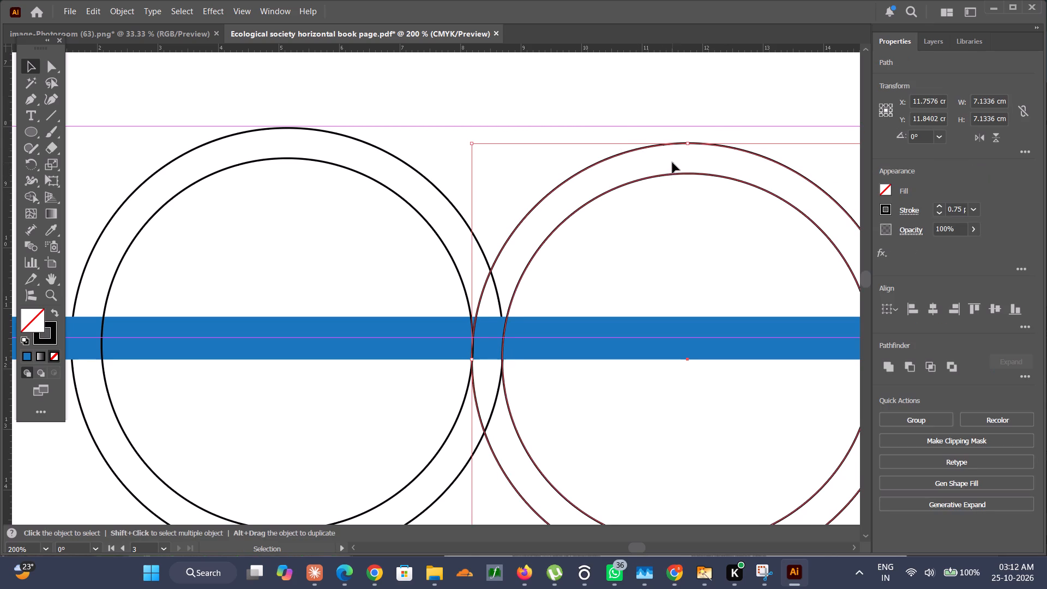
pyautogui.moveTo(672, 163); pyautogui.dragTo(673, 160)
pyautogui.moveTo(637, 137); pyautogui.dragTo(694, 207)
pyautogui.moveTo(687, 175); pyautogui.dragTo(690, 161)
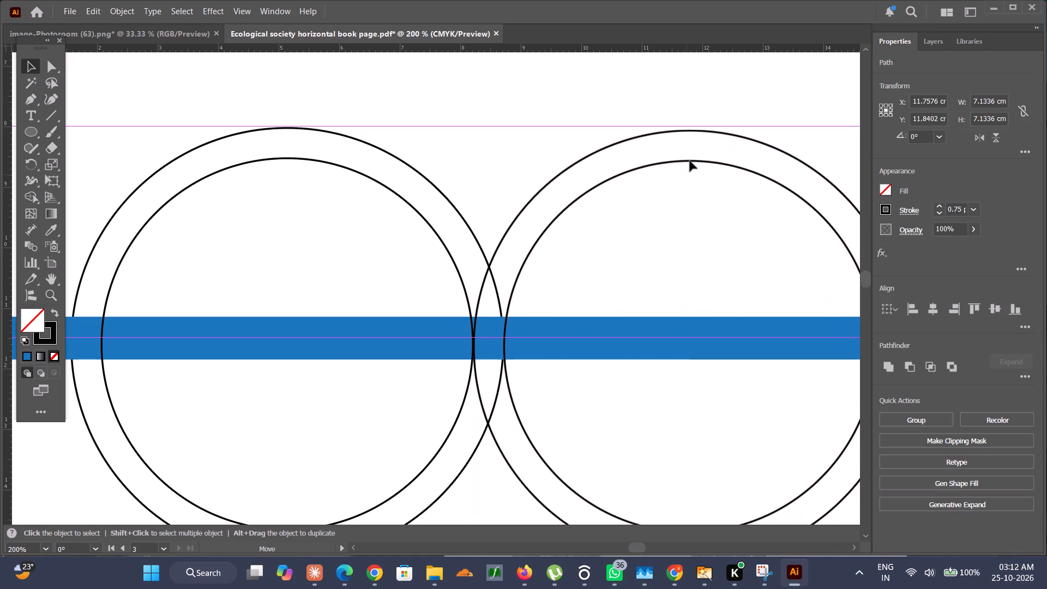
pyautogui.moveTo(690, 161); pyautogui.dragTo(688, 157)
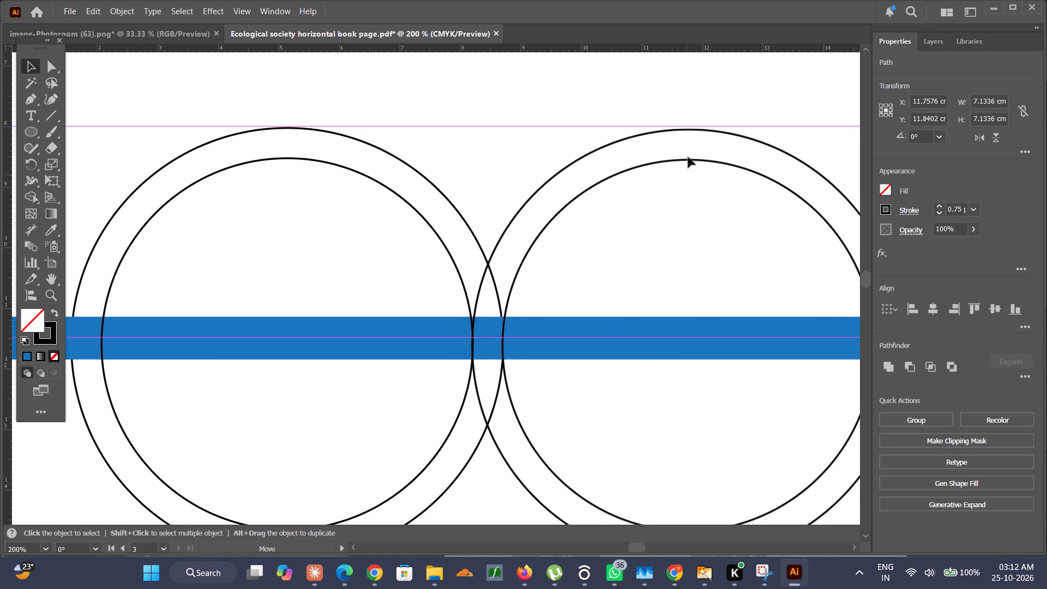
pyautogui.moveTo(688, 157); pyautogui.dragTo(687, 157)
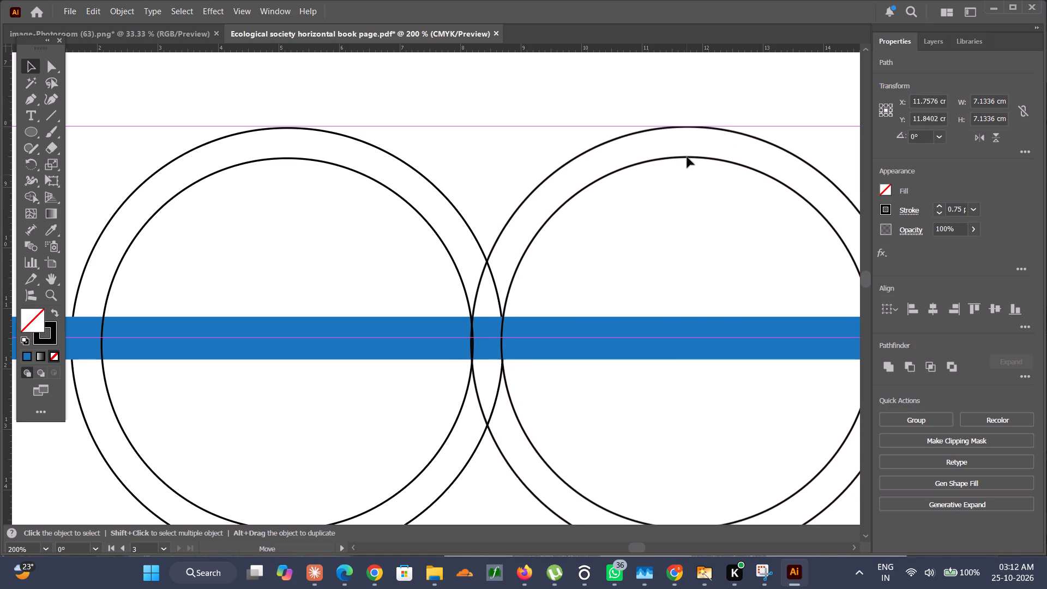
pyautogui.moveTo(687, 157); pyautogui.dragTo(689, 157)
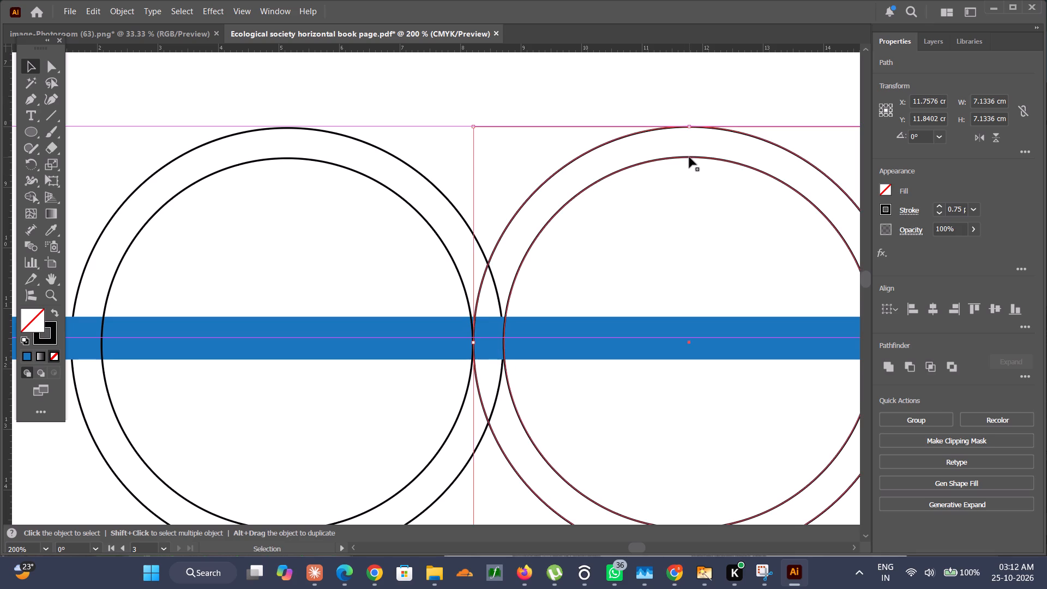
pyautogui.keyDown('alt'); pyautogui.scroll(3, 547, 310); pyautogui.keyUp('alt')
pyautogui.keyDown('alt'); pyautogui.scroll(2, 246, 423); pyautogui.keyUp('alt')
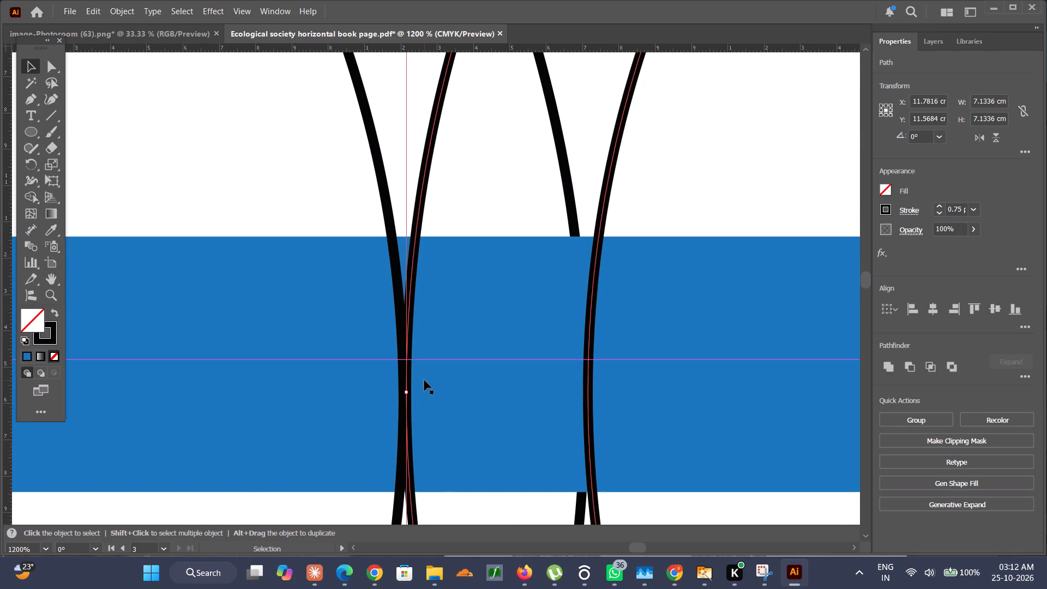
pyautogui.click(706, 173)
# Set the stroke weight of both pairs of circles to 0.1 pt.
pyautogui.keyDown('alt'); pyautogui.scroll(-7, 532, 190); pyautogui.keyUp('alt')
pyautogui.scroll(3, 537, 177)
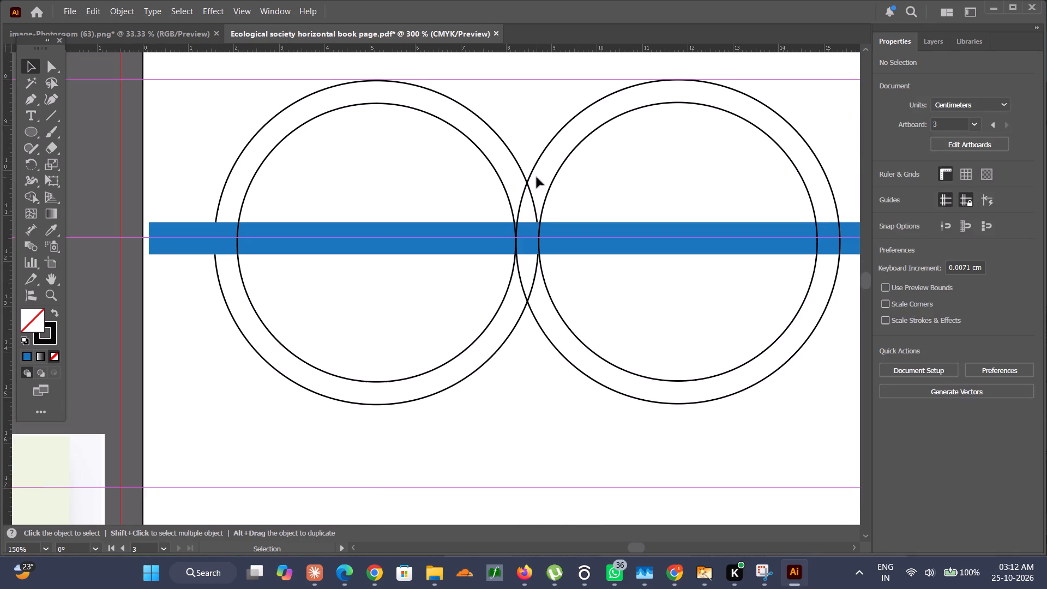
pyautogui.moveTo(446, 155); pyautogui.dragTo(616, 155)
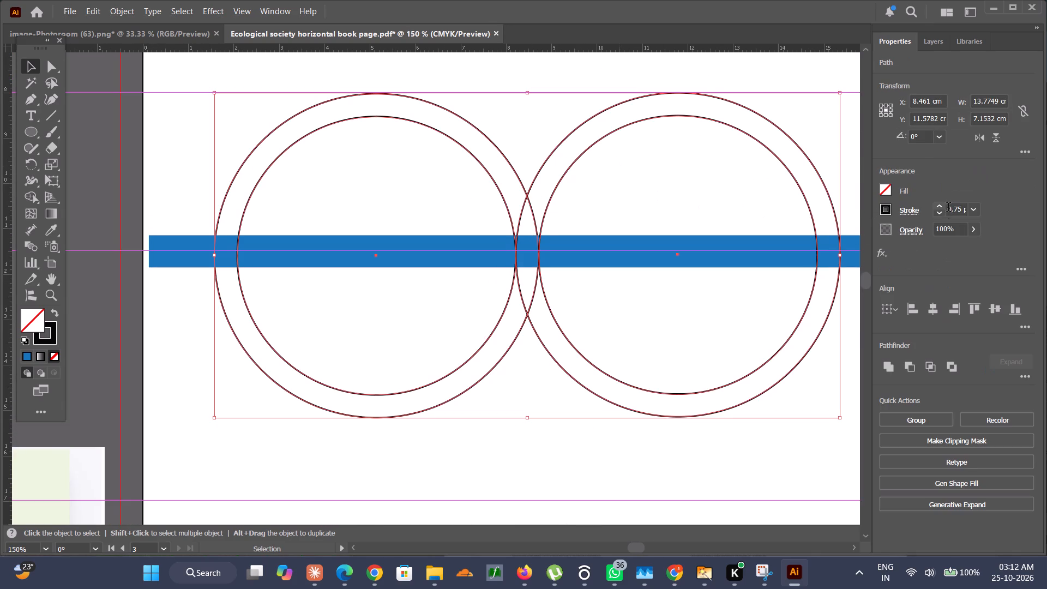
pyautogui.click(939, 211)
pyautogui.click(938, 211)
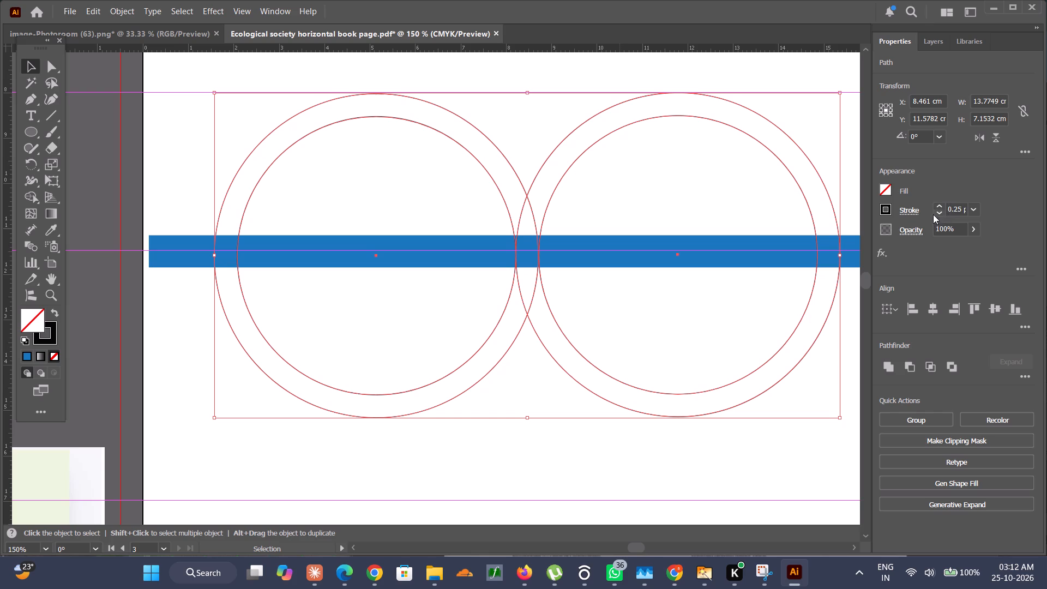
pyautogui.click(940, 214)
pyautogui.click(950, 212)
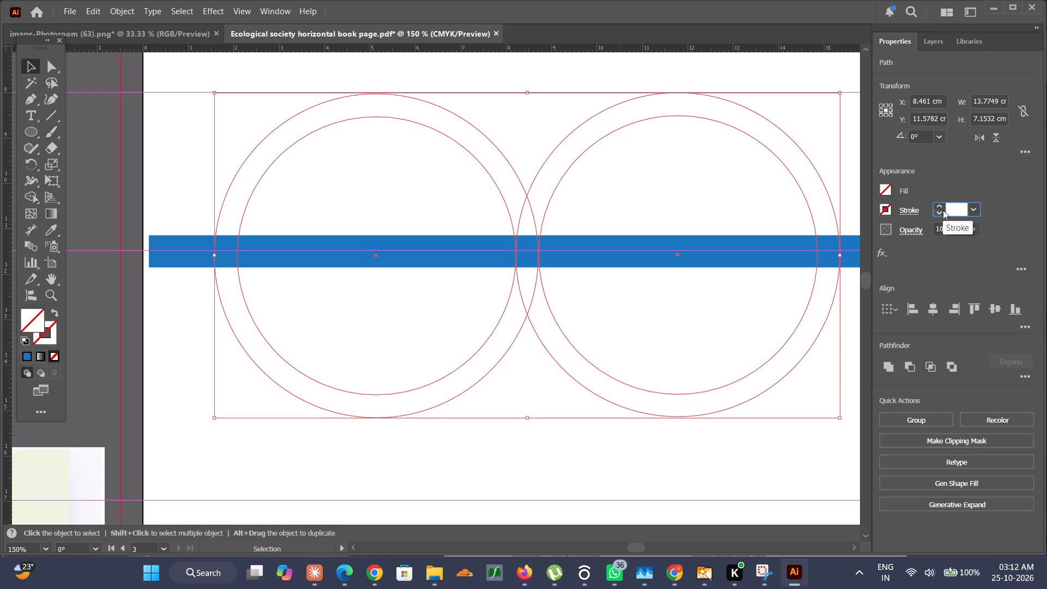
pyautogui.write('.1')
pyautogui.press('Return')
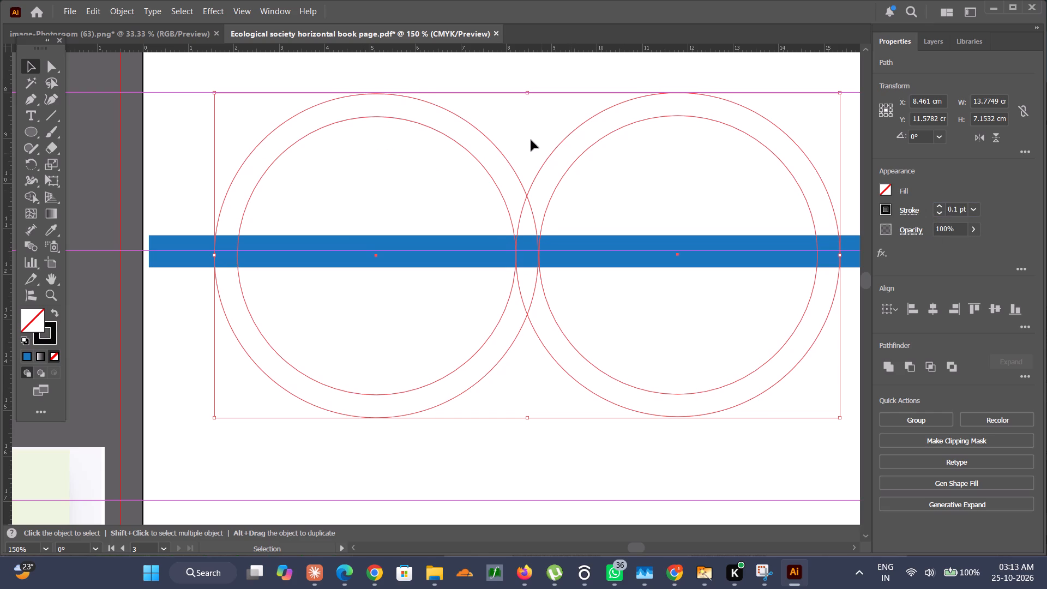
pyautogui.click(531, 140)
# Nudge the second pair of circles left by two 0.0071 cm increments, so its outer edge meets the first inner circle.
pyautogui.keyDown('alt'); pyautogui.scroll(6, 507, 227); pyautogui.keyUp('alt')
pyautogui.scroll(-4, 544, 232)
pyautogui.scroll(3, 544, 232)
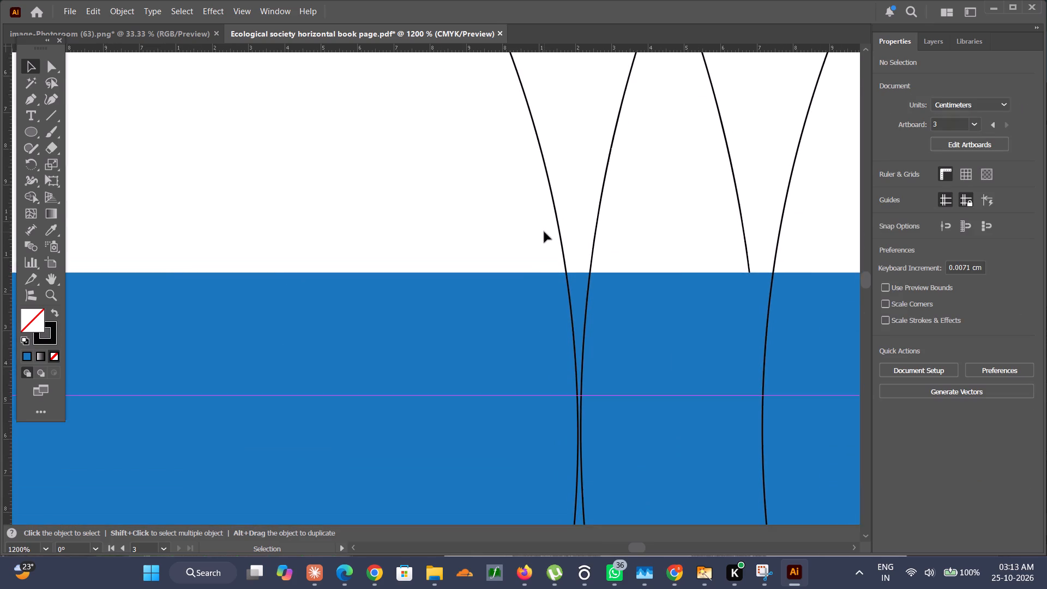
pyautogui.keyDown('alt'); pyautogui.scroll(-3, 544, 232); pyautogui.keyUp('alt')
pyautogui.scroll(3, 577, 161)
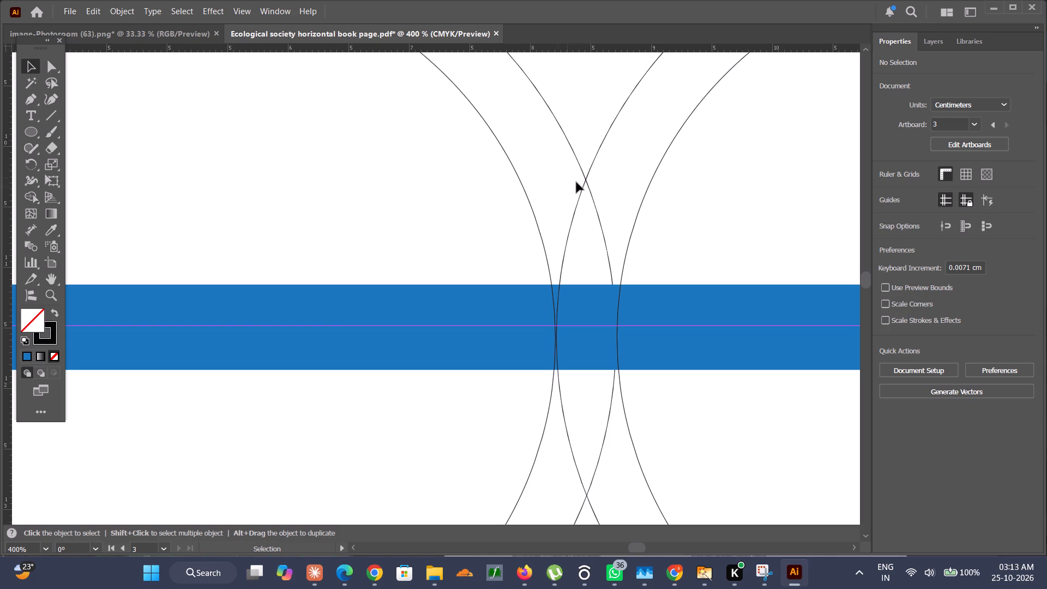
pyautogui.moveTo(478, 127); pyautogui.dragTo(683, 171)
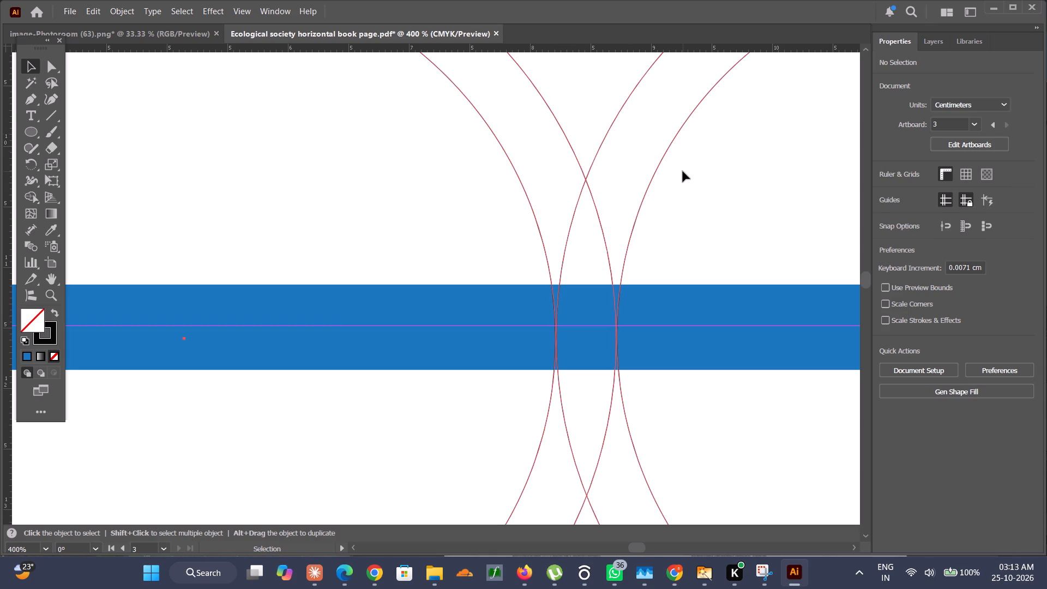
pyautogui.click(510, 82)
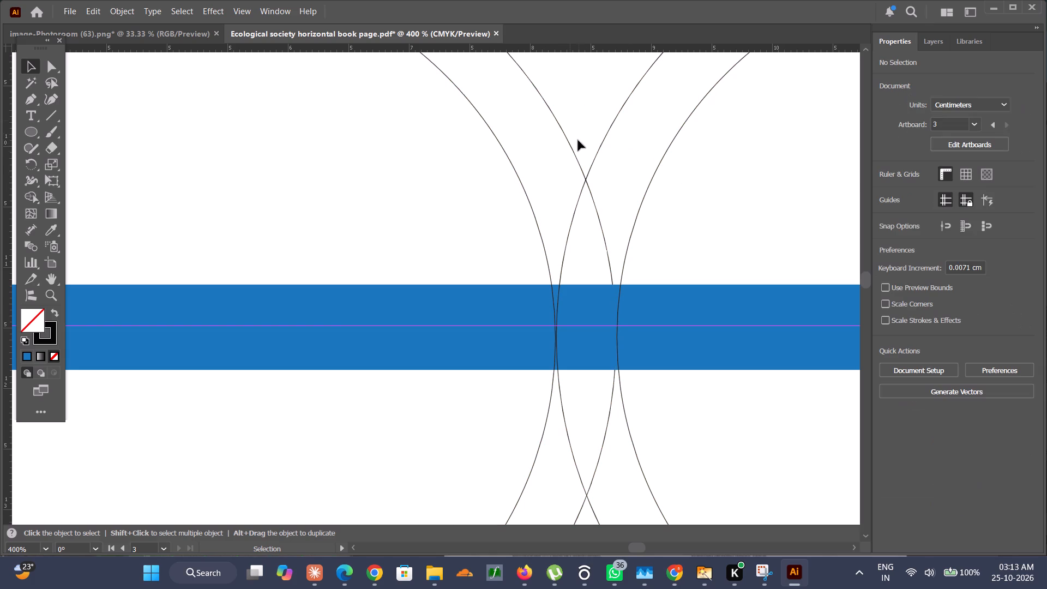
pyautogui.moveTo(604, 103); pyautogui.dragTo(701, 164)
pyautogui.press('Left')
pyautogui.press('Left')
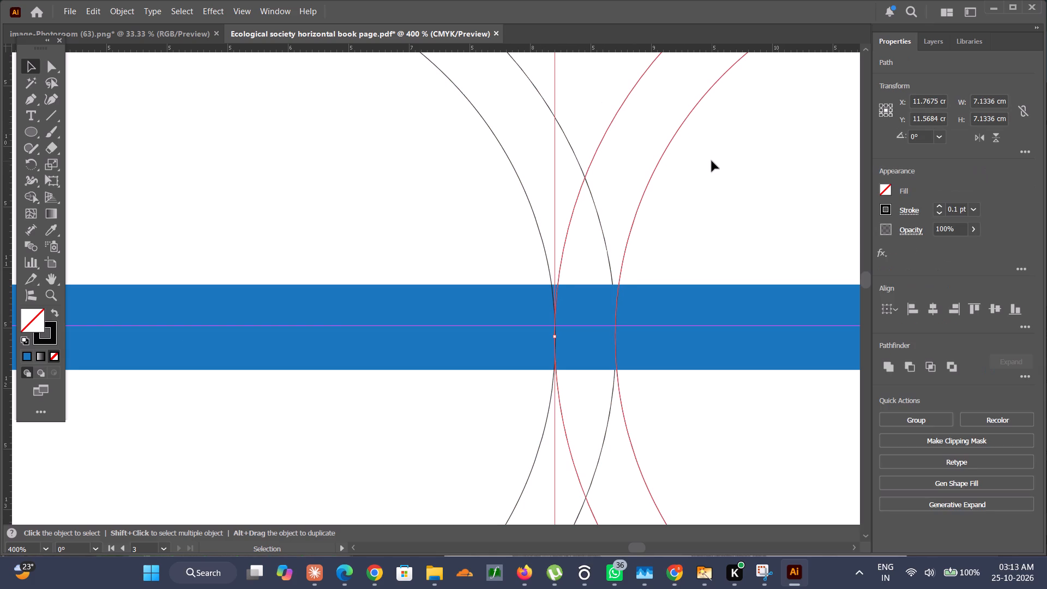
pyautogui.click(577, 118)
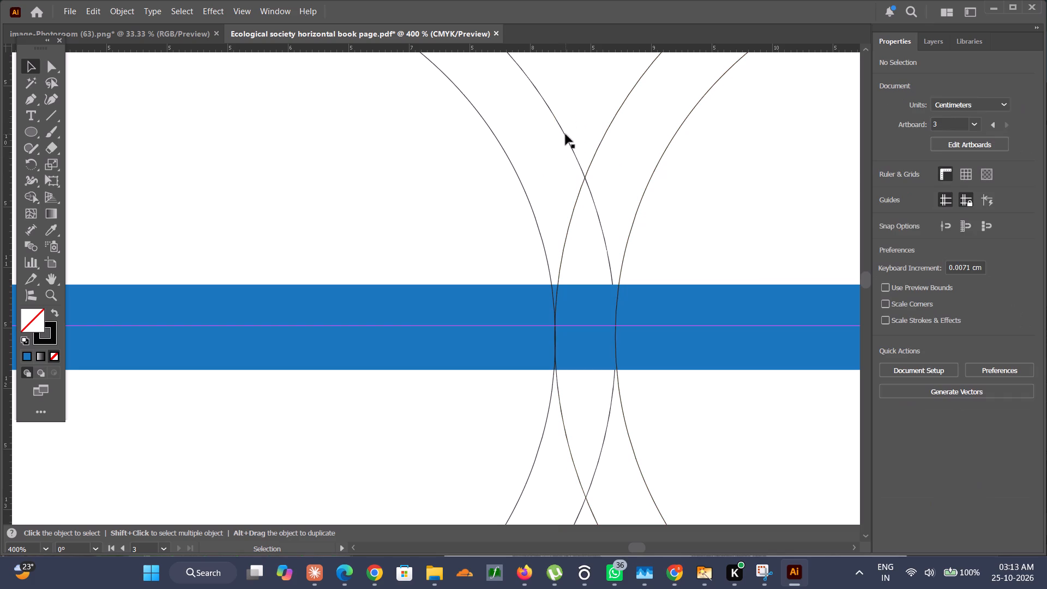
# Place a horizontal guide along the bottom edge of the two outer circles.
pyautogui.keyDown('alt'); pyautogui.scroll(-7, 566, 145); pyautogui.keyUp('alt')
pyautogui.scroll(4, 621, 141)
pyautogui.keyDown('alt'); pyautogui.scroll(4, 602, 202); pyautogui.keyUp('alt')
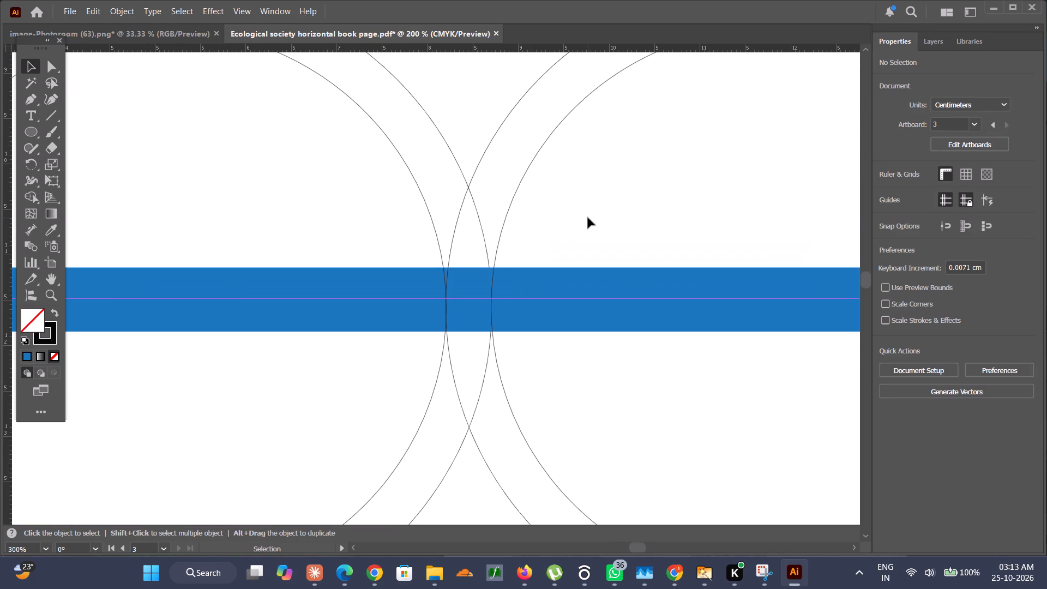
pyautogui.scroll(-3, 518, 223)
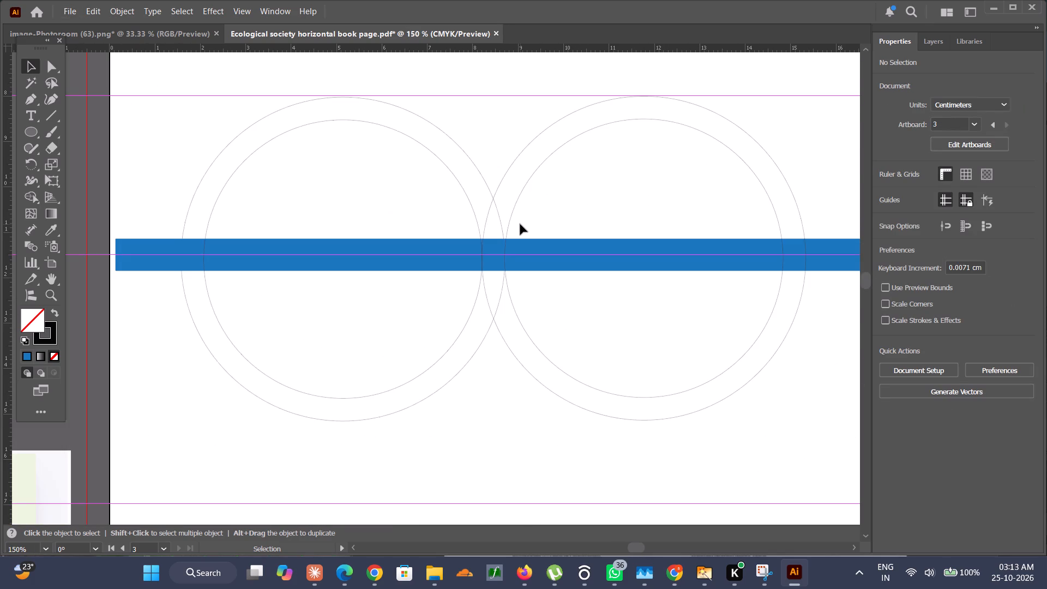
pyautogui.keyDown('alt'); pyautogui.scroll(-3, 520, 224); pyautogui.keyUp('alt')
pyautogui.hscroll(-1, 520, 224)
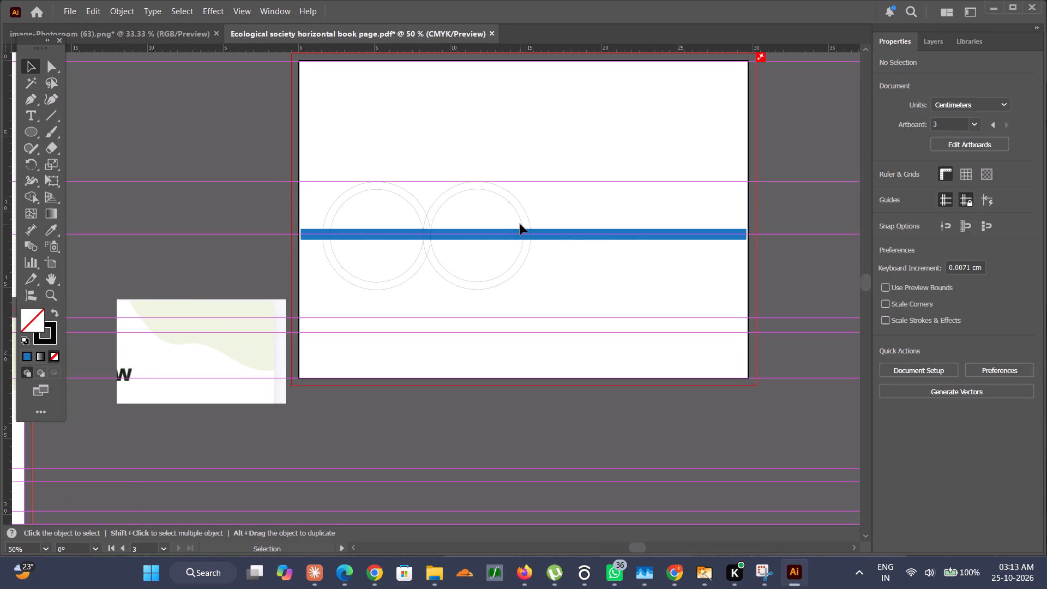
pyautogui.moveTo(483, 51); pyautogui.dragTo(480, 219)
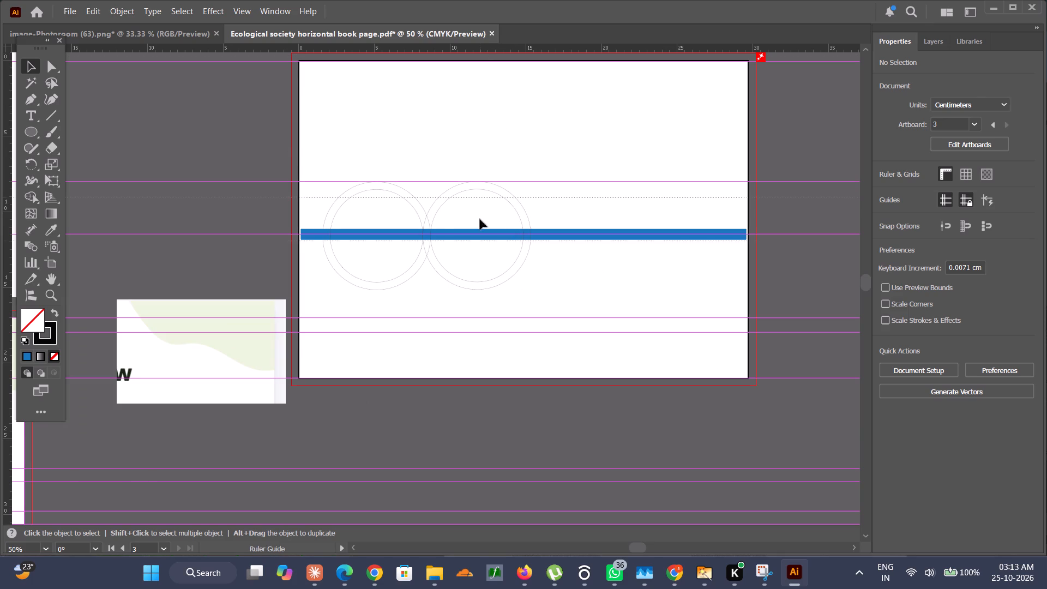
pyautogui.moveTo(480, 219); pyautogui.dragTo(475, 289)
pyautogui.click(419, 304)
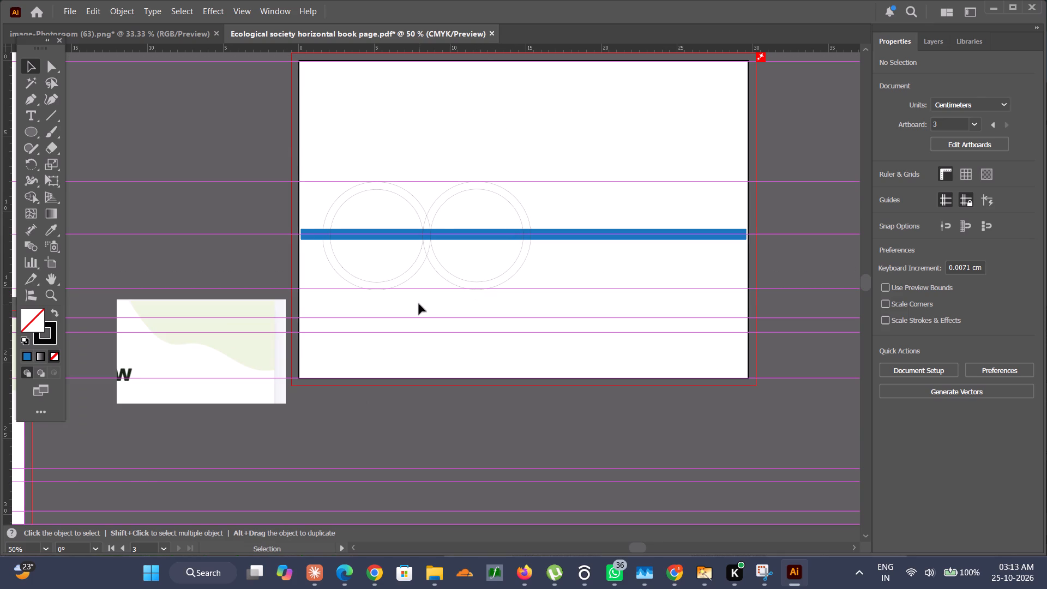
# Unlock the guides, adjust the horizontal guide to the bottom edge of the outer circles, and lock the guides again.
pyautogui.keyDown('alt'); pyautogui.scroll(2, 415, 290); pyautogui.keyUp('alt')
pyautogui.moveTo(412, 277); pyautogui.dragTo(424, 291)
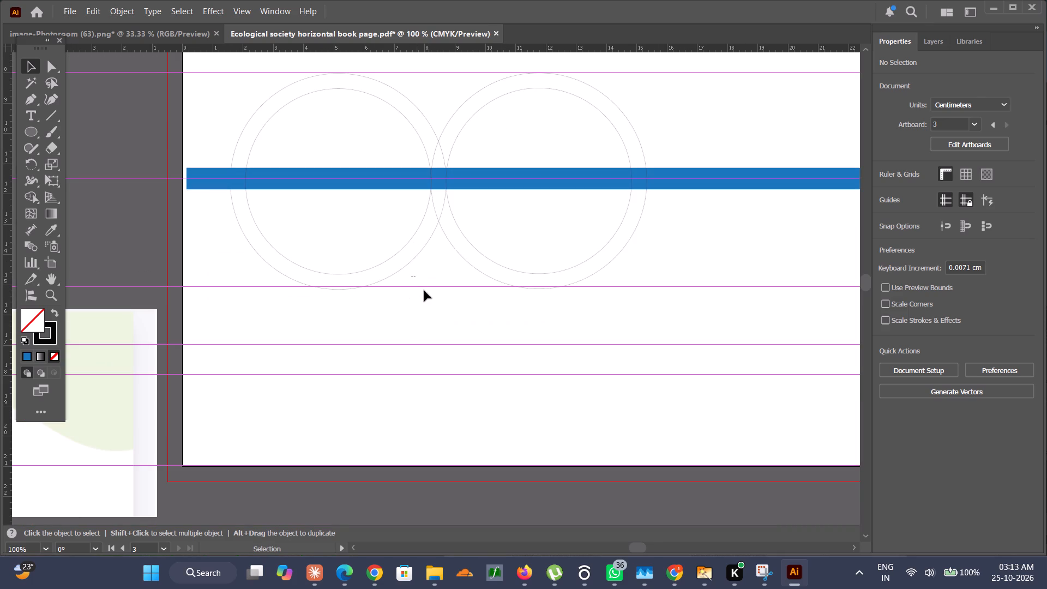
pyautogui.moveTo(424, 291); pyautogui.dragTo(428, 298)
pyautogui.rightClick(422, 283)
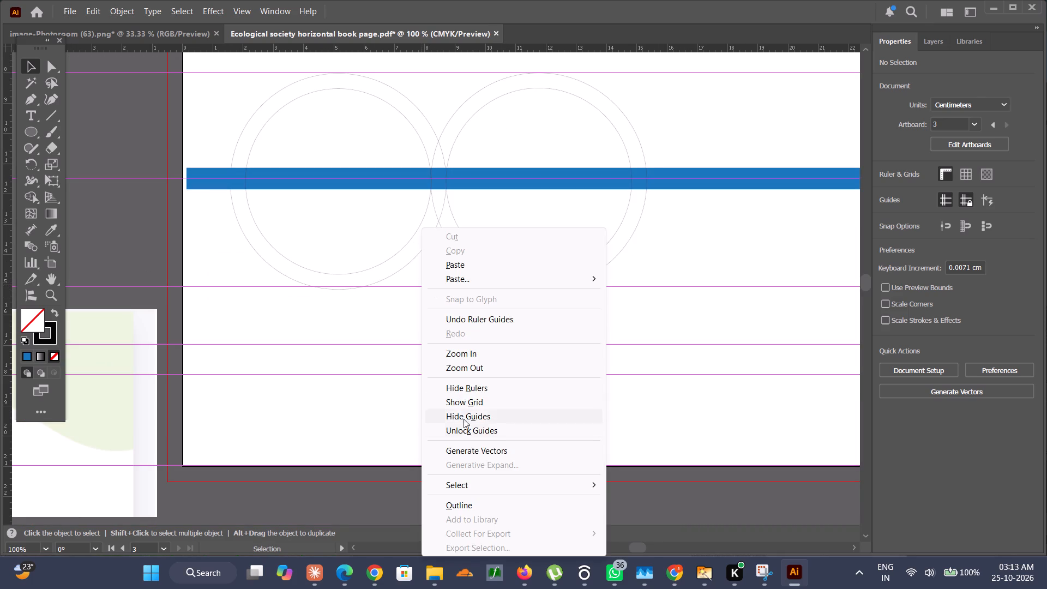
pyautogui.click(464, 431)
pyautogui.moveTo(431, 283); pyautogui.dragTo(448, 325)
pyautogui.moveTo(430, 287); pyautogui.dragTo(420, 290)
pyautogui.click(439, 318)
pyautogui.keyDown('alt'); pyautogui.scroll(-3, 437, 317); pyautogui.keyUp('alt')
pyautogui.click(438, 316)
pyautogui.rightClick(440, 315)
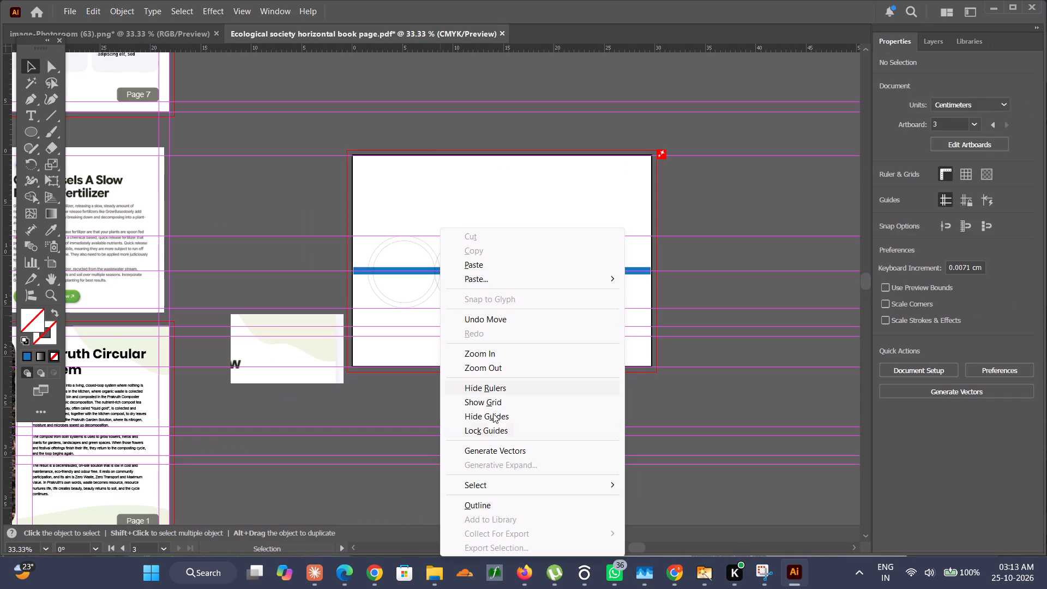
pyautogui.click(494, 431)
# Duplicate both pairs of circles along the blue bar to make a row of four overlapping rings.
pyautogui.keyDown('alt'); pyautogui.scroll(2, 470, 328); pyautogui.keyUp('alt')
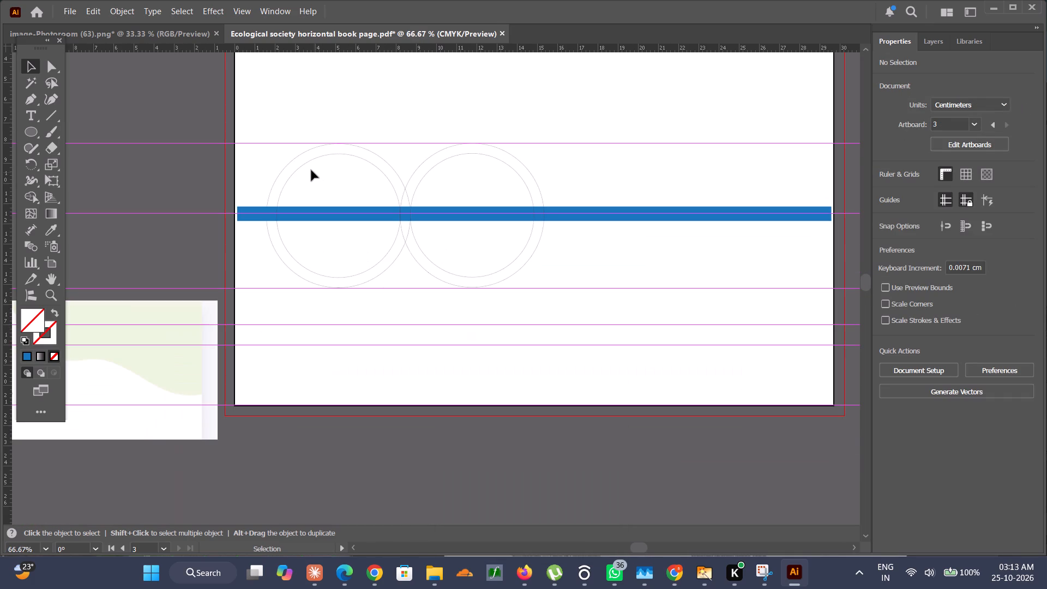
pyautogui.click(369, 187)
pyautogui.moveTo(268, 174); pyautogui.dragTo(553, 185)
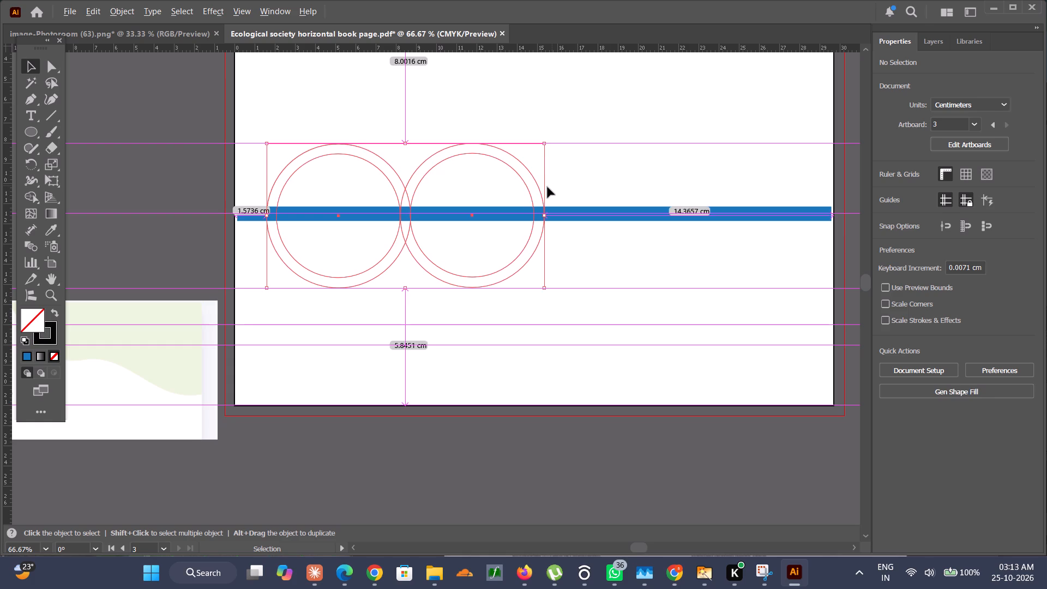
pyautogui.keyDown('alt'); pyautogui.moveTo(538, 187); pyautogui.dragTo(792, 181); pyautogui.keyUp('alt')
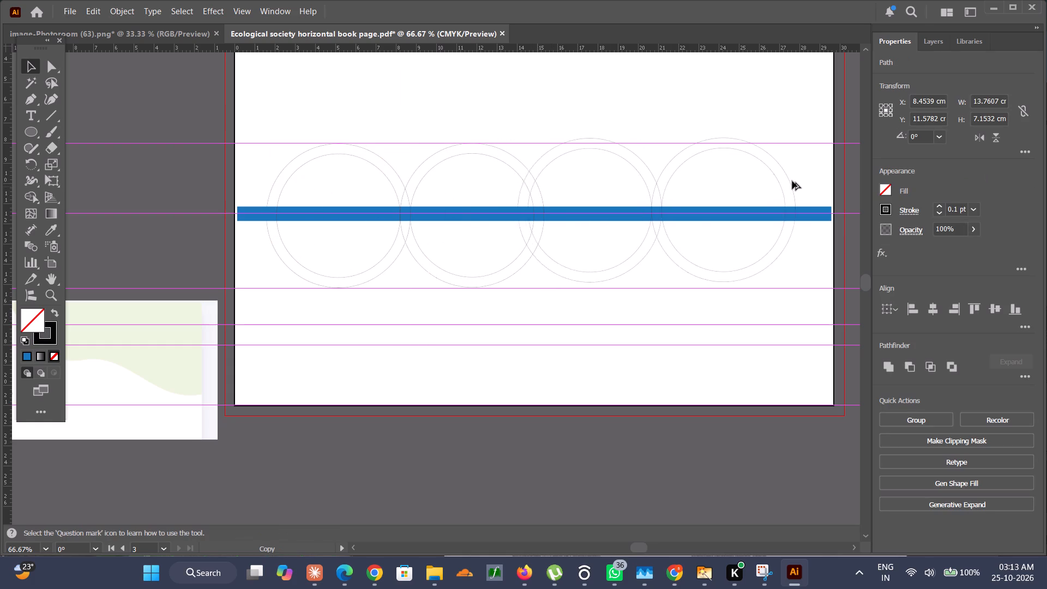
pyautogui.keyDown('alt'); pyautogui.moveTo(792, 181); pyautogui.dragTo(804, 179); pyautogui.keyUp('alt')
# Align the copied rings so the third ring's outer edge meets the second inner circle, moving them down about 0.36 cm to the lower guide.
pyautogui.keyDown('alt'); pyautogui.scroll(3, 618, 208); pyautogui.keyUp('alt')
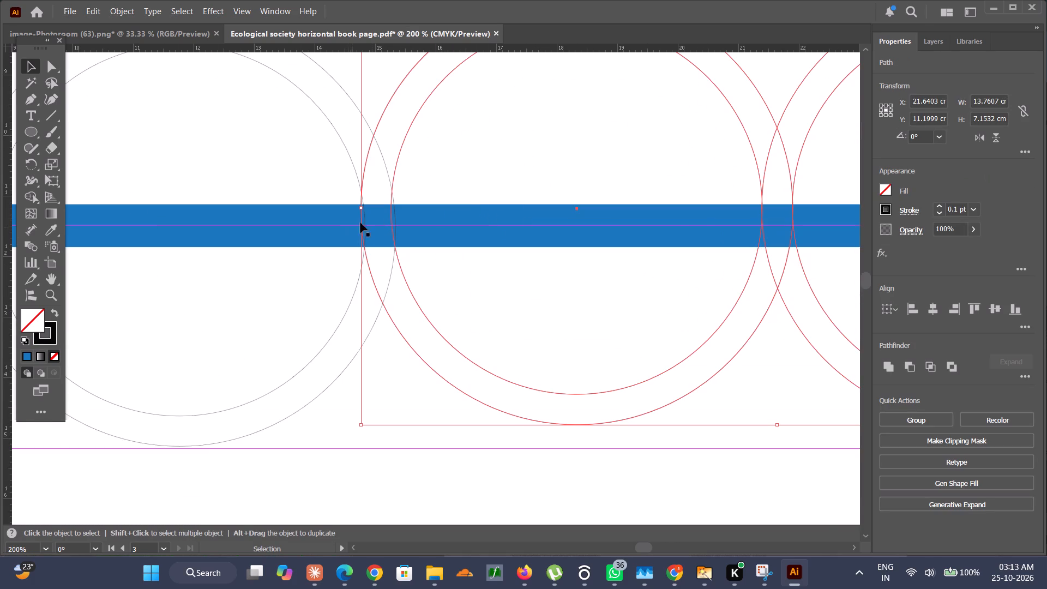
pyautogui.keyDown('alt'); pyautogui.scroll(1, 394, 142); pyautogui.keyUp('alt')
pyautogui.moveTo(403, 159); pyautogui.dragTo(408, 162)
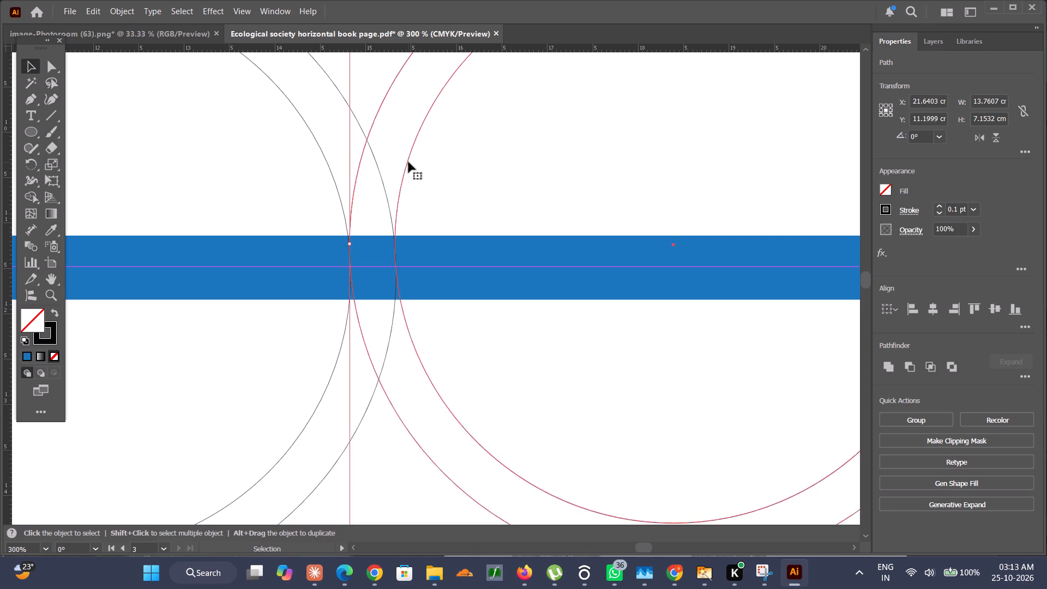
pyautogui.scroll(-11, 409, 168)
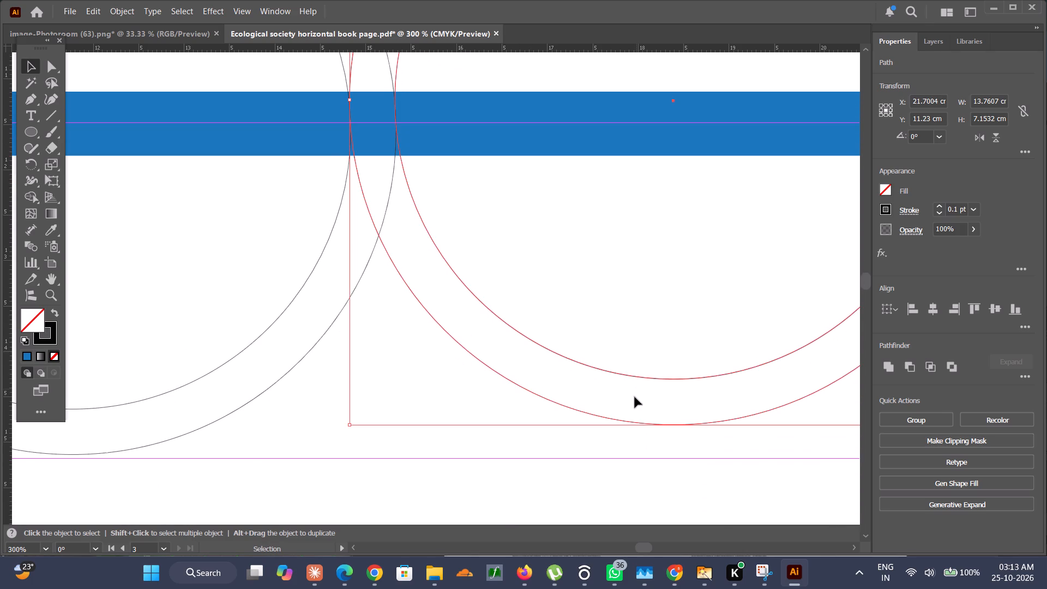
pyautogui.moveTo(628, 422); pyautogui.dragTo(629, 453)
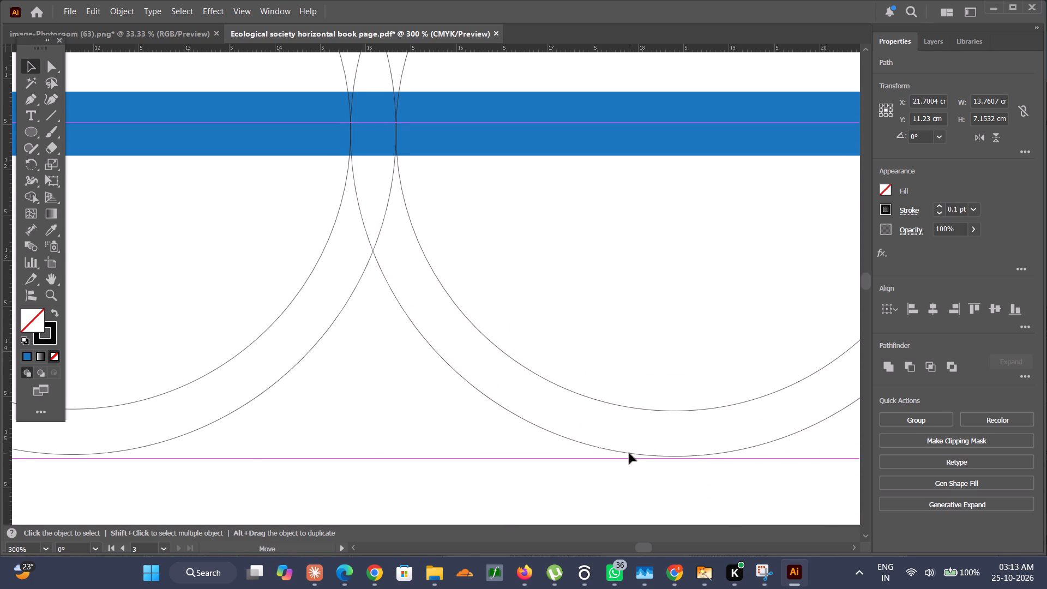
pyautogui.moveTo(629, 453); pyautogui.dragTo(637, 454)
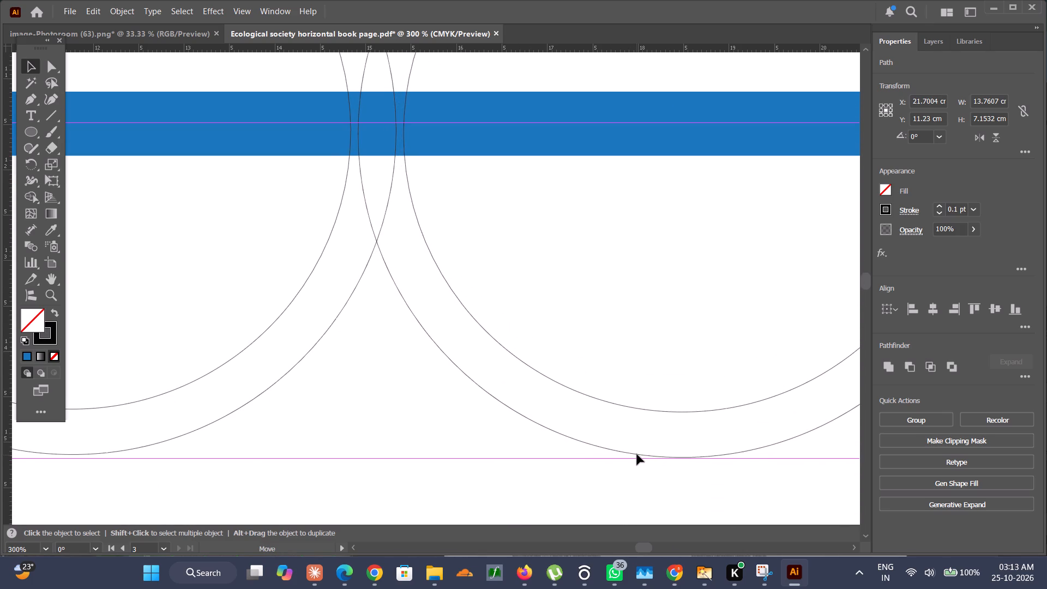
pyautogui.moveTo(637, 454); pyautogui.dragTo(630, 454)
pyautogui.keyDown('alt'); pyautogui.scroll(-5, 617, 443); pyautogui.keyUp('alt')
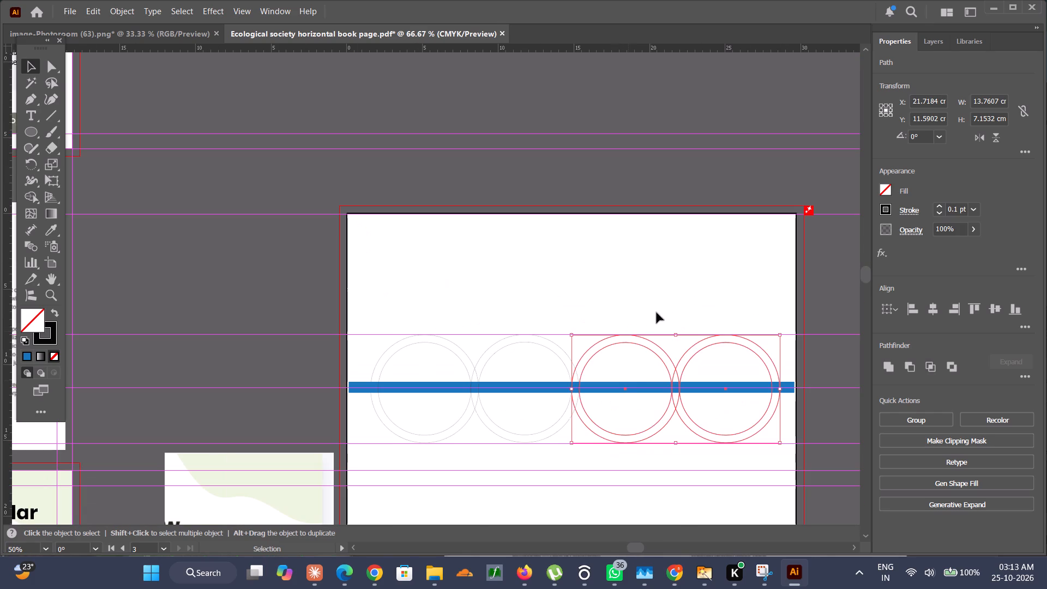
pyautogui.click(665, 265)
# Divide the four rings and the blue bar into separate pieces with the Pathfinder Divide operation.
pyautogui.scroll(-6, 593, 338)
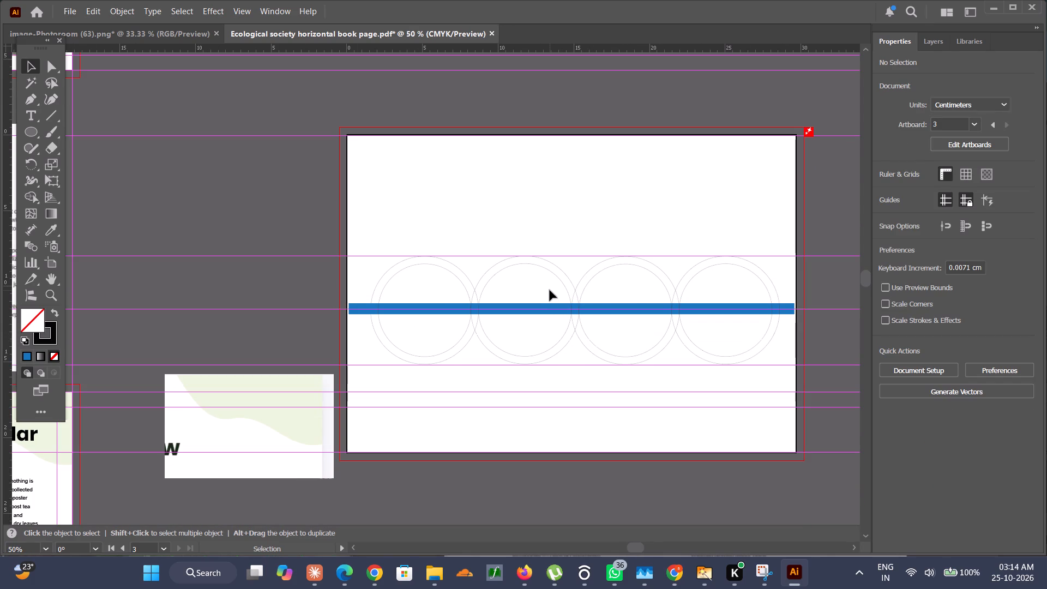
pyautogui.moveTo(356, 241); pyautogui.dragTo(716, 393)
pyautogui.moveTo(716, 393); pyautogui.dragTo(792, 405)
pyautogui.click(1022, 380)
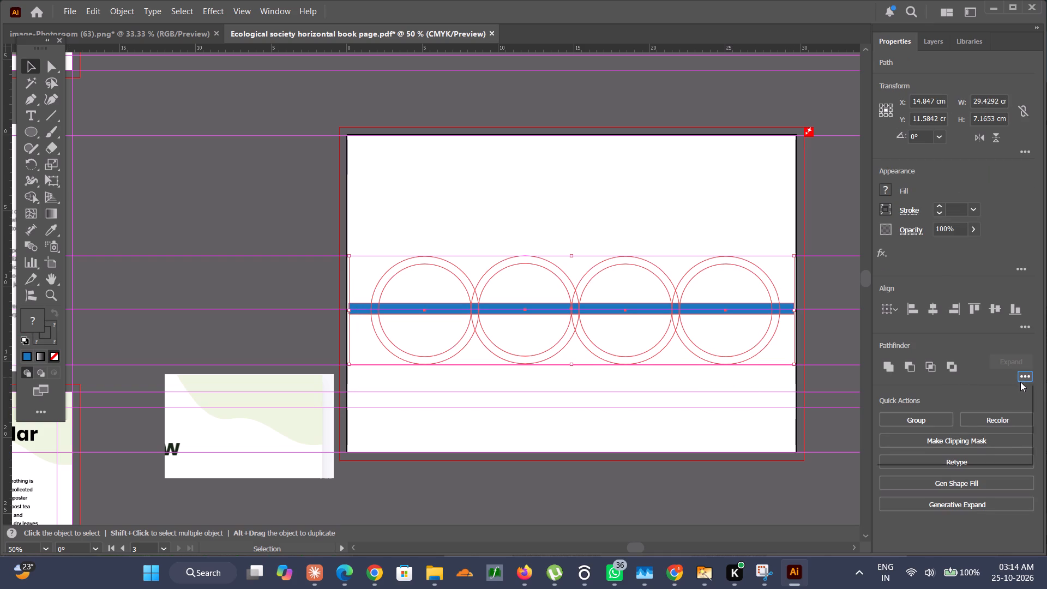
pyautogui.click(888, 449)
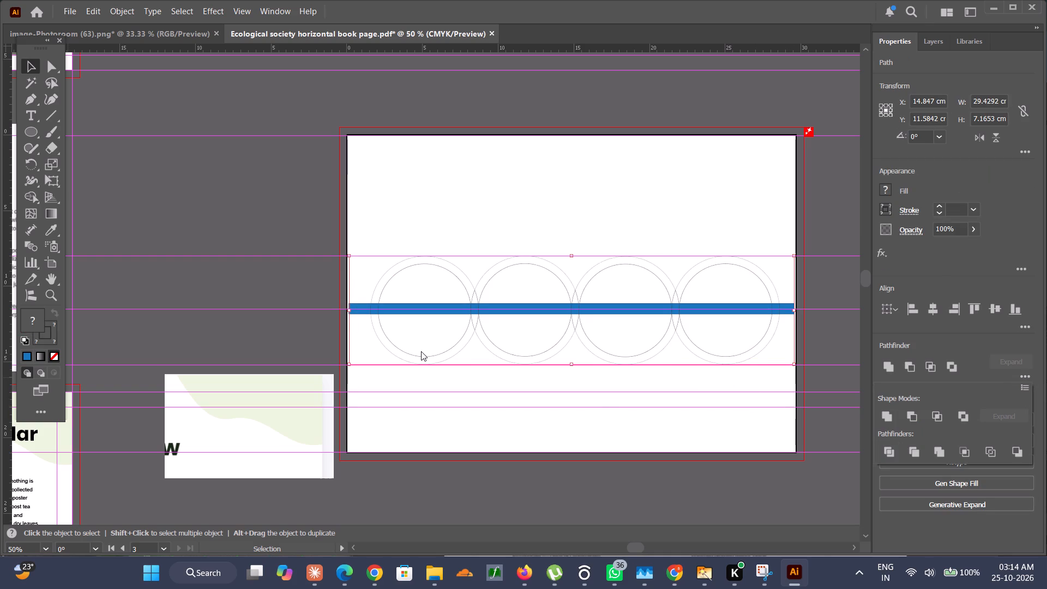
# Isolate the divided group and delete the first ring's inner and outer pieces below the blue bar.
pyautogui.click(380, 336)
pyautogui.click(377, 334)
pyautogui.tripleClick(375, 332)
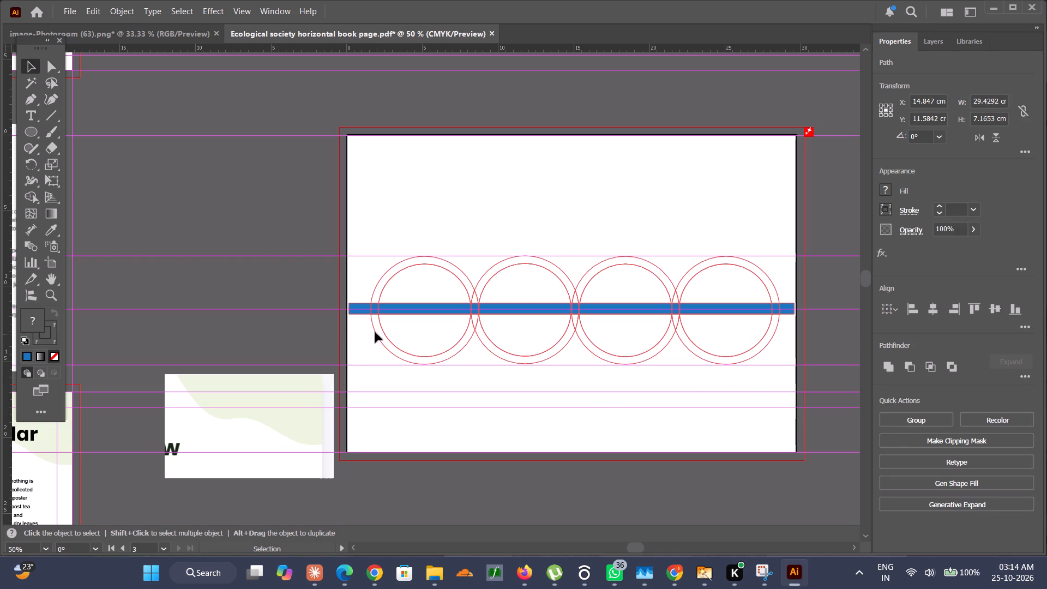
pyautogui.click(375, 332)
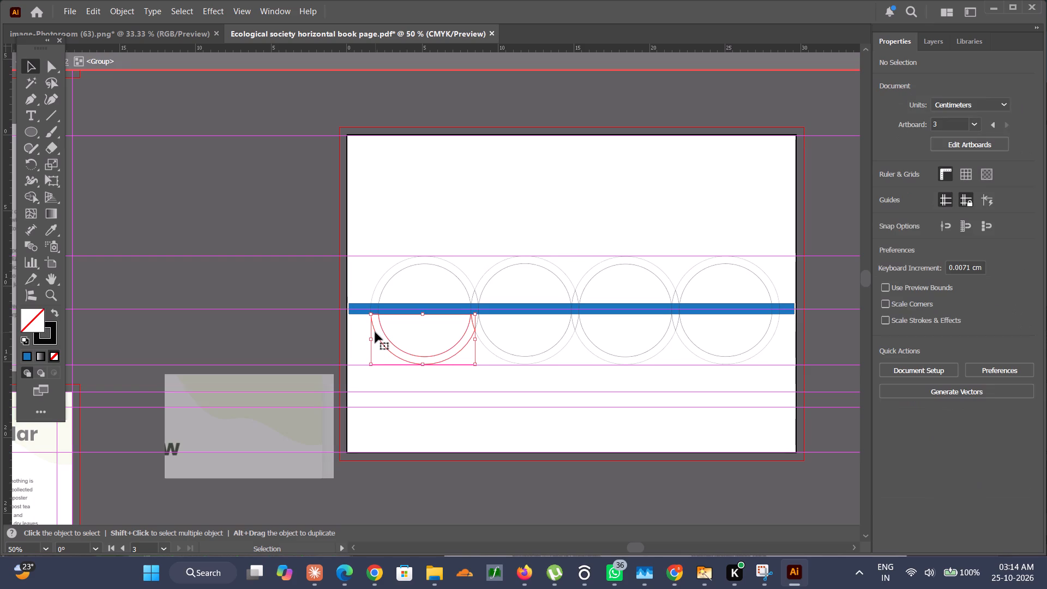
pyautogui.press('BackSpace')
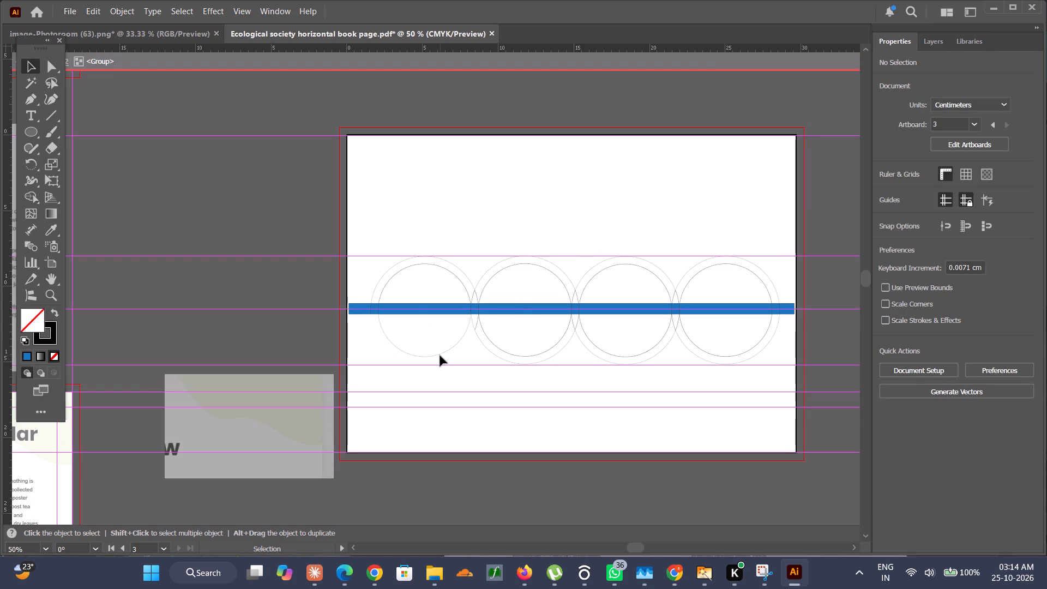
pyautogui.click(438, 353)
pyautogui.click(438, 353)
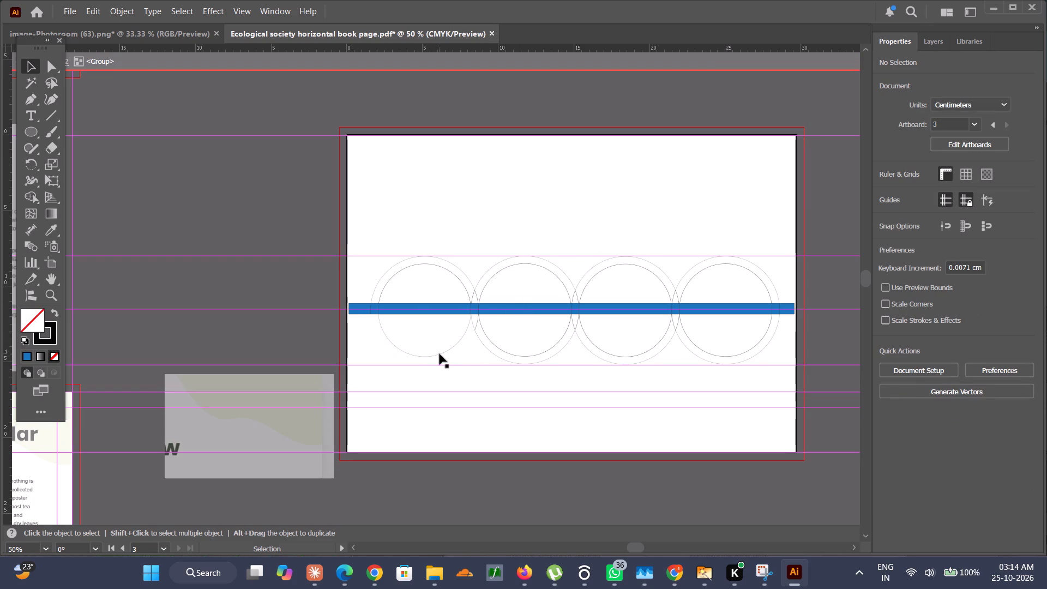
pyautogui.doubleClick(440, 354)
pyautogui.press('BackSpace')
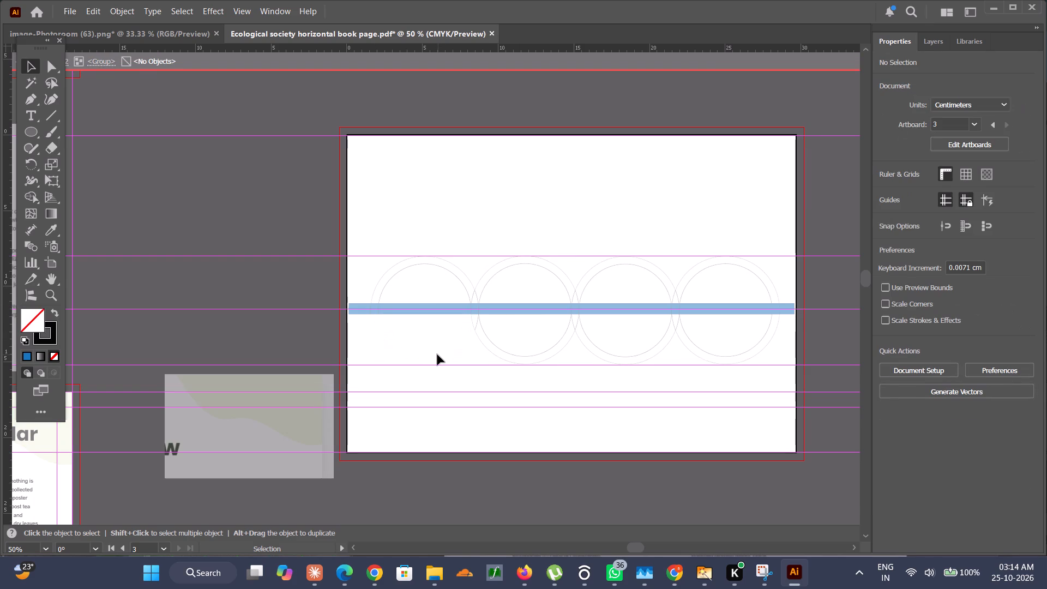
# Leave isolation and ungroup the divided rings and bar so that each piece can be selected directly.
pyautogui.keyDown('alt'); pyautogui.scroll(3, 462, 324); pyautogui.keyUp('alt')
pyautogui.click(533, 209)
pyautogui.doubleClick(536, 209)
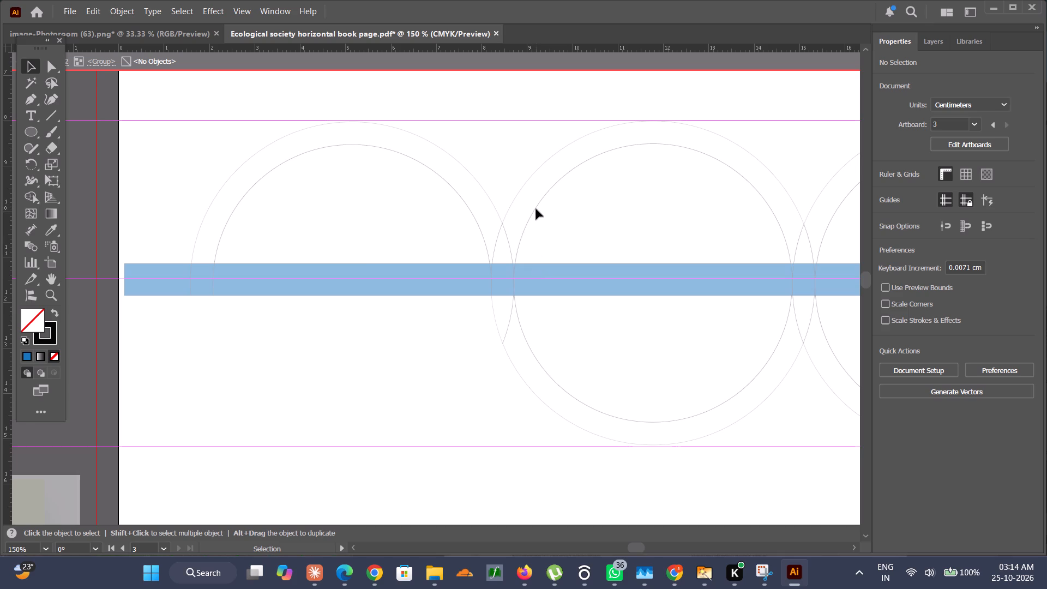
pyautogui.tripleClick(537, 209)
pyautogui.doubleClick(537, 209)
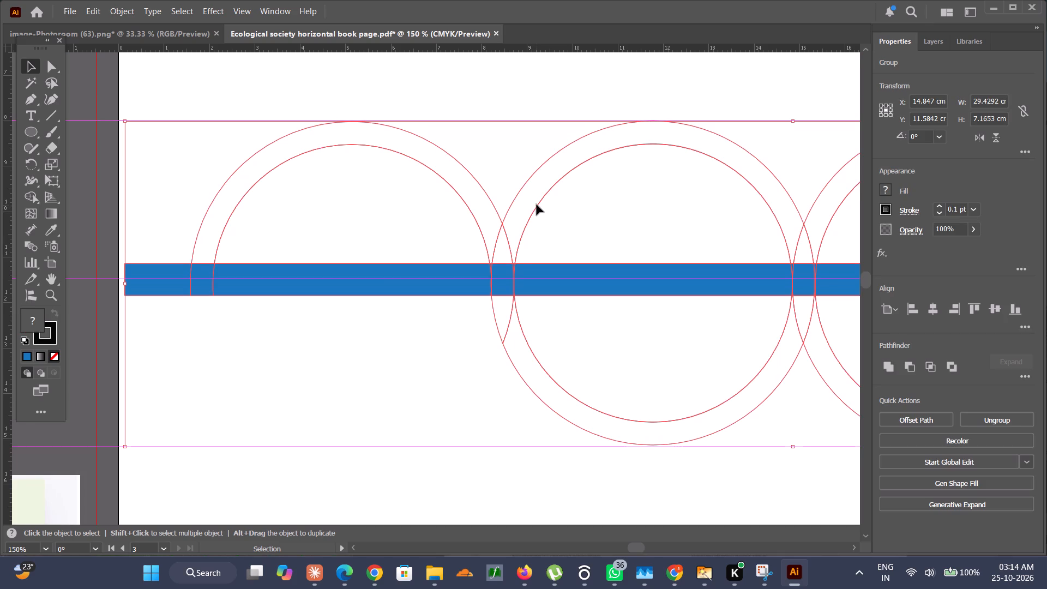
pyautogui.tripleClick(537, 205)
pyautogui.doubleClick(538, 203)
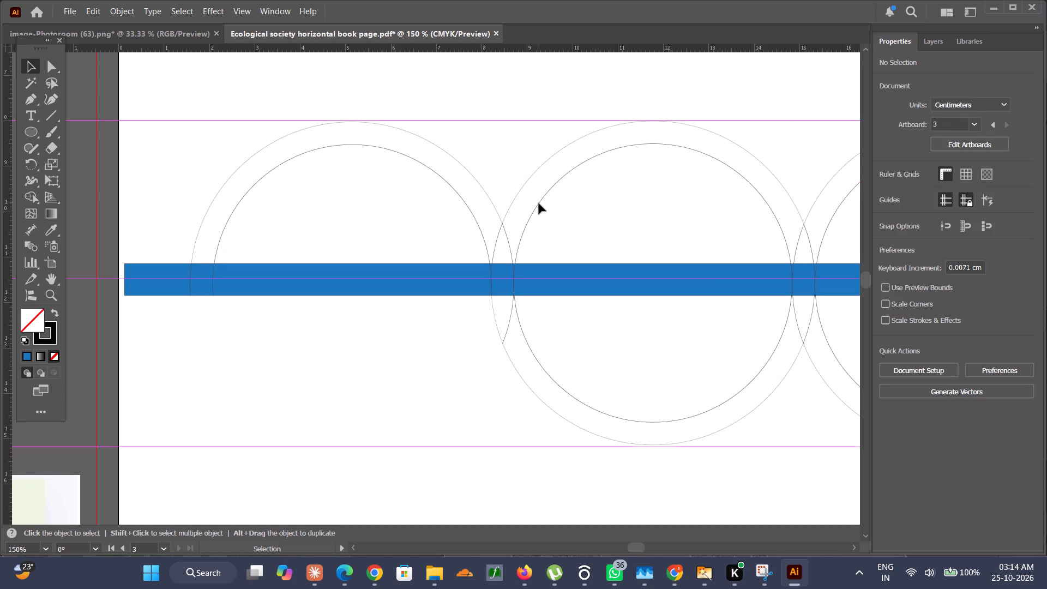
pyautogui.click(539, 203)
pyautogui.rightClick(539, 203)
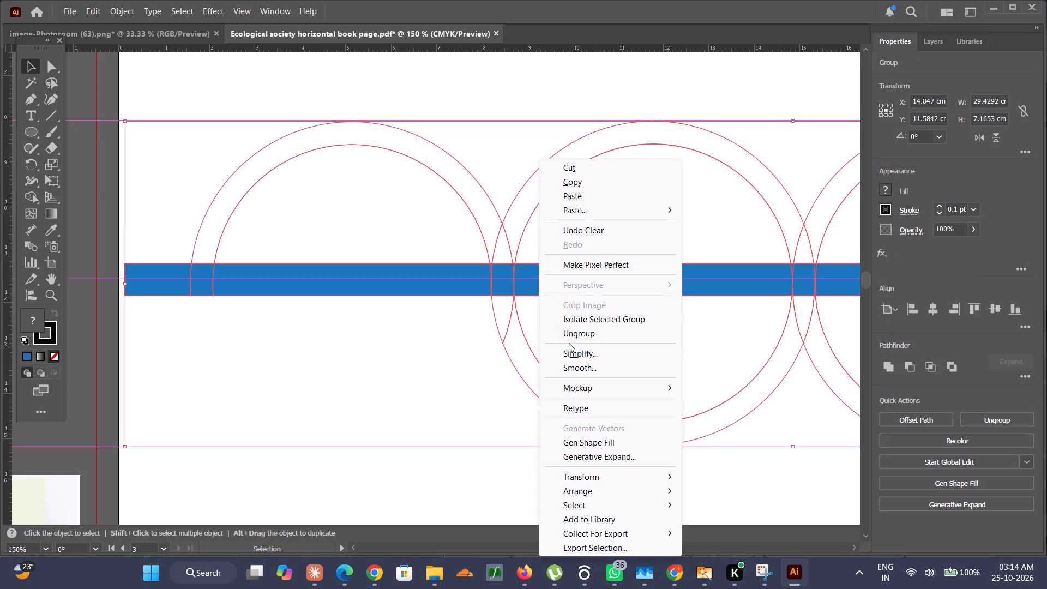
pyautogui.click(565, 332)
pyautogui.click(503, 147)
# Delete the second ring's inner and outer pieces above the blue bar.
pyautogui.doubleClick(540, 198)
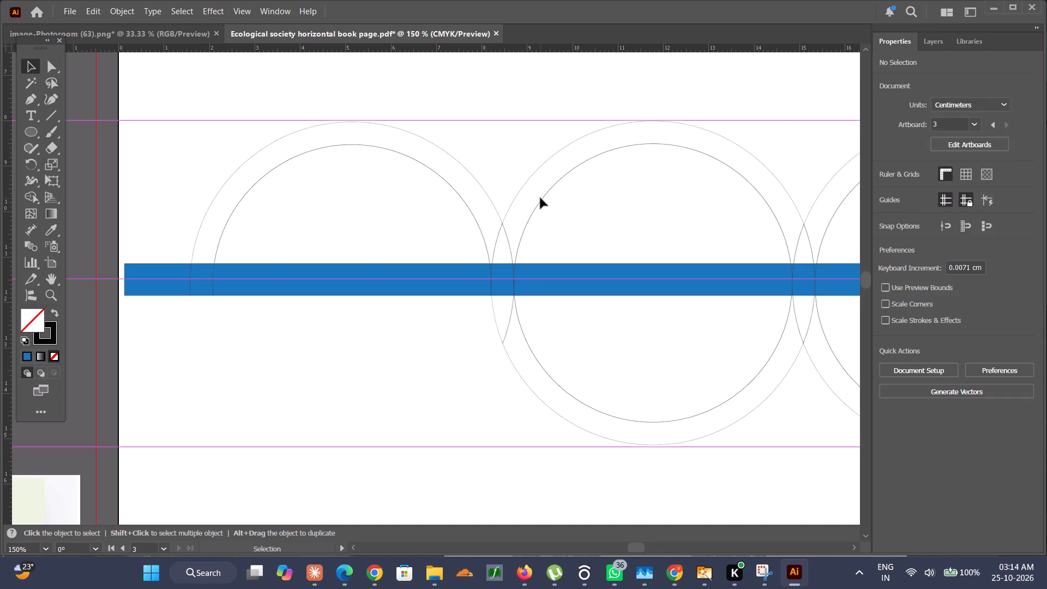
pyautogui.click(541, 200)
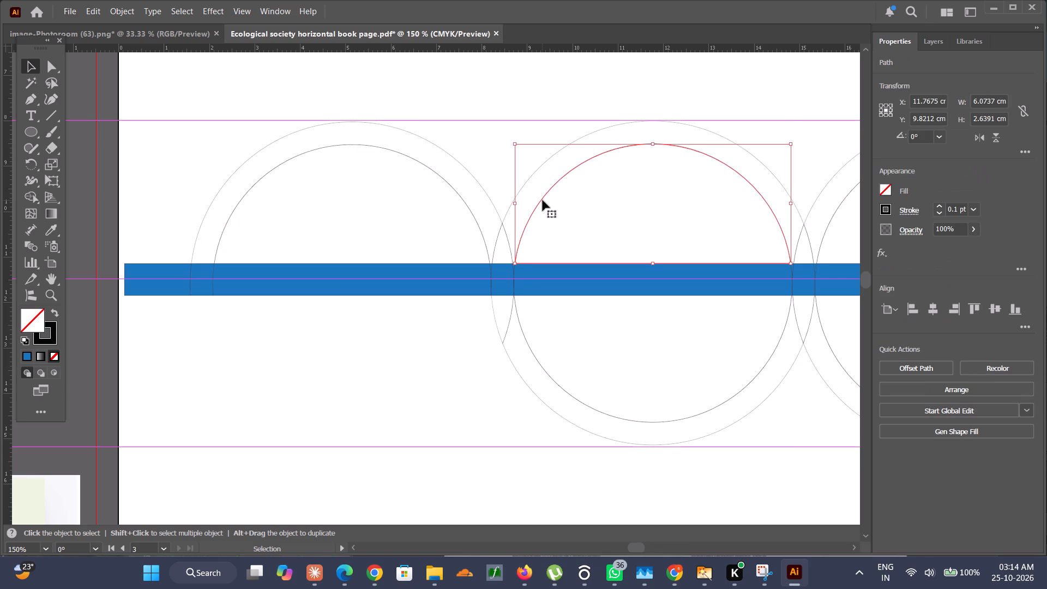
pyautogui.press('BackSpace')
pyautogui.moveTo(527, 165); pyautogui.dragTo(550, 192)
pyautogui.press('BackSpace')
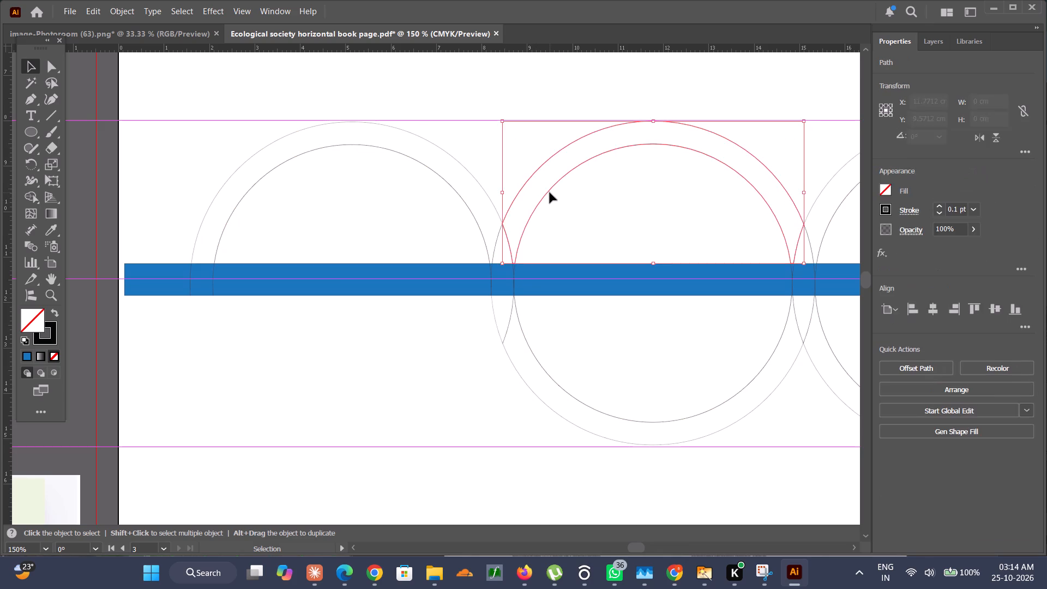
# Delete the third ring's pieces below the bar and the fourth ring's pieces above it, continuing the alternating wave.
pyautogui.hscroll(-9, 549, 193)
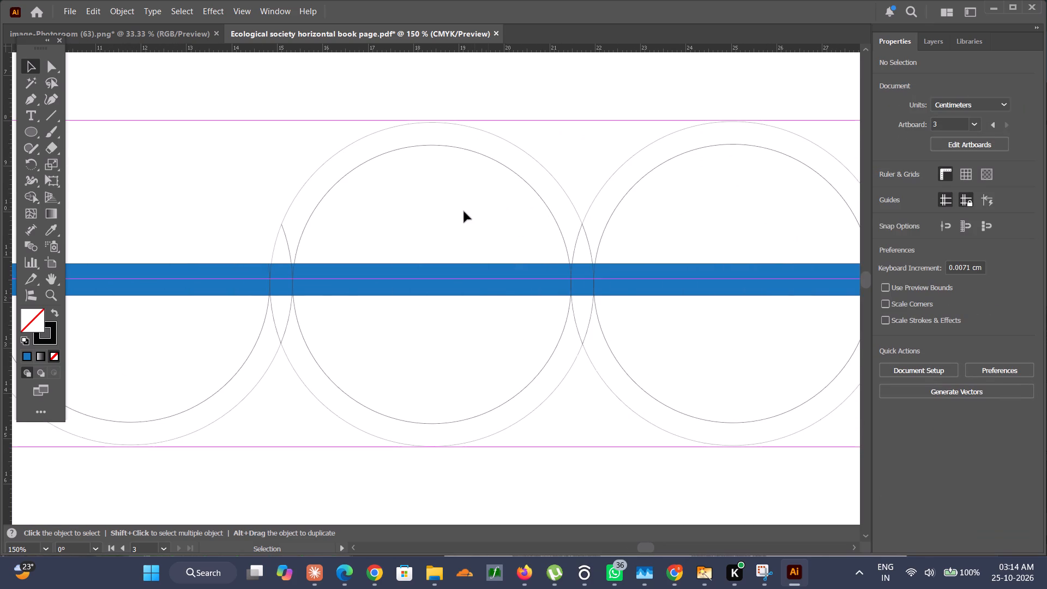
pyautogui.hscroll(1, 424, 215)
pyautogui.moveTo(413, 368); pyautogui.dragTo(430, 431)
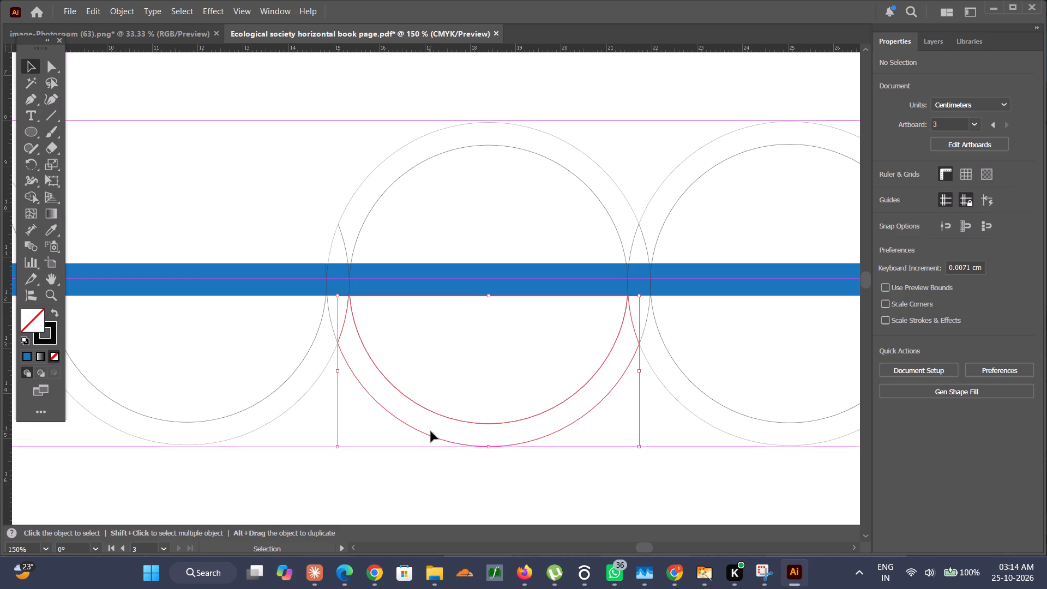
pyautogui.press('BackSpace')
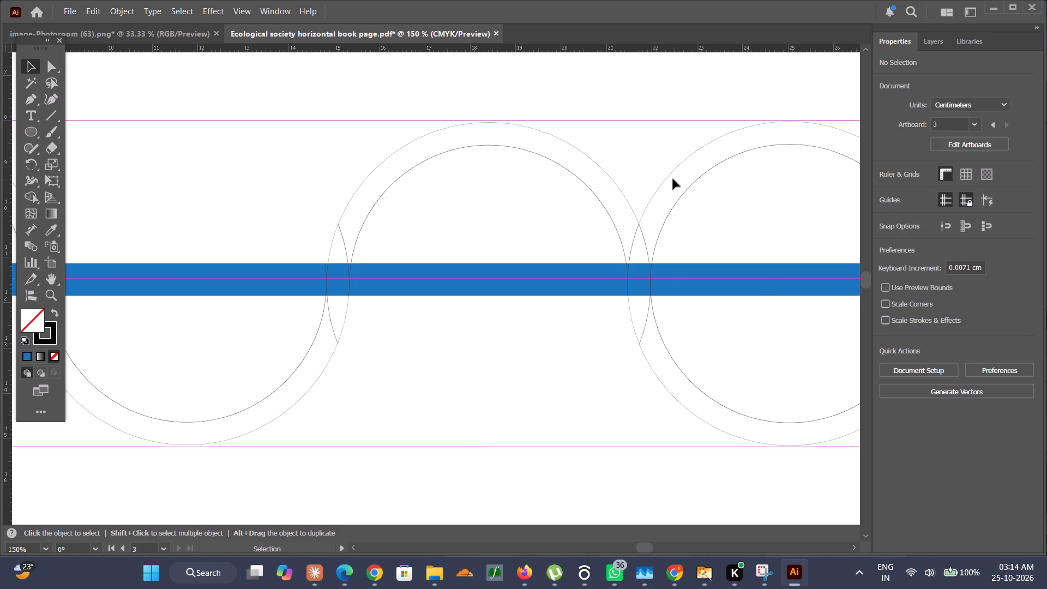
pyautogui.click(669, 170)
pyautogui.moveTo(669, 169); pyautogui.dragTo(700, 206)
pyautogui.press('BackSpace')
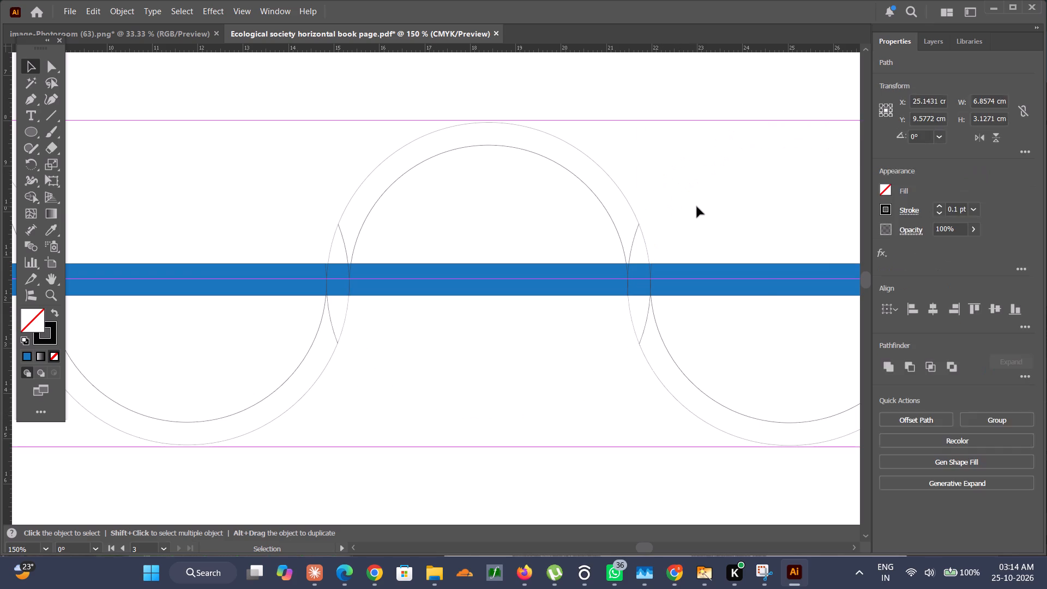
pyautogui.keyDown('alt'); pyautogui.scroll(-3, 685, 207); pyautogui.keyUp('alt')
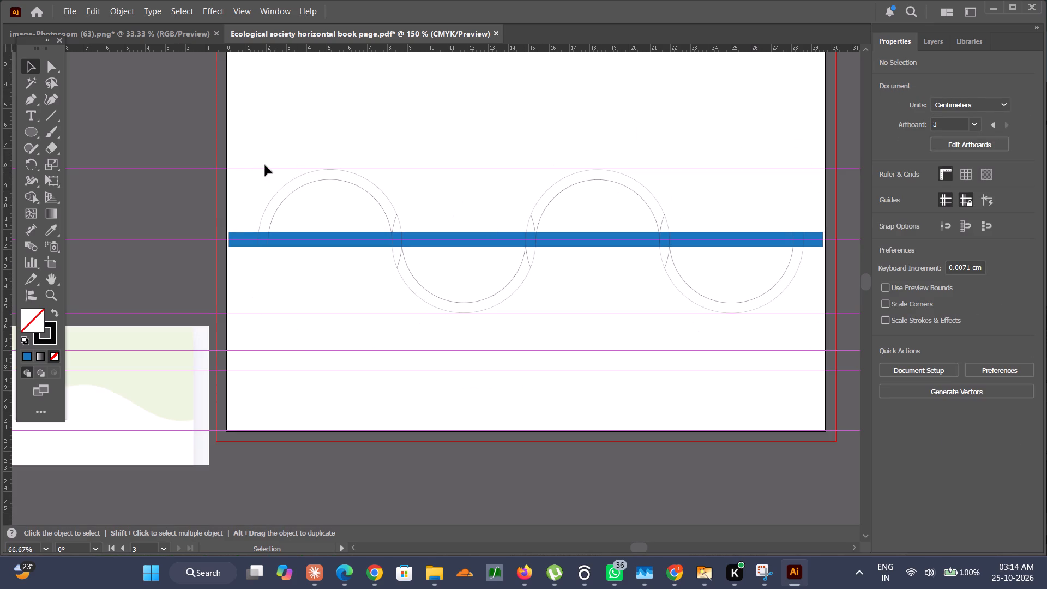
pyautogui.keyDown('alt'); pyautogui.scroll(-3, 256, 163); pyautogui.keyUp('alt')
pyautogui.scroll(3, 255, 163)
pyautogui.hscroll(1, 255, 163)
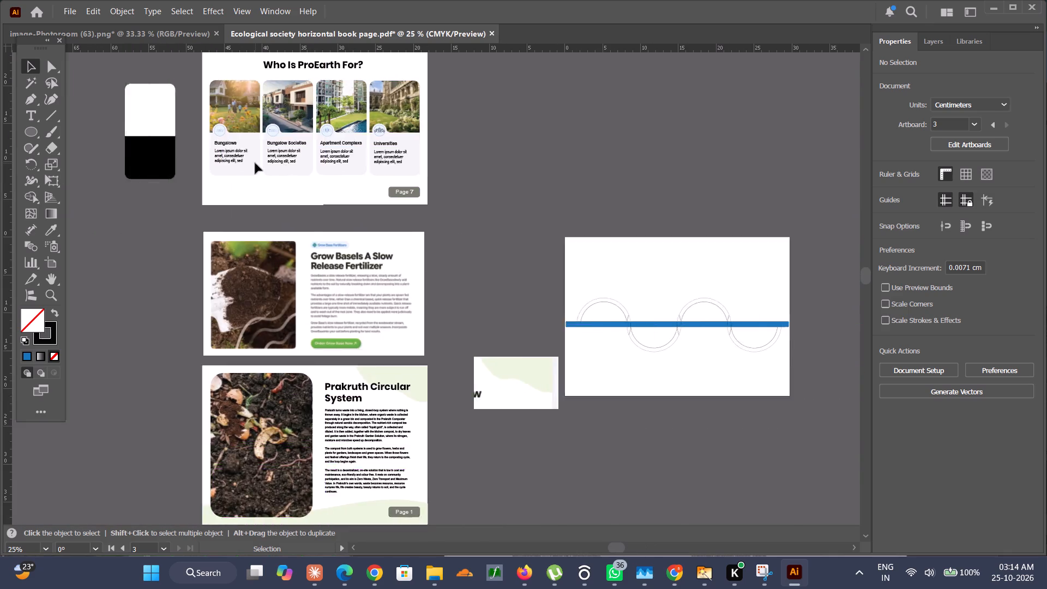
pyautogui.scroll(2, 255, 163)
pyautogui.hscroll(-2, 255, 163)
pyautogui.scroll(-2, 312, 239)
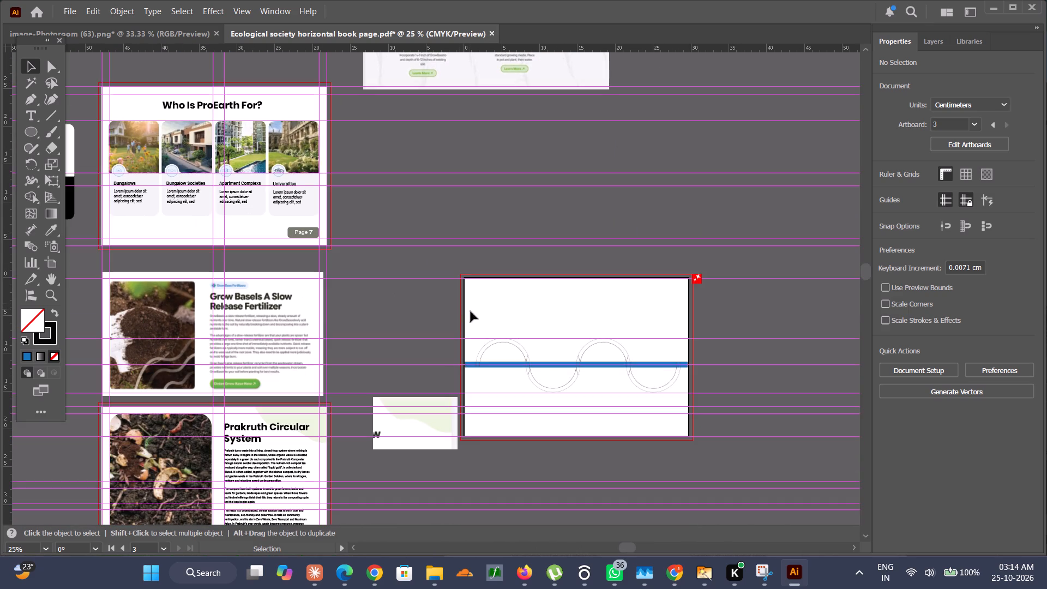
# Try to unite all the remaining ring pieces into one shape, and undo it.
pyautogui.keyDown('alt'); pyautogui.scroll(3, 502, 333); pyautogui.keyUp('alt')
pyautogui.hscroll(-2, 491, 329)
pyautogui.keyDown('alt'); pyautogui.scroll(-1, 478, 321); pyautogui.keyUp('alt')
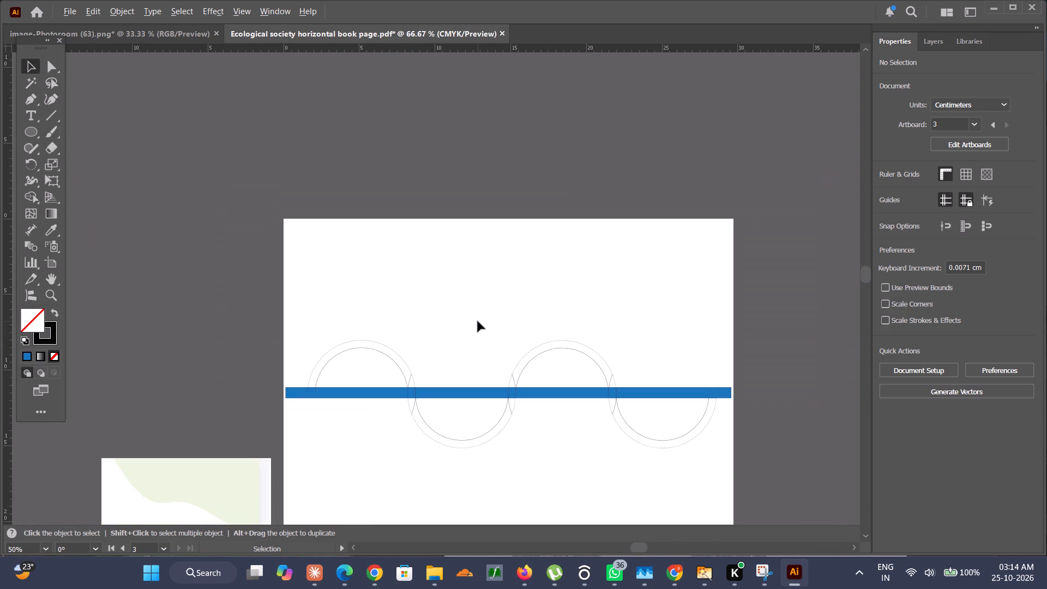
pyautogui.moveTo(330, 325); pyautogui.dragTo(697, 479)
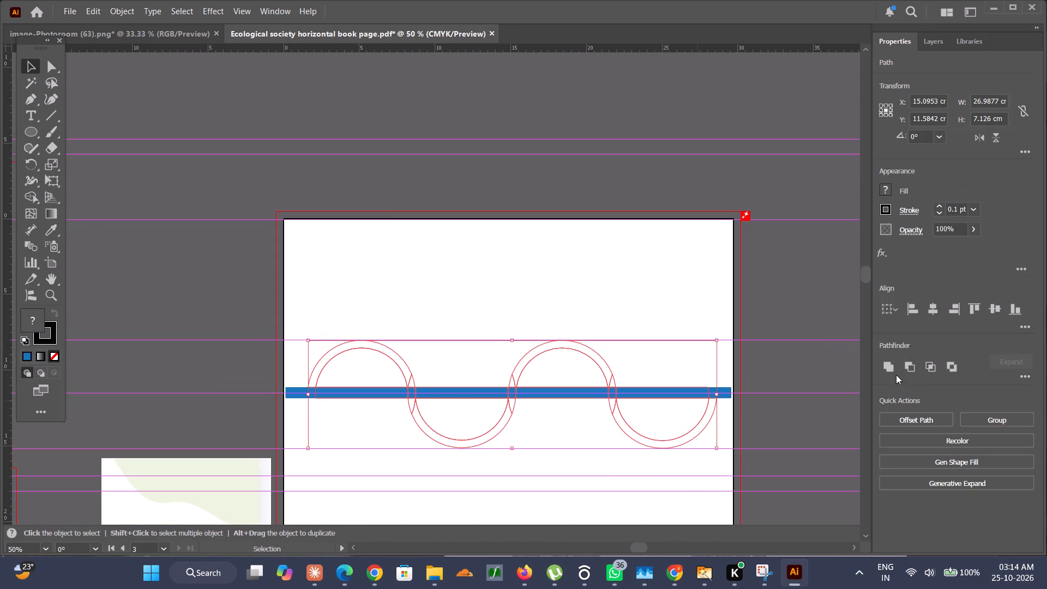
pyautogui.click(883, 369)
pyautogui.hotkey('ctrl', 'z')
# Delete the half-disc pieces inside the second and third arcs of the wave.
pyautogui.keyDown('alt'); pyautogui.scroll(2, 449, 422); pyautogui.keyUp('alt')
pyautogui.doubleClick(463, 458)
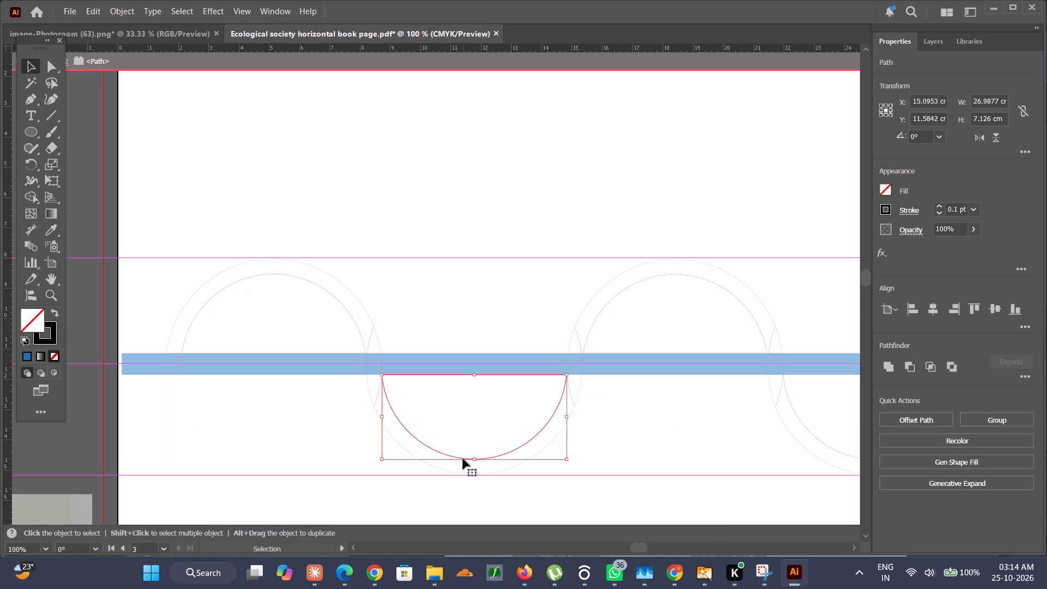
pyautogui.press('BackSpace')
pyautogui.tripleClick(591, 472)
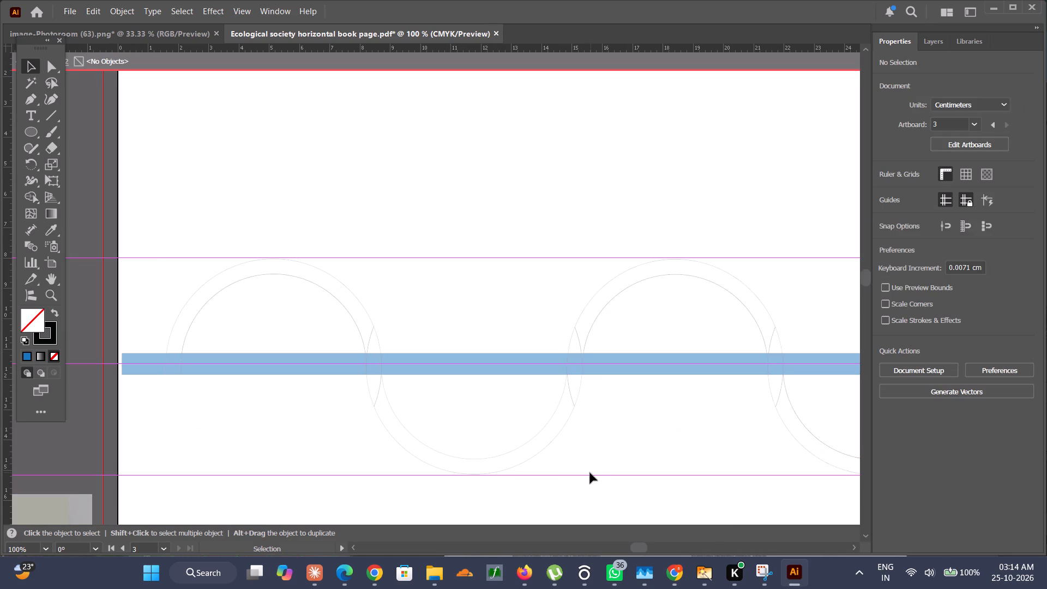
pyautogui.click(664, 278)
pyautogui.click(660, 274)
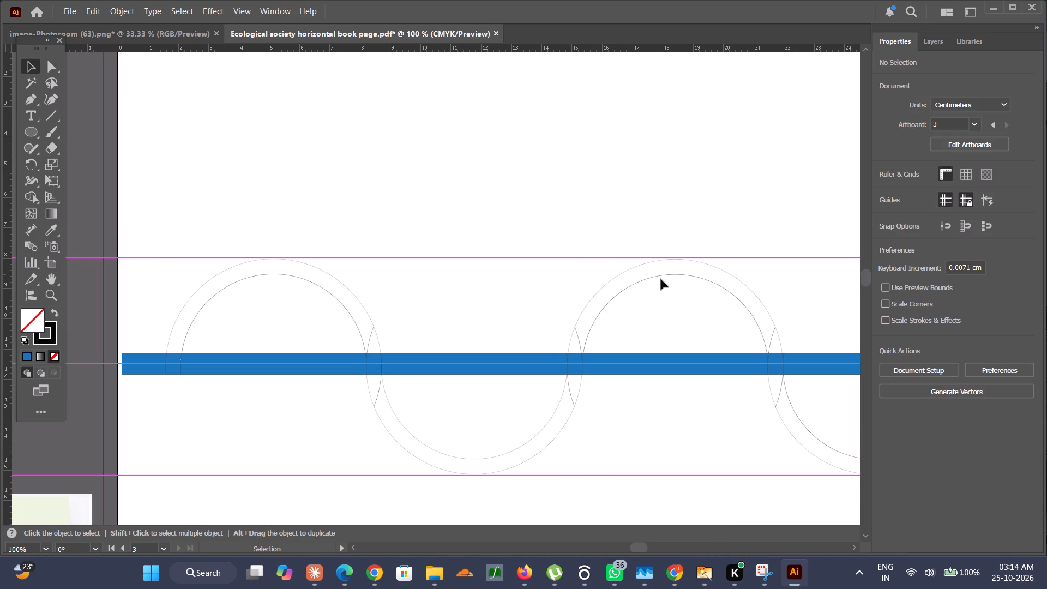
pyautogui.doubleClick(659, 277)
pyautogui.press('BackSpace')
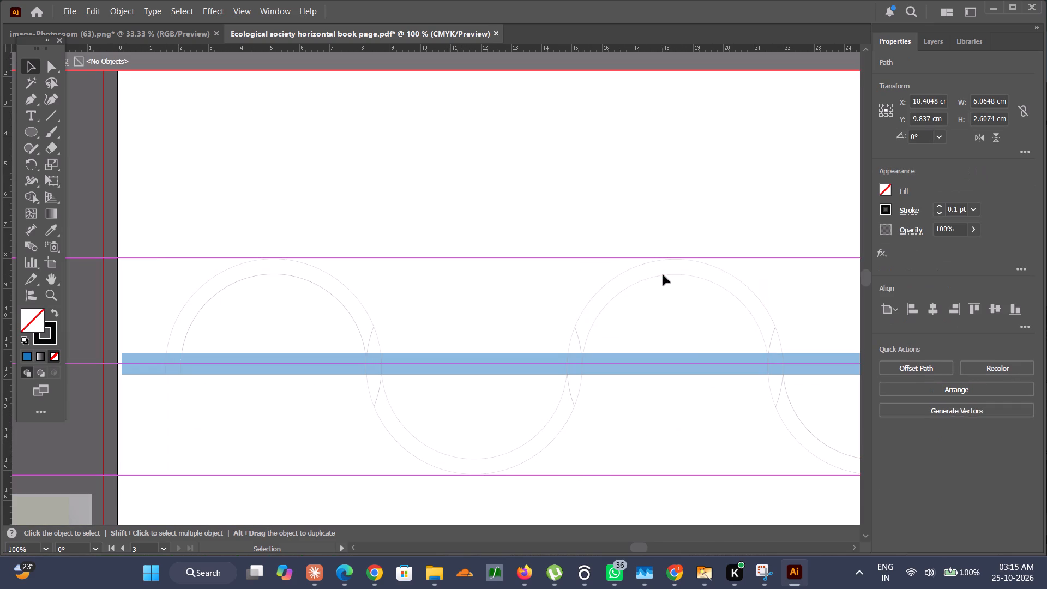
# Delete the half-disc pieces inside the fourth and first arcs of the wave.
pyautogui.hscroll(-4, 697, 341)
pyautogui.doubleClick(672, 376)
pyautogui.click(635, 438)
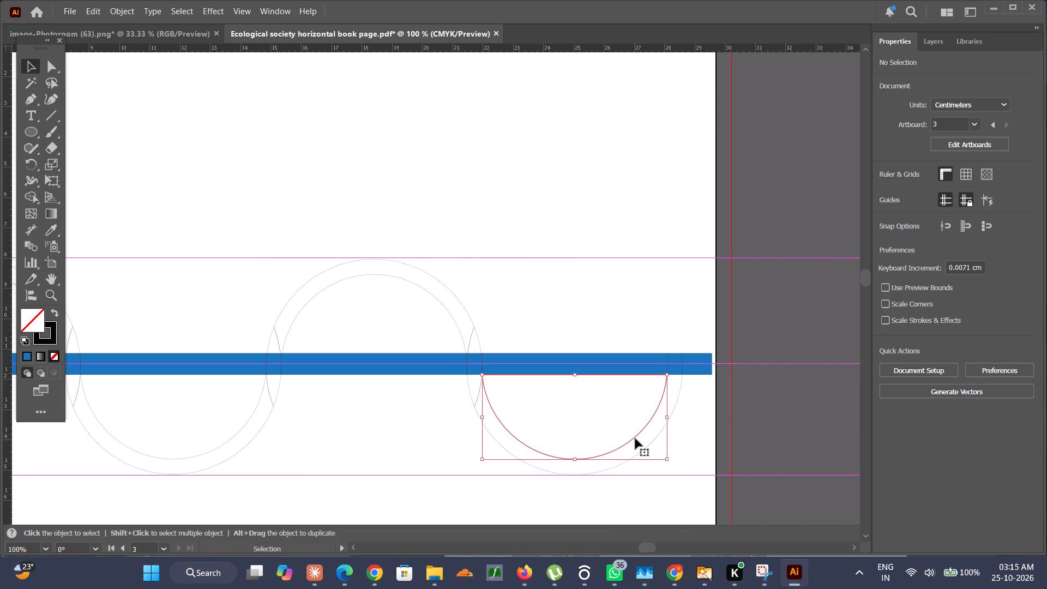
pyautogui.press('BackSpace')
pyautogui.hscroll(8, 613, 425)
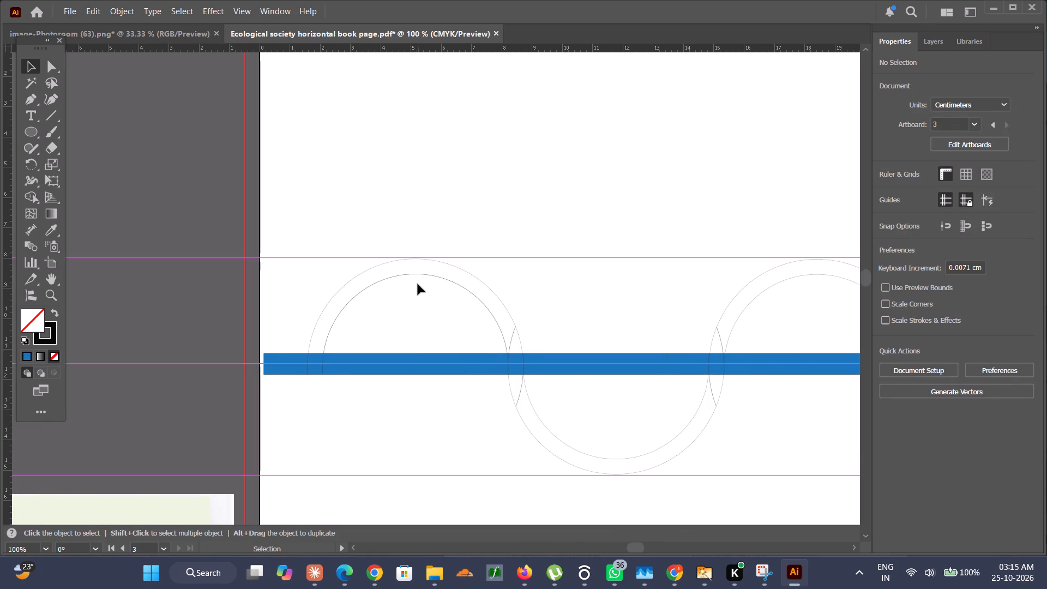
pyautogui.click(414, 277)
pyautogui.click(414, 273)
pyautogui.press('BackSpace')
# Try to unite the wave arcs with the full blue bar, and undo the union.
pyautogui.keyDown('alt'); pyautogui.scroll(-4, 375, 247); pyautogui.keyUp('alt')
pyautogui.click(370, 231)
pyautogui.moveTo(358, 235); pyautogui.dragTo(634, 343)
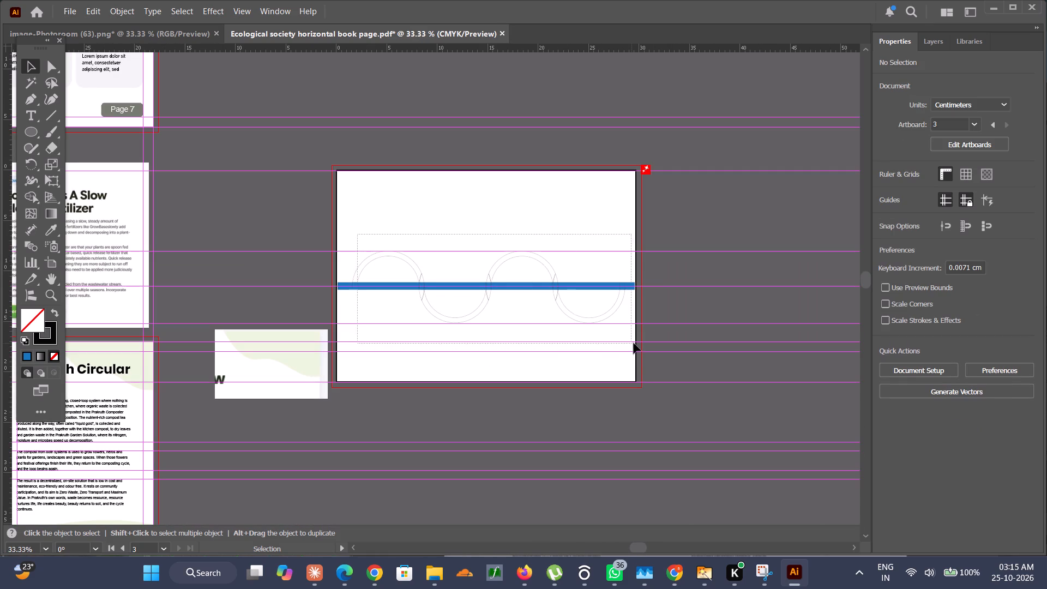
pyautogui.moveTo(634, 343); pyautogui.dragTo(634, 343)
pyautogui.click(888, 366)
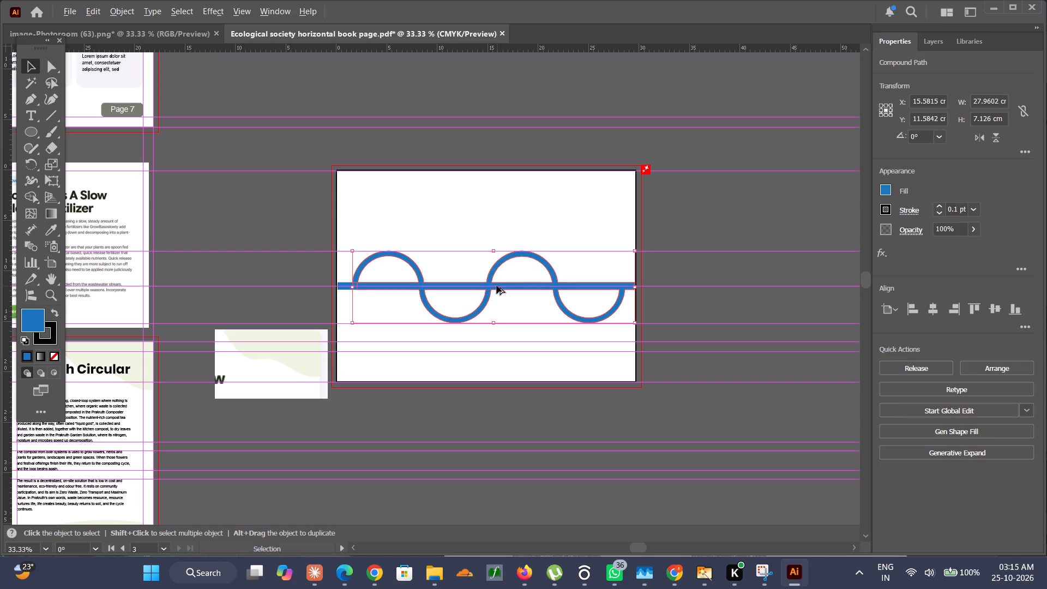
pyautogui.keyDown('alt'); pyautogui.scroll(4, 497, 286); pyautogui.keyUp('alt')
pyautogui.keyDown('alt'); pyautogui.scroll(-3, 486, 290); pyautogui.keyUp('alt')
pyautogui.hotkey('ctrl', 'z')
# Delete the blue bar segments spanning the four arcs, keeping the short blocks at the joints and both bar ends.
pyautogui.click(404, 246)
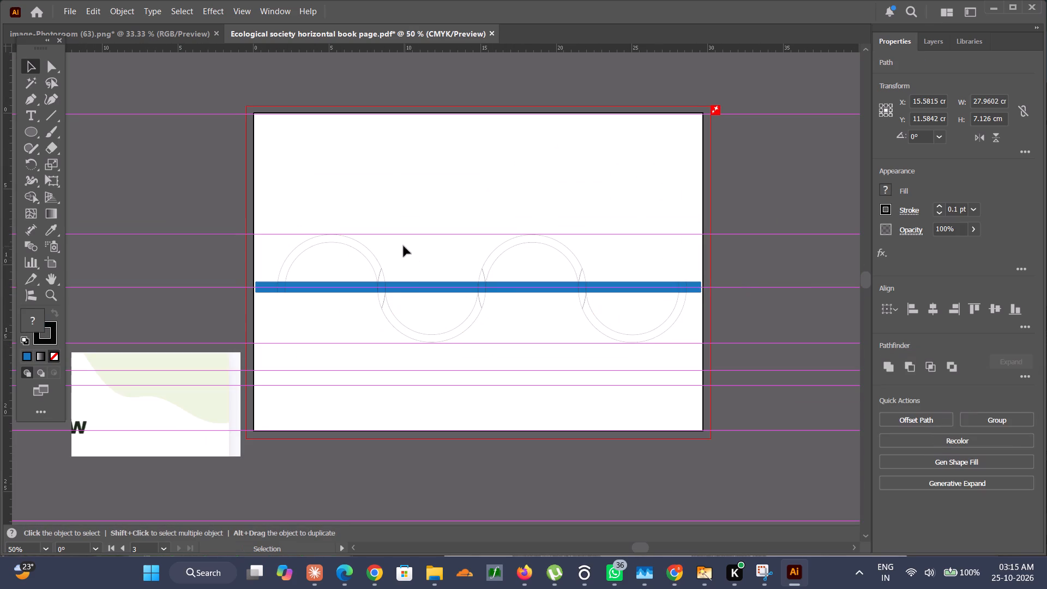
pyautogui.doubleClick(417, 286)
pyautogui.press('BackSpace')
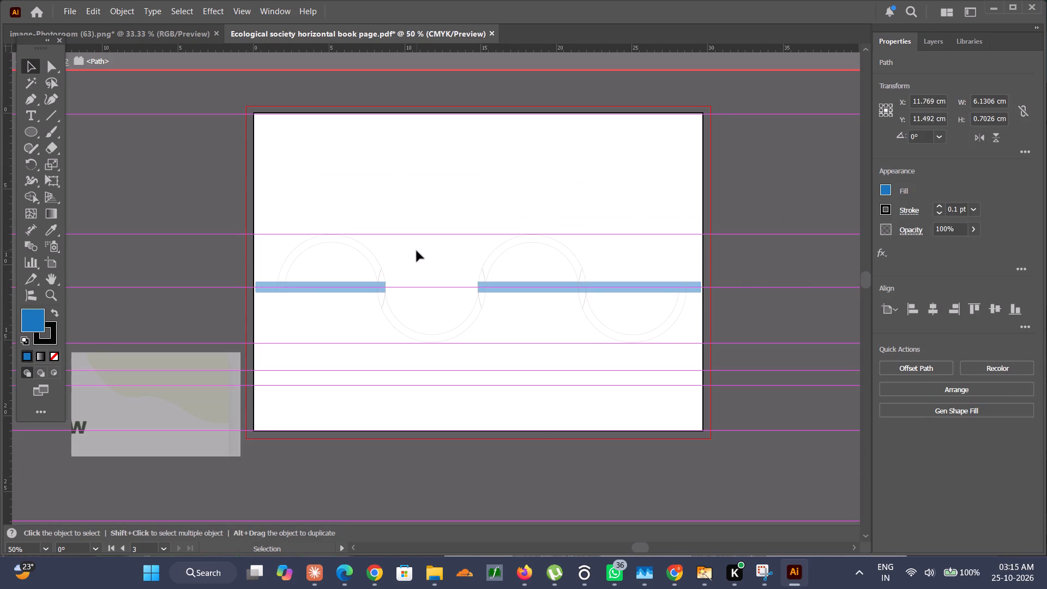
pyautogui.doubleClick(420, 248)
pyautogui.click(518, 287)
pyautogui.press('BackSpace')
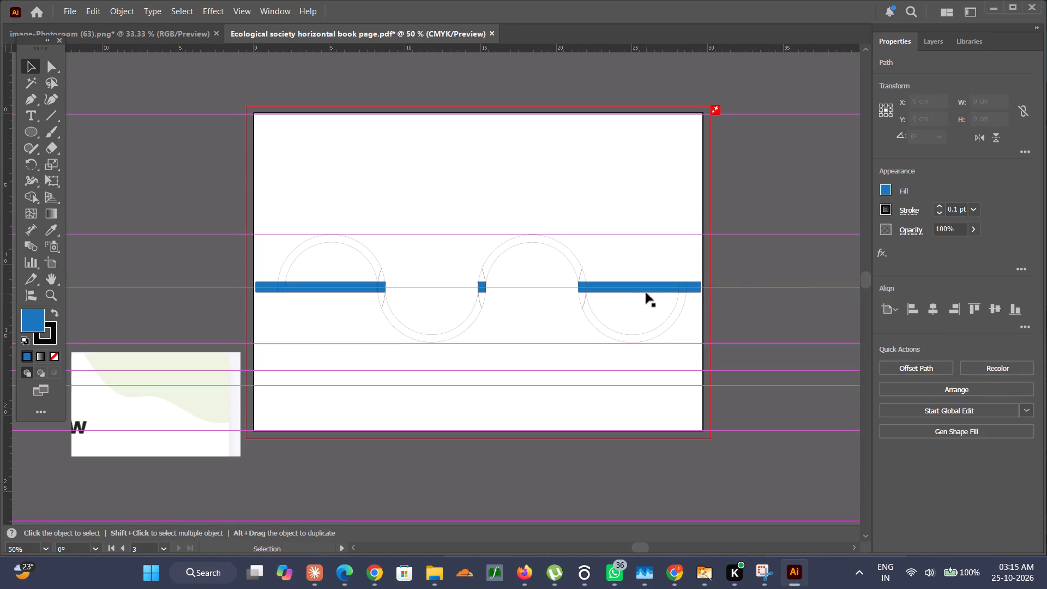
pyautogui.click(644, 288)
pyautogui.press('BackSpace')
pyautogui.doubleClick(434, 221)
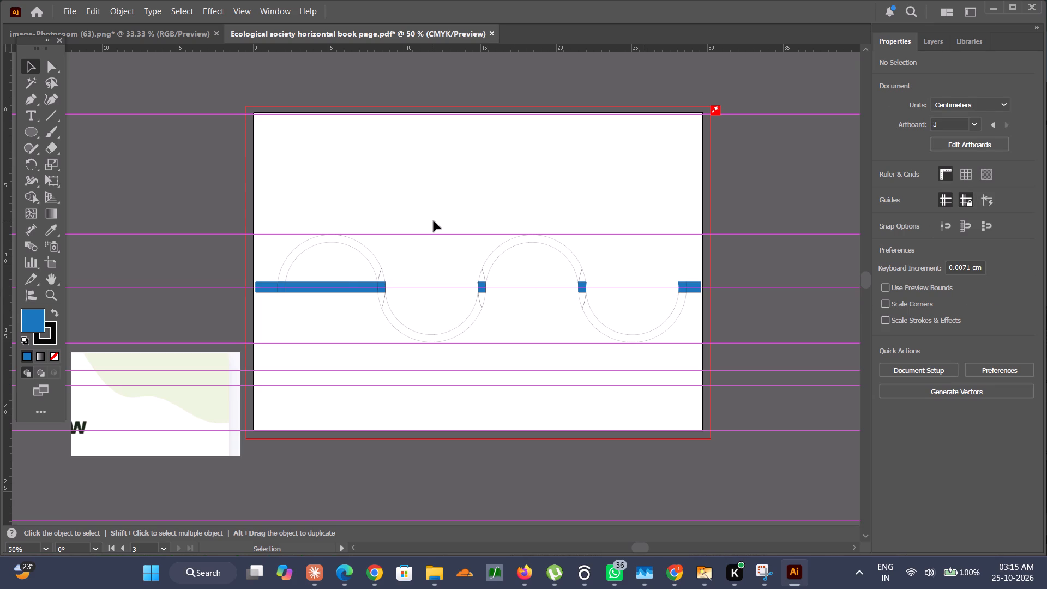
pyautogui.click(340, 283)
pyautogui.press('BackSpace')
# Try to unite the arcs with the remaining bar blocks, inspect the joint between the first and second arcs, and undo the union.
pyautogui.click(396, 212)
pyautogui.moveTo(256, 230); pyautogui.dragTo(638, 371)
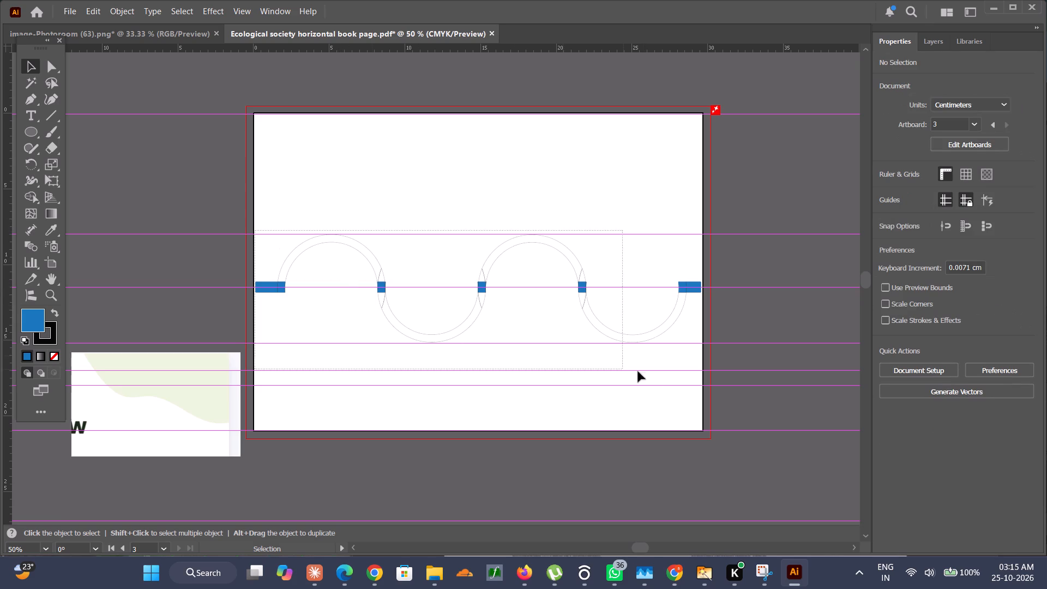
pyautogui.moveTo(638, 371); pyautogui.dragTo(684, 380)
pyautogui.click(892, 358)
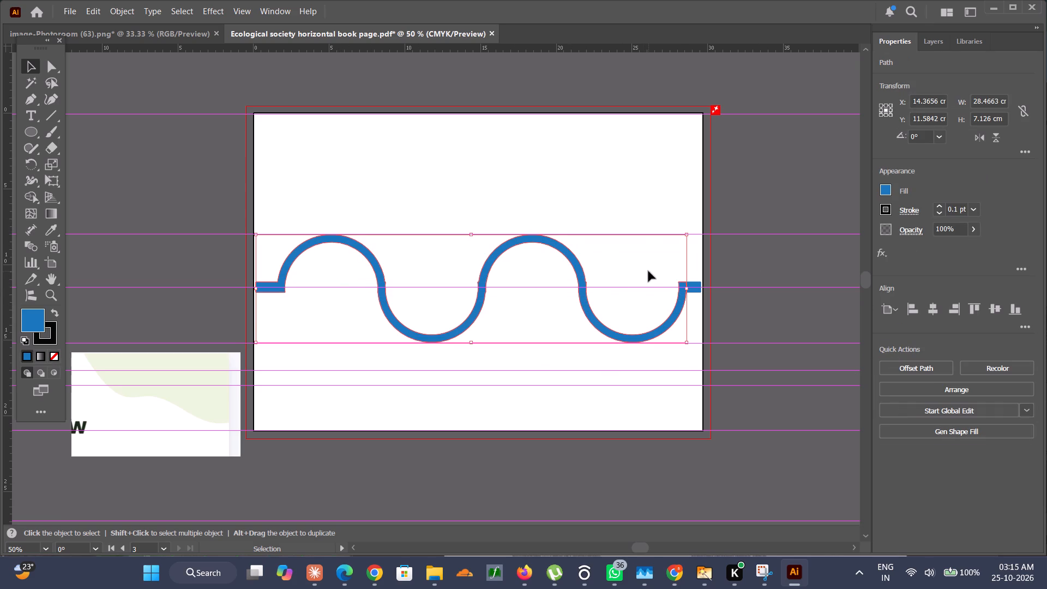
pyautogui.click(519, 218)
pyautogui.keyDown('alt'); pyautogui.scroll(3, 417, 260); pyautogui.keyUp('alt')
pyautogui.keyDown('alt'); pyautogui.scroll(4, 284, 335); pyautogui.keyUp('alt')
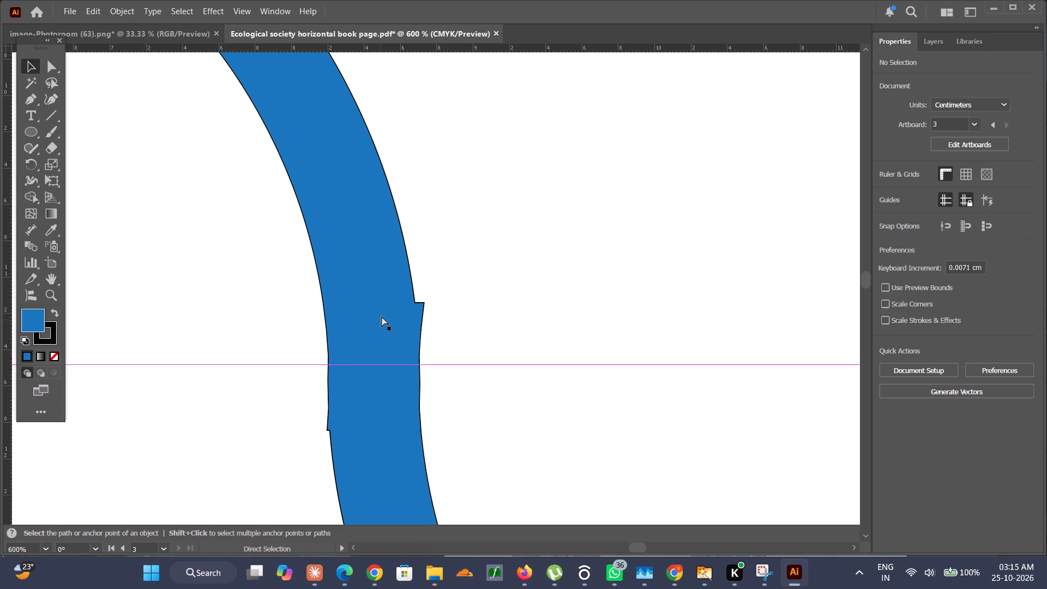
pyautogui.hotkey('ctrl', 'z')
# Delete the upper outer and lower inner blue slivers protruding from the joint between the first and second arcs.
pyautogui.doubleClick(422, 303)
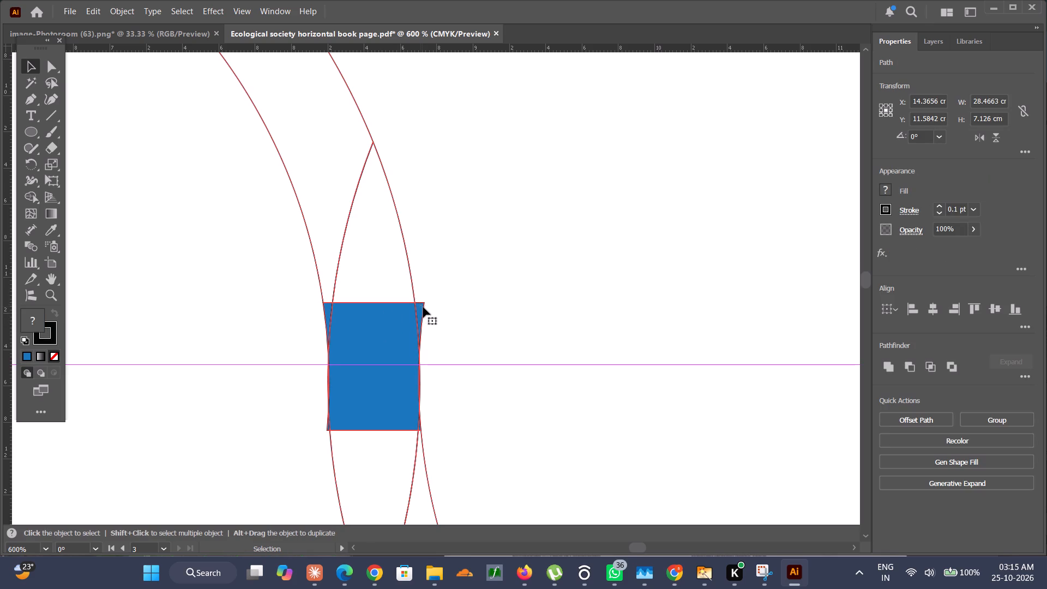
pyautogui.click(423, 307)
pyautogui.doubleClick(440, 286)
pyautogui.click(417, 318)
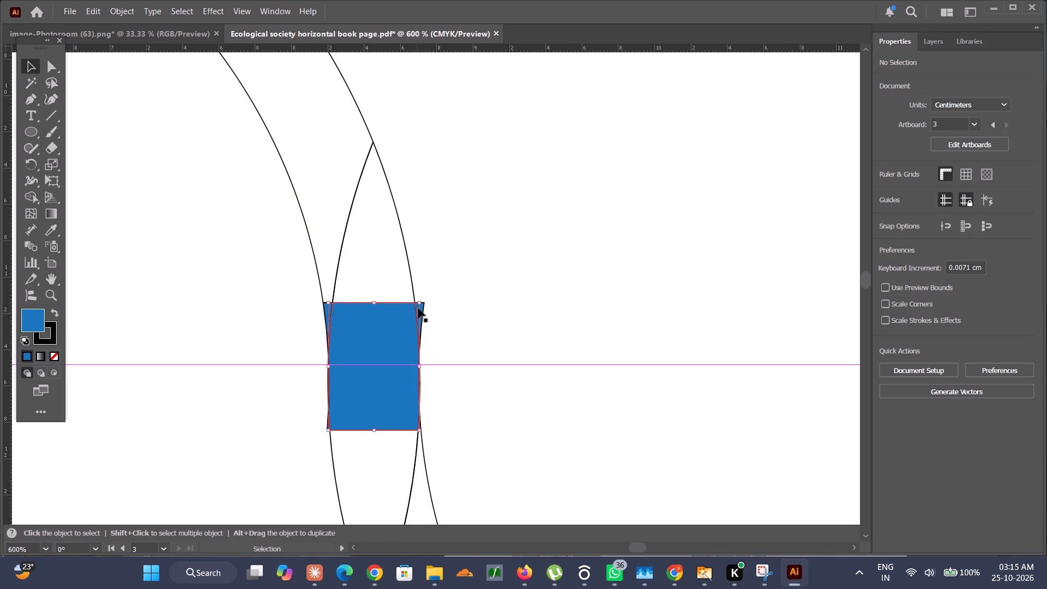
pyautogui.click(419, 308)
pyautogui.click(423, 307)
pyautogui.press('BackSpace')
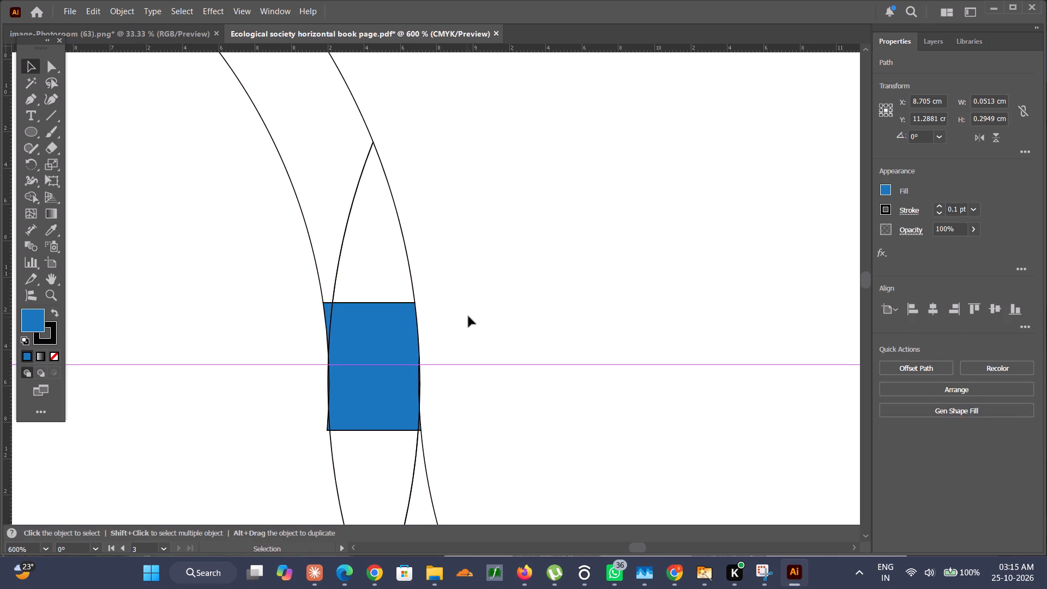
pyautogui.scroll(-3, 437, 311)
pyautogui.keyDown('alt'); pyautogui.scroll(2, 338, 395); pyautogui.keyUp('alt')
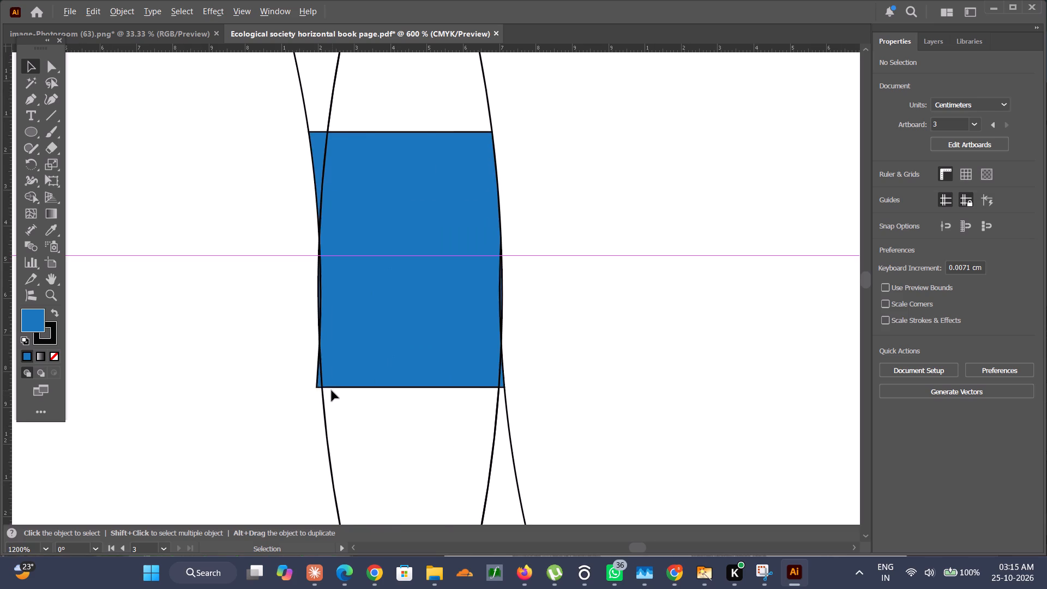
pyautogui.click(317, 381)
pyautogui.press('BackSpace')
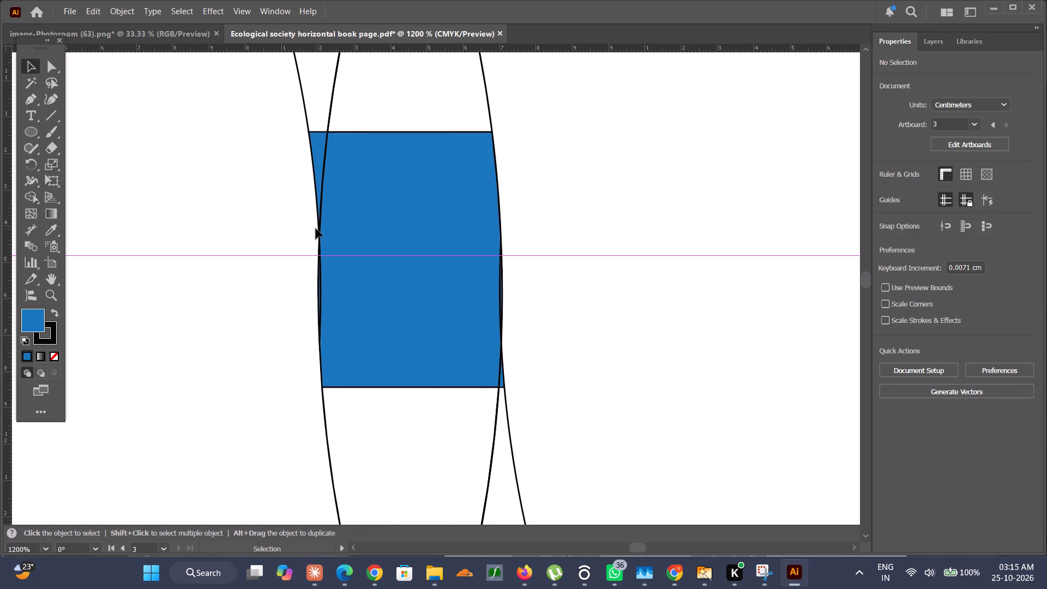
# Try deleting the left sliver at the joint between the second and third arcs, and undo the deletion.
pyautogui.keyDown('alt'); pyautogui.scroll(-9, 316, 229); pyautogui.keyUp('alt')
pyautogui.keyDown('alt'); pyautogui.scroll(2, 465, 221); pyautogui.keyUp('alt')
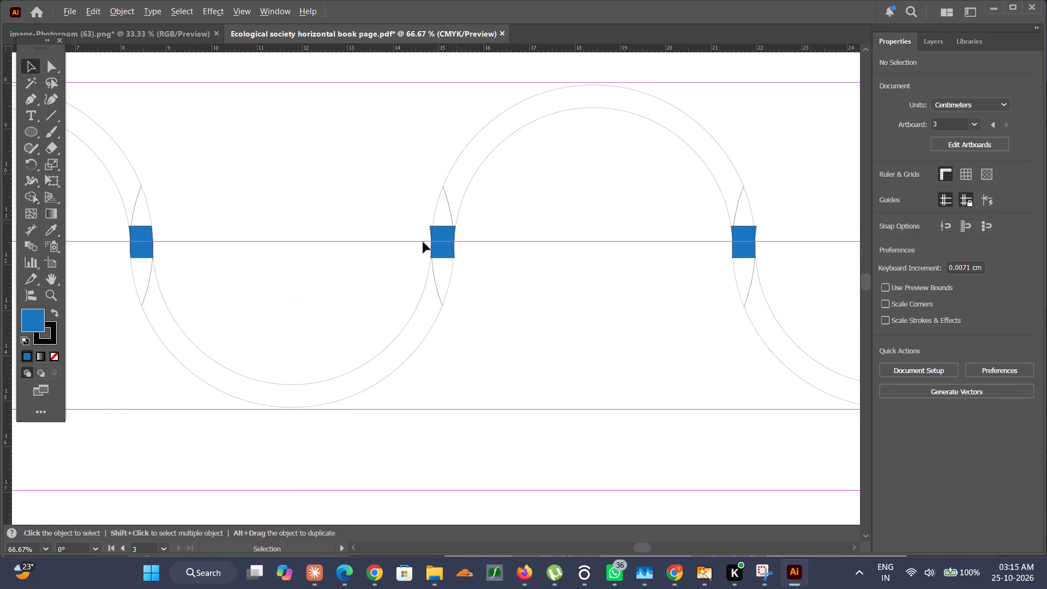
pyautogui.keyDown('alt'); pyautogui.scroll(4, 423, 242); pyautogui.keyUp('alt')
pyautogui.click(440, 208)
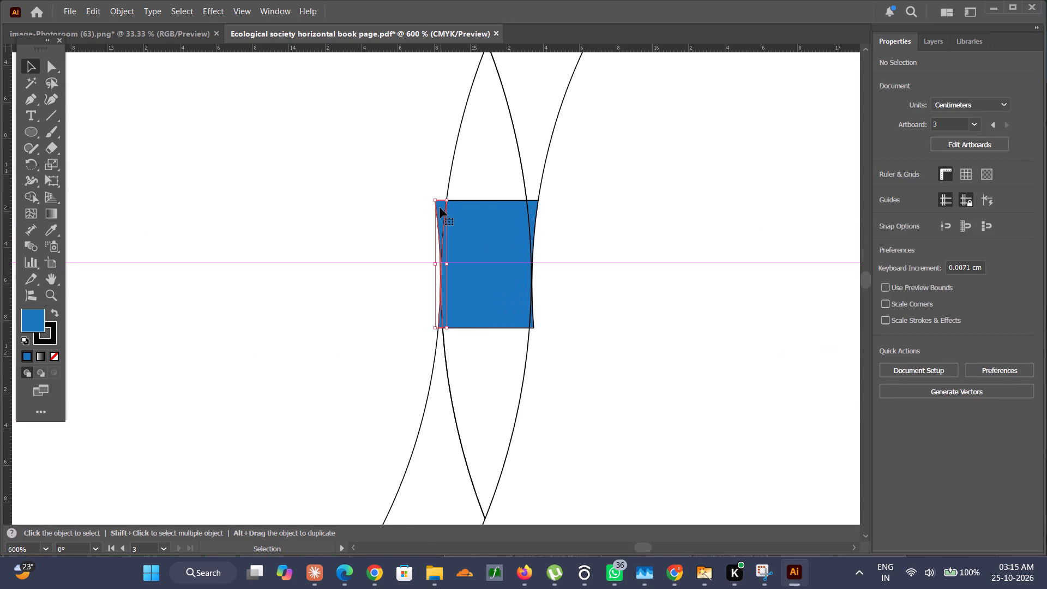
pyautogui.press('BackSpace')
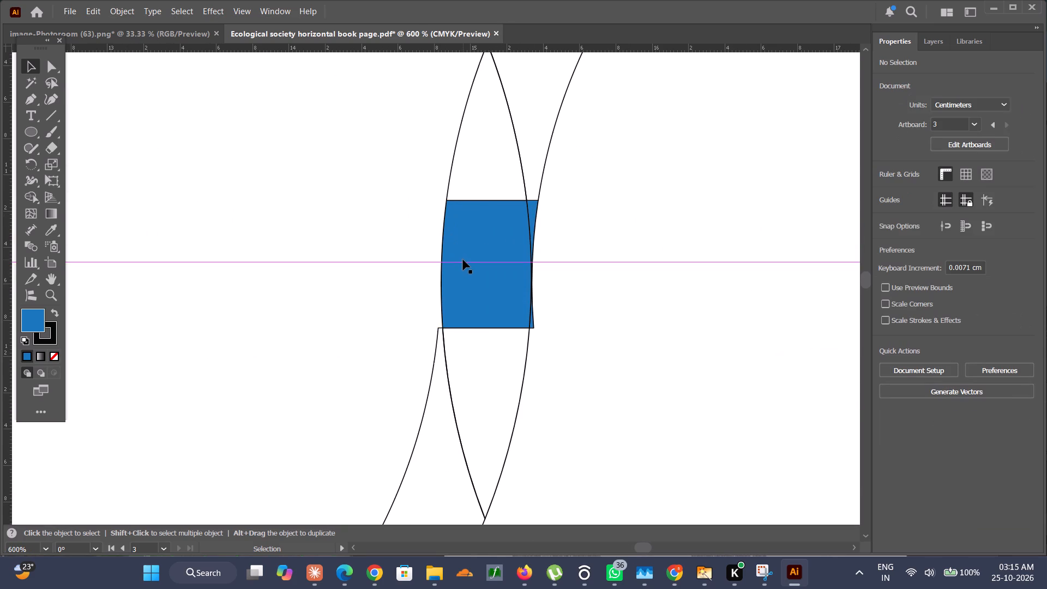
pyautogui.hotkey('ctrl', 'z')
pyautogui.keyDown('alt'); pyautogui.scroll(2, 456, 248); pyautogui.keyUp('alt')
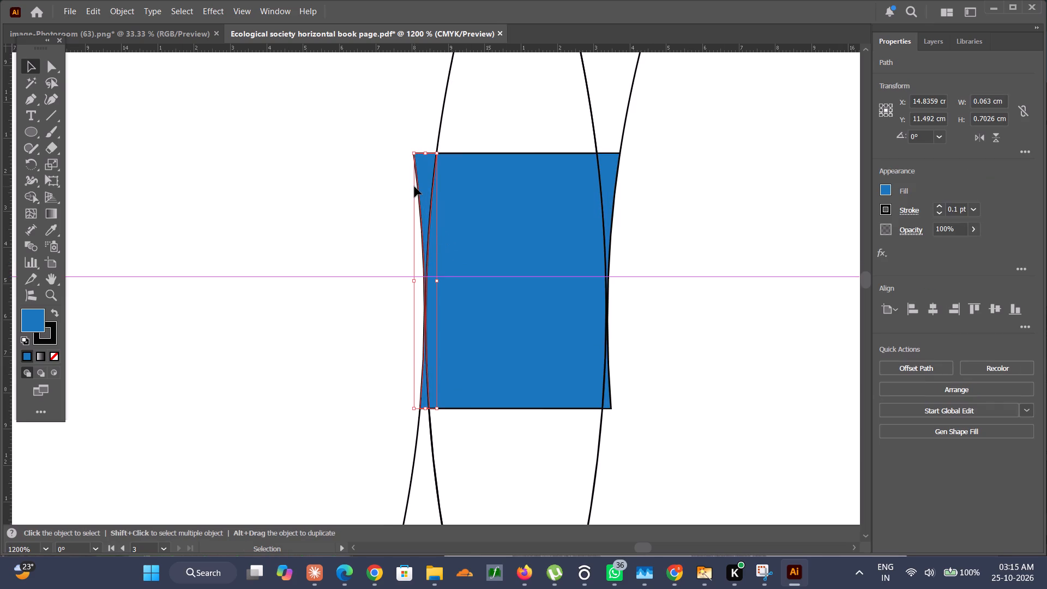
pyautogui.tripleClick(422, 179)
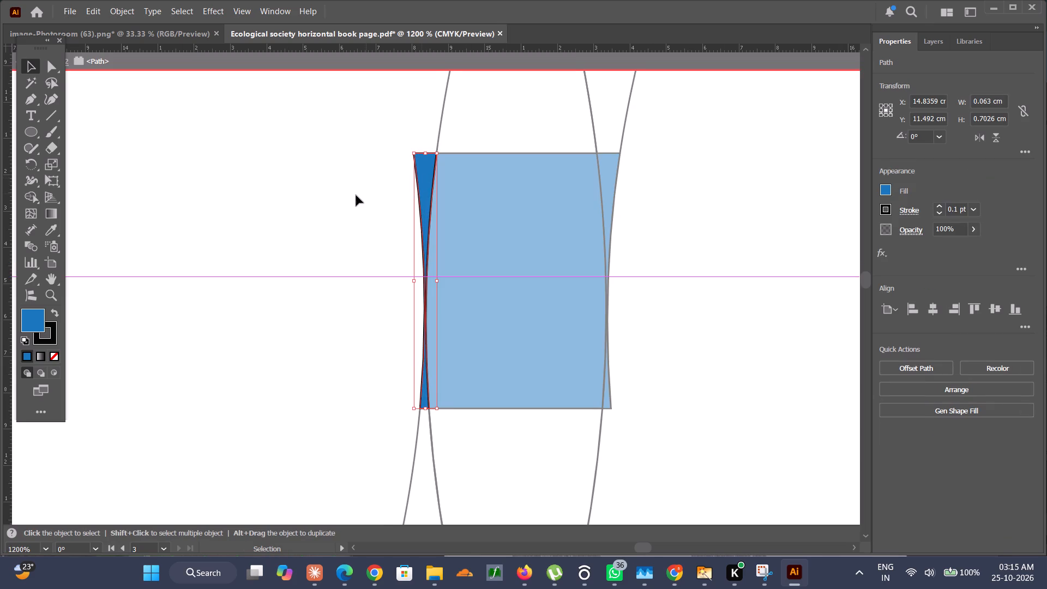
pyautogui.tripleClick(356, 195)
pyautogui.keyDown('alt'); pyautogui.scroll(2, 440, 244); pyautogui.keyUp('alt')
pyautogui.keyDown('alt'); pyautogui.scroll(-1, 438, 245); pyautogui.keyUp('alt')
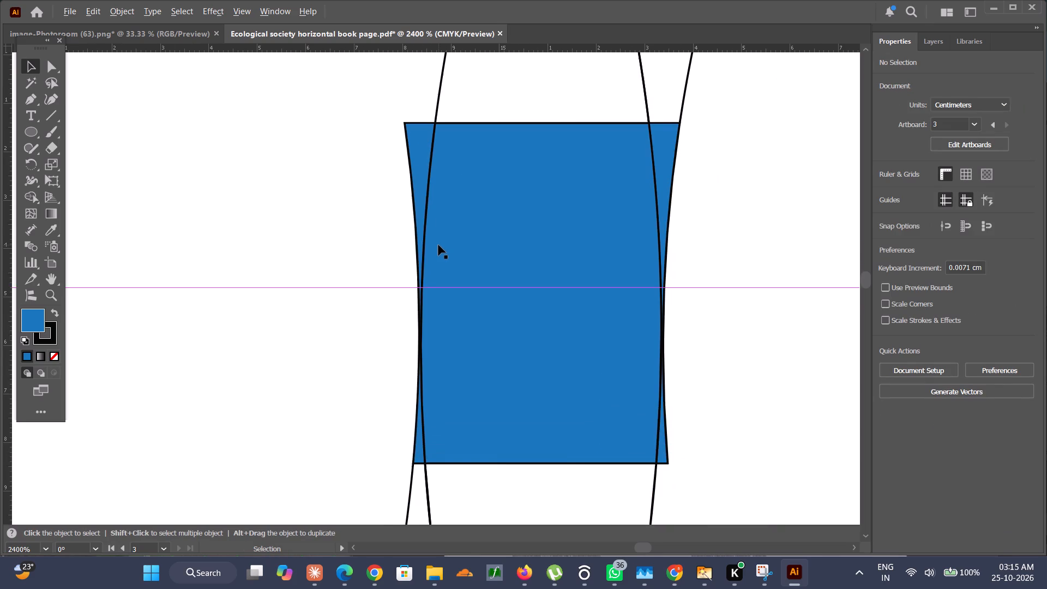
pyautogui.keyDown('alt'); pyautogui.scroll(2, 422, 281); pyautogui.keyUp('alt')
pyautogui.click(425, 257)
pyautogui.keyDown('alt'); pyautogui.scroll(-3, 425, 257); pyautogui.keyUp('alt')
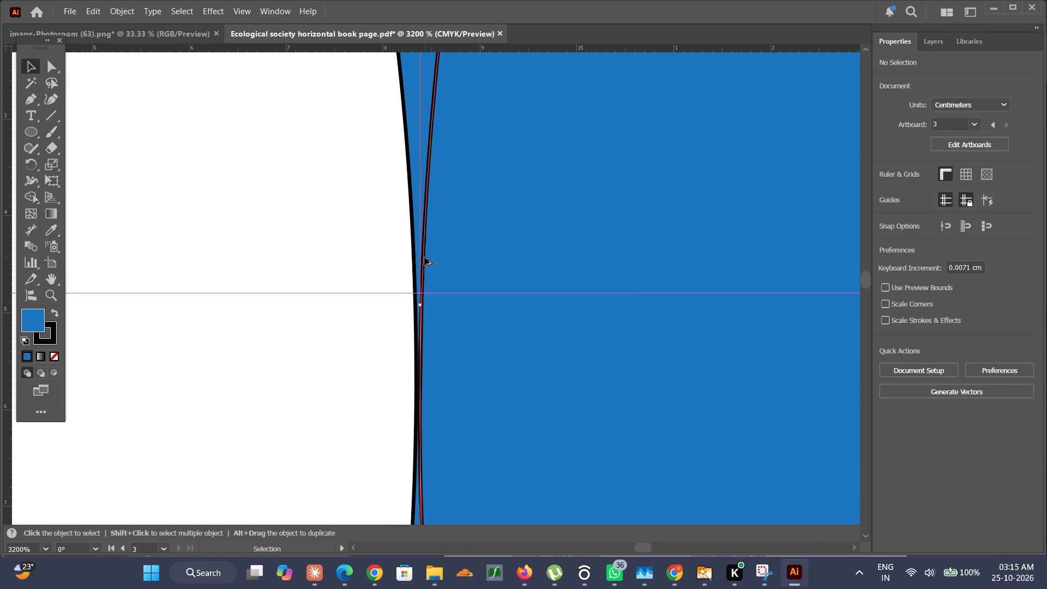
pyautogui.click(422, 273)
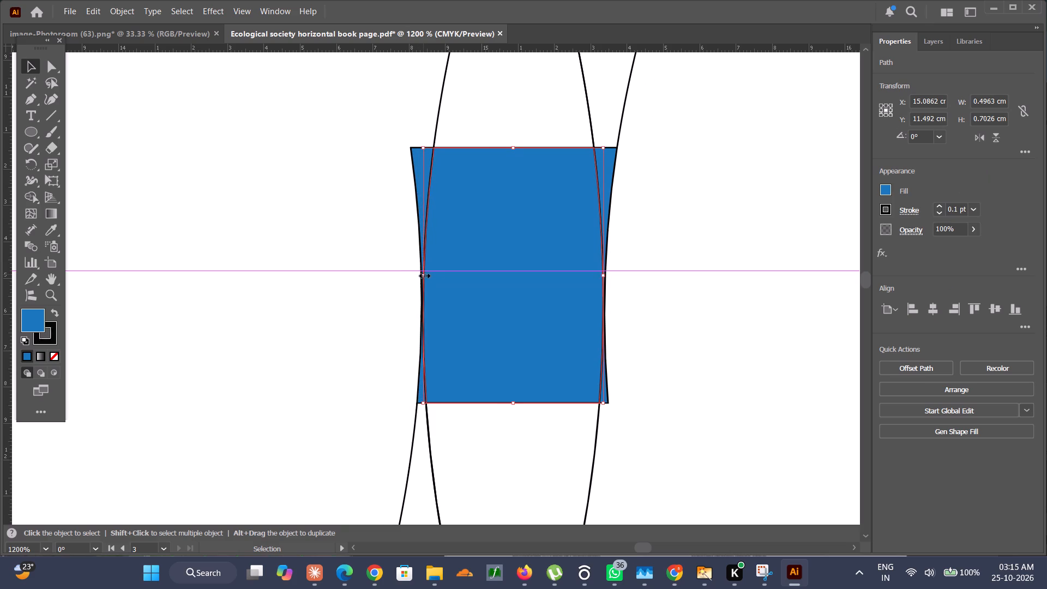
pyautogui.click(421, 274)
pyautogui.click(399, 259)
# Divide the left sliver and the middle blue block at the joint between the second and third arcs with Pathfinder Divide.
pyautogui.click(425, 186)
pyautogui.keyDown('shift'); pyautogui.click(458, 224); pyautogui.keyUp('shift')
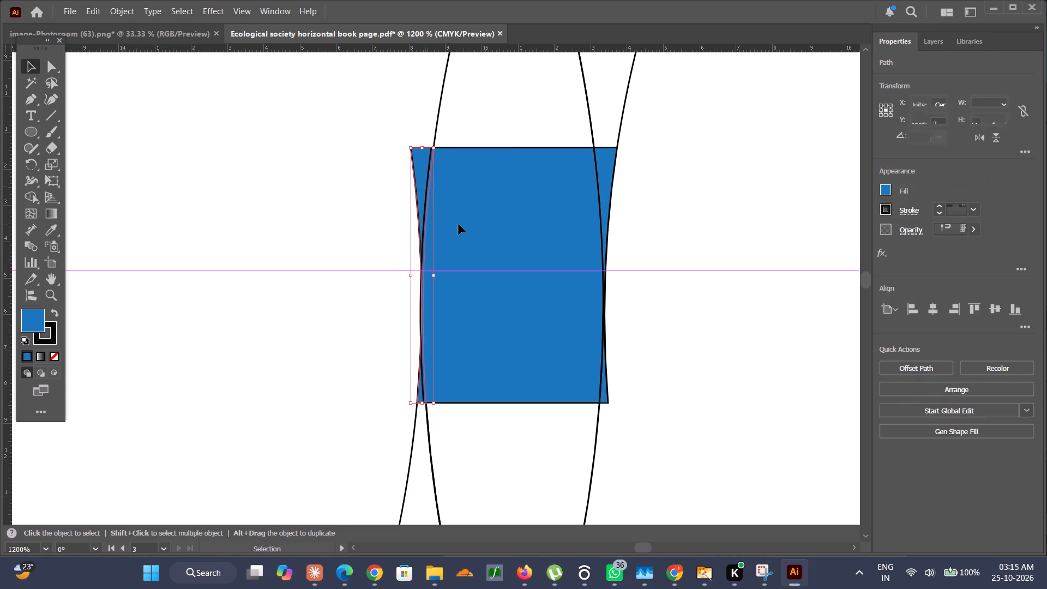
pyautogui.doubleClick(1024, 368)
pyautogui.click(1021, 376)
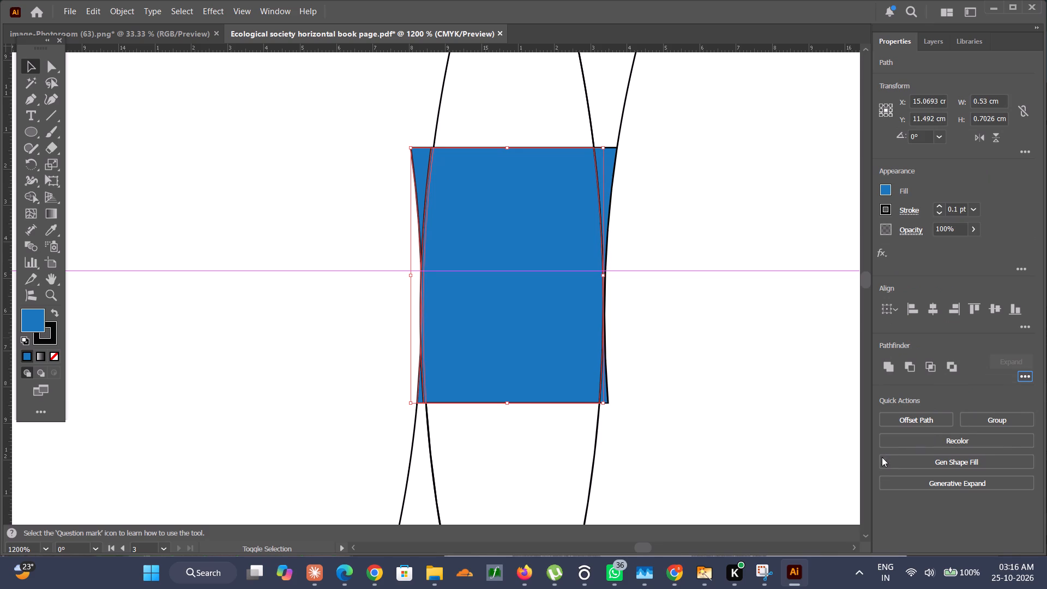
pyautogui.click(881, 458)
pyautogui.click(380, 173)
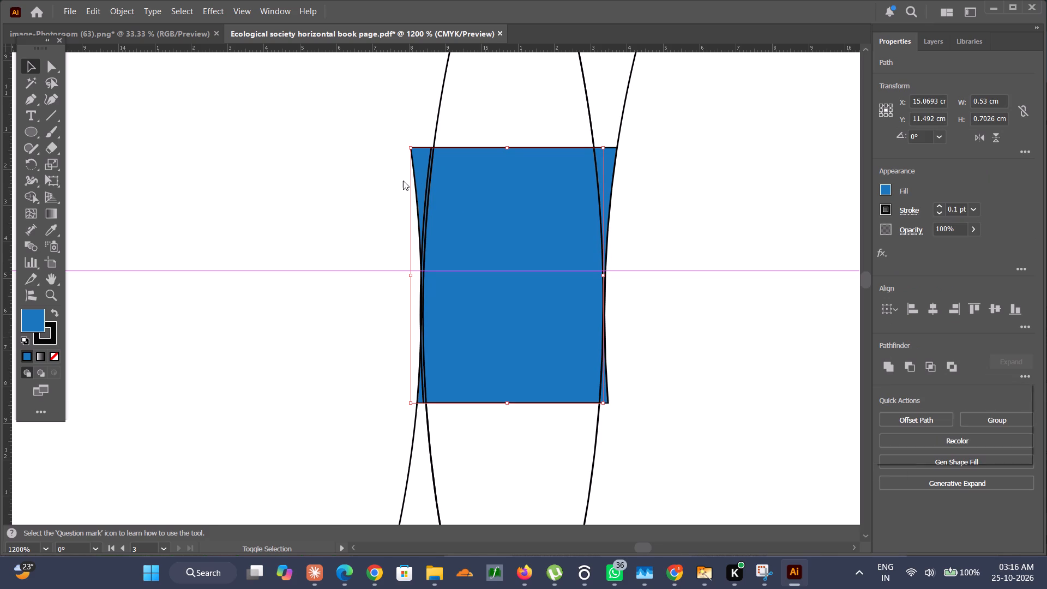
# Isolate the divided group at the joint between the second and third arcs and delete its upper-left blue sliver.
pyautogui.tripleClick(419, 173)
pyautogui.doubleClick(418, 170)
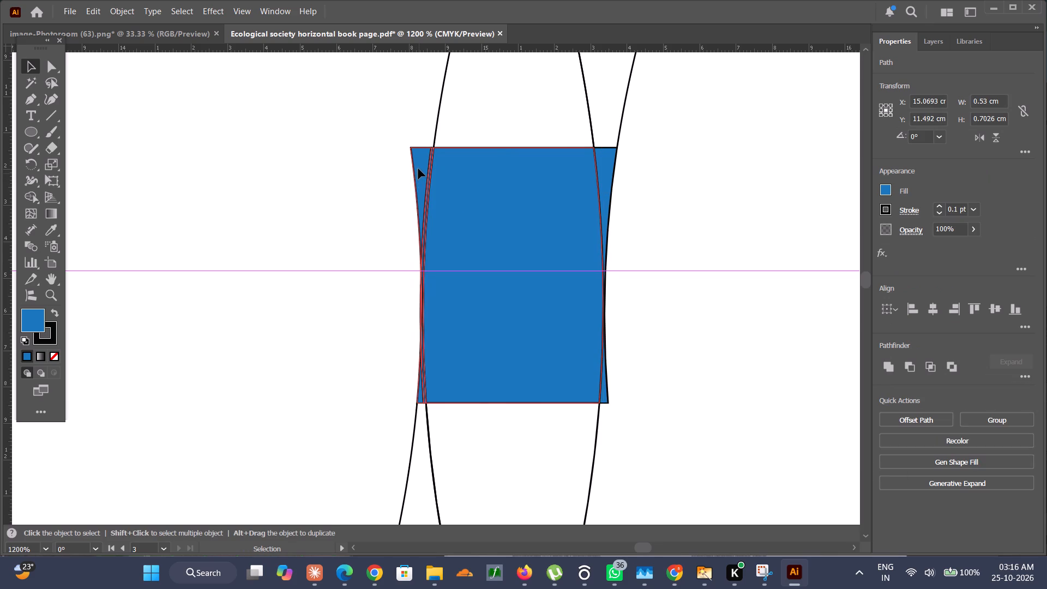
pyautogui.moveTo(418, 169); pyautogui.dragTo(399, 161)
pyautogui.doubleClick(417, 168)
pyautogui.moveTo(417, 169); pyautogui.dragTo(413, 170)
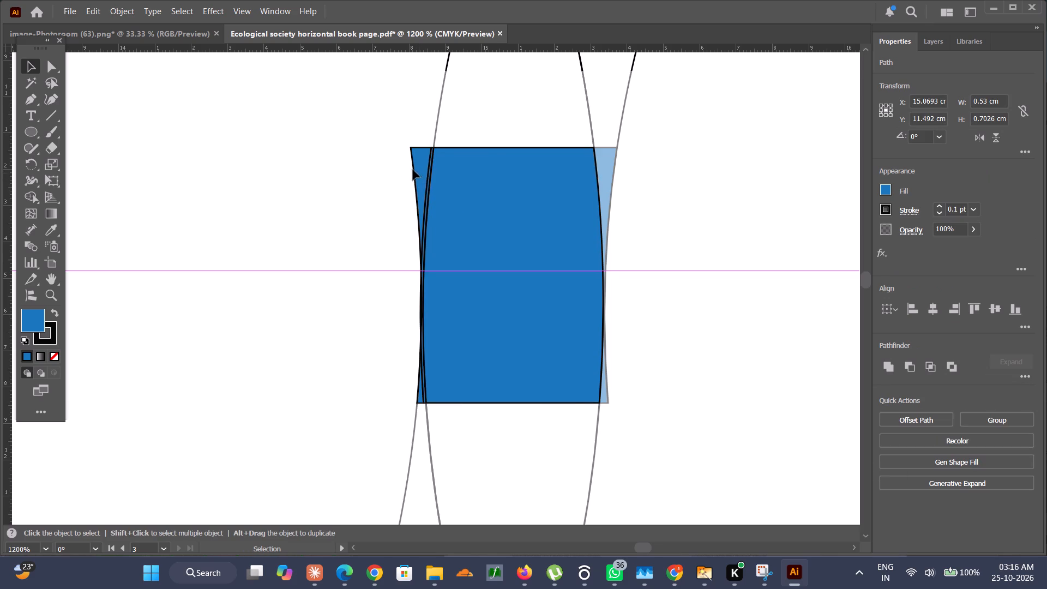
pyautogui.moveTo(413, 170); pyautogui.dragTo(408, 169)
pyautogui.moveTo(422, 170); pyautogui.dragTo(408, 173)
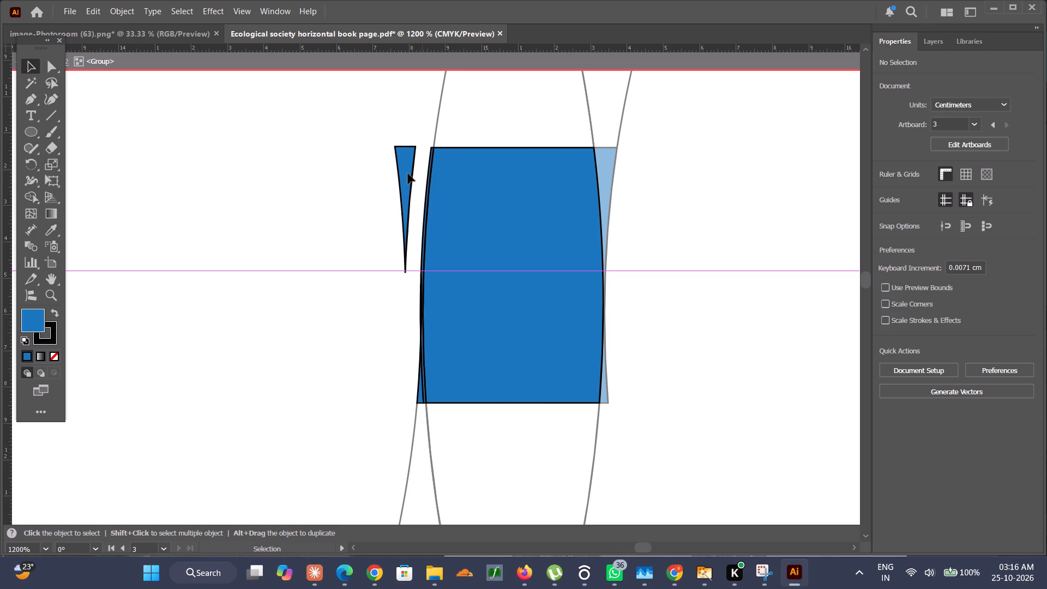
pyautogui.press('BackSpace')
pyautogui.click(384, 205)
pyautogui.press('BackSpace')
pyautogui.press('BackSpace')
pyautogui.click(398, 184)
pyautogui.click(401, 175)
pyautogui.press('BackSpace')
pyautogui.tripleClick(412, 183)
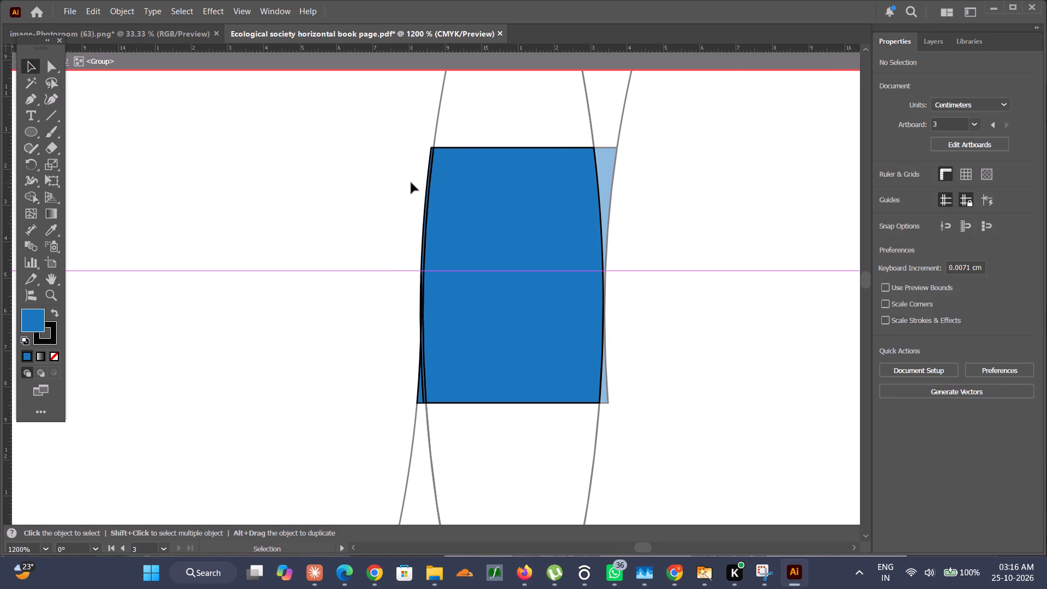
# Ungroup the remaining divided pieces at the joint between the second and third arcs.
pyautogui.rightClick(410, 183)
pyautogui.click(383, 257)
pyautogui.click(457, 191)
pyautogui.rightClick(459, 190)
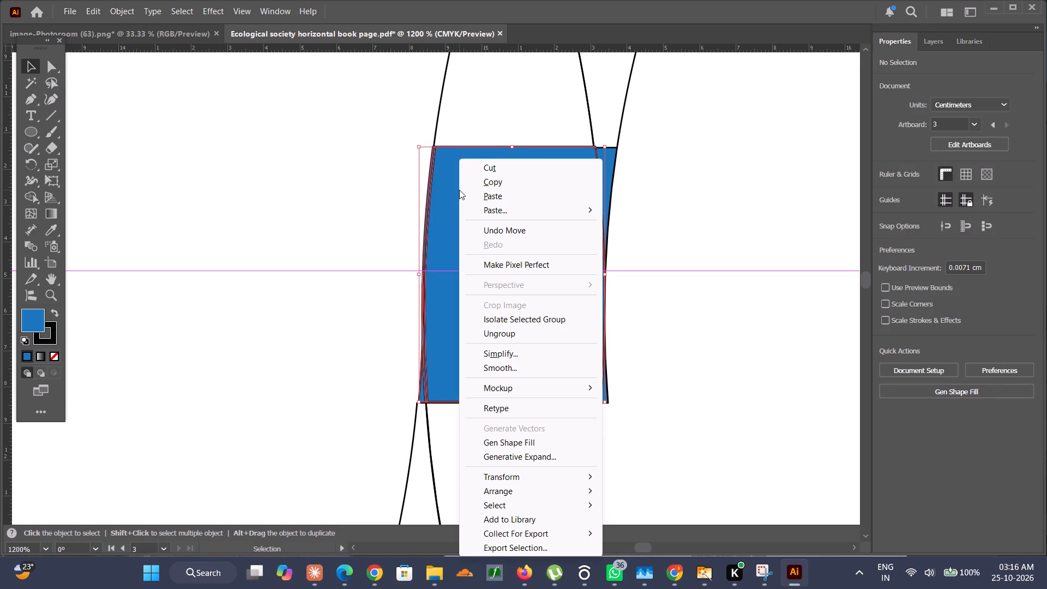
pyautogui.click(332, 239)
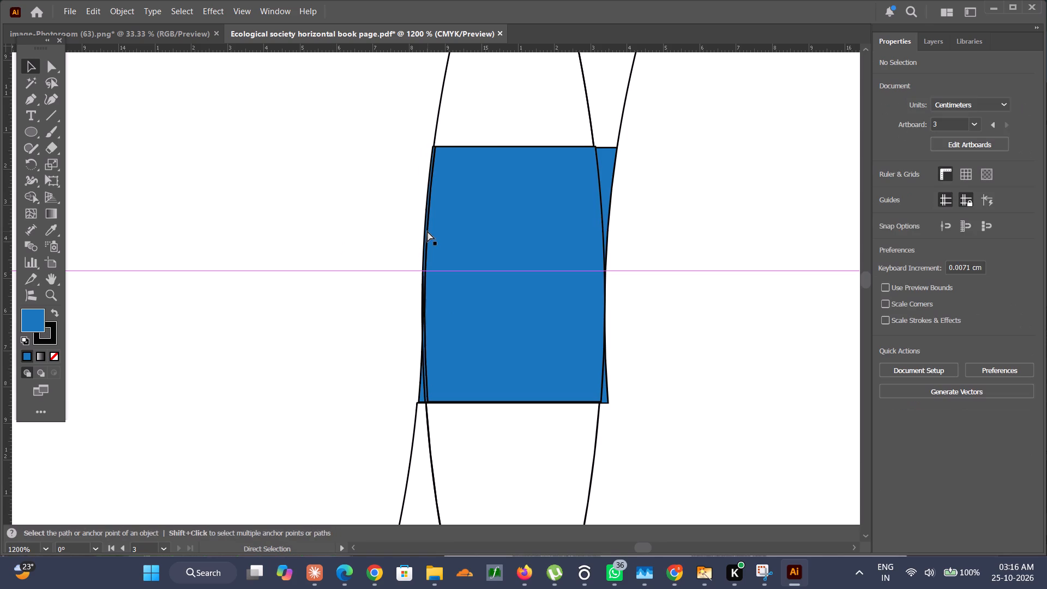
pyautogui.hotkey('ctrl', 'z')
pyautogui.rightClick(471, 212)
pyautogui.click(511, 335)
pyautogui.click(393, 211)
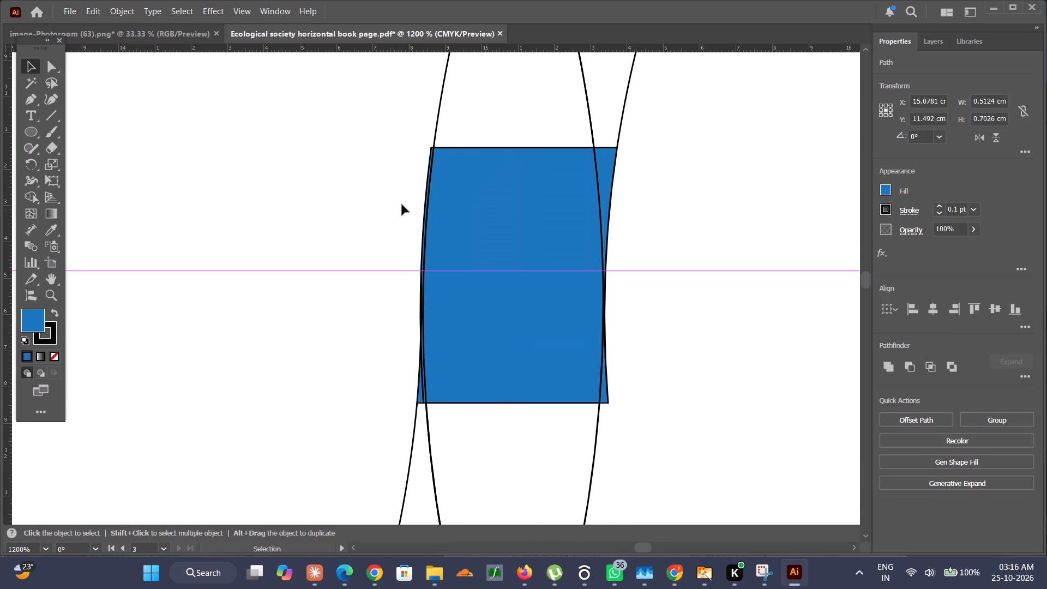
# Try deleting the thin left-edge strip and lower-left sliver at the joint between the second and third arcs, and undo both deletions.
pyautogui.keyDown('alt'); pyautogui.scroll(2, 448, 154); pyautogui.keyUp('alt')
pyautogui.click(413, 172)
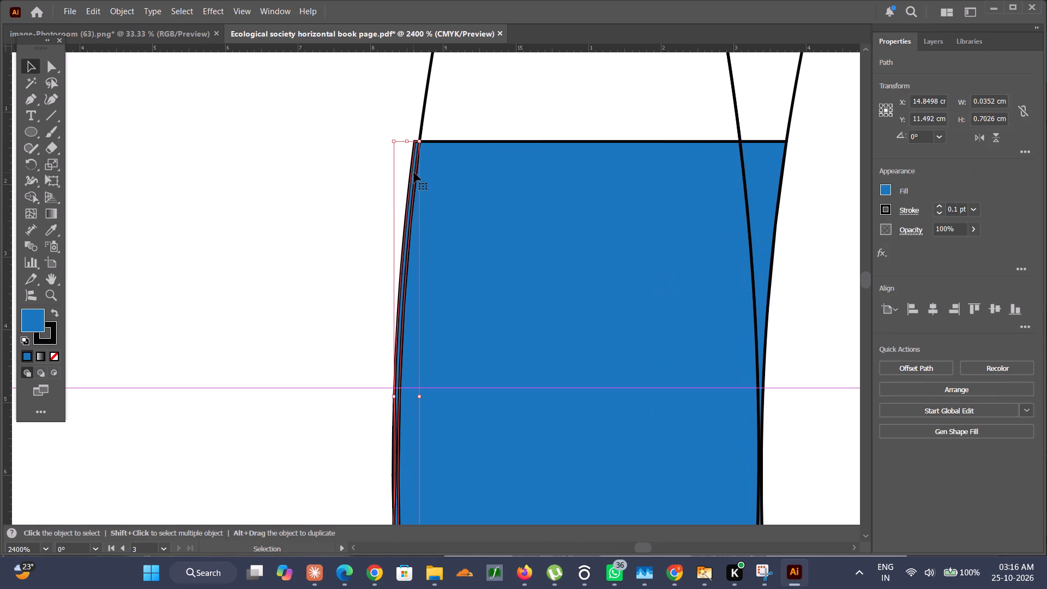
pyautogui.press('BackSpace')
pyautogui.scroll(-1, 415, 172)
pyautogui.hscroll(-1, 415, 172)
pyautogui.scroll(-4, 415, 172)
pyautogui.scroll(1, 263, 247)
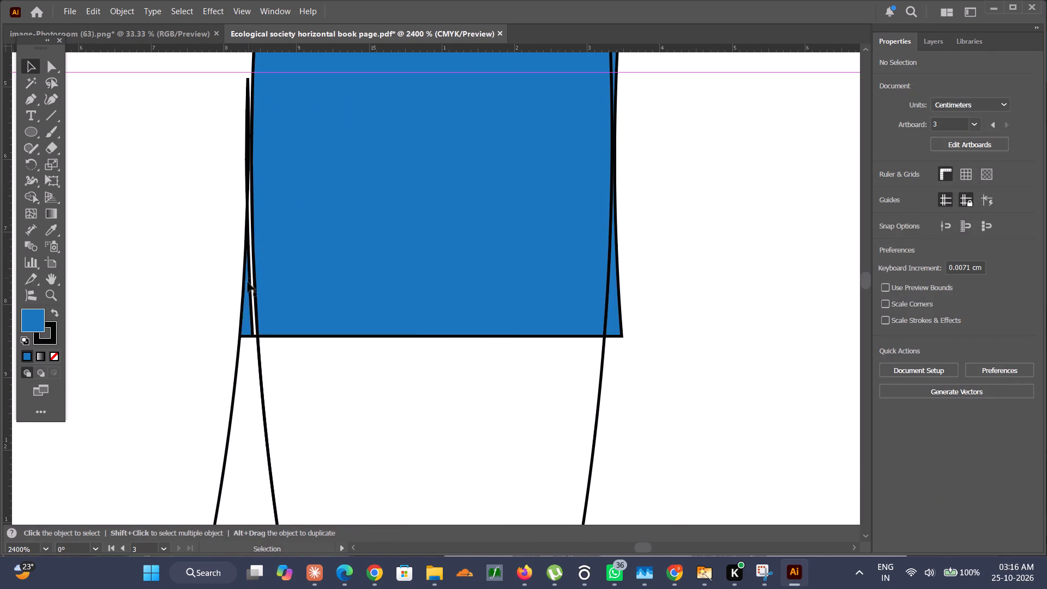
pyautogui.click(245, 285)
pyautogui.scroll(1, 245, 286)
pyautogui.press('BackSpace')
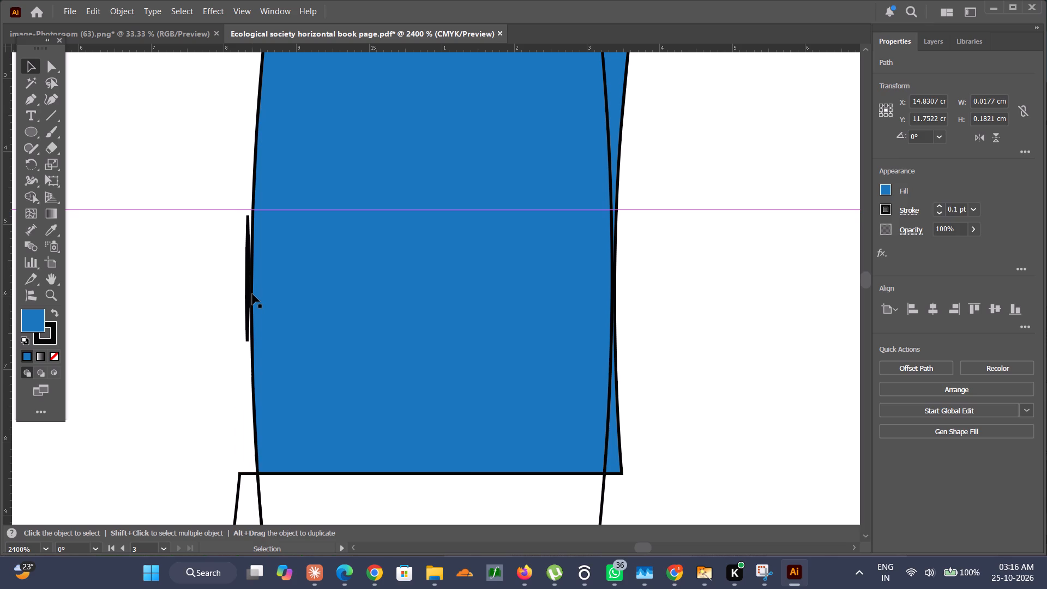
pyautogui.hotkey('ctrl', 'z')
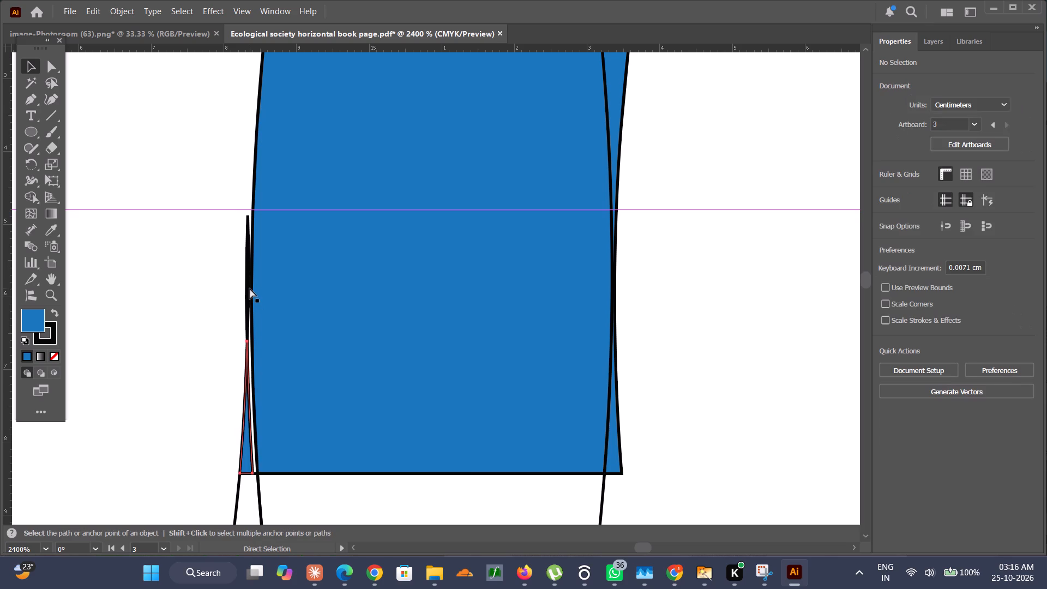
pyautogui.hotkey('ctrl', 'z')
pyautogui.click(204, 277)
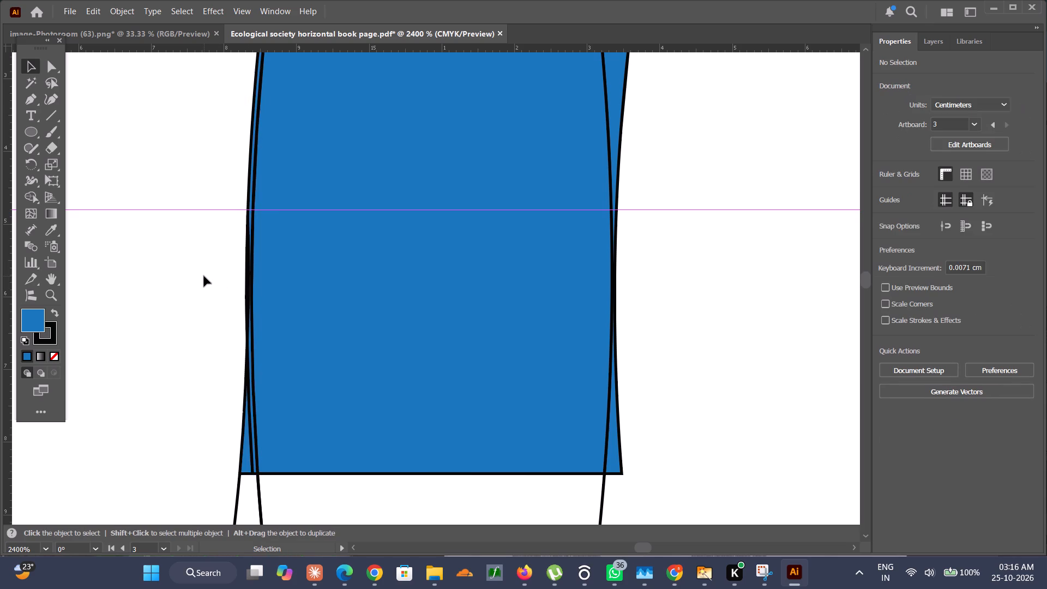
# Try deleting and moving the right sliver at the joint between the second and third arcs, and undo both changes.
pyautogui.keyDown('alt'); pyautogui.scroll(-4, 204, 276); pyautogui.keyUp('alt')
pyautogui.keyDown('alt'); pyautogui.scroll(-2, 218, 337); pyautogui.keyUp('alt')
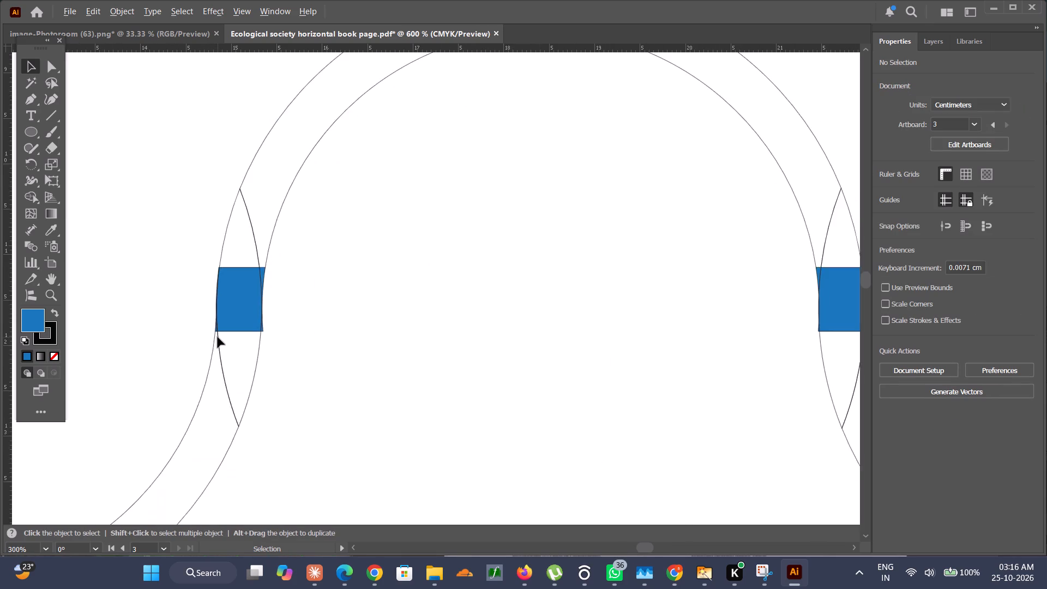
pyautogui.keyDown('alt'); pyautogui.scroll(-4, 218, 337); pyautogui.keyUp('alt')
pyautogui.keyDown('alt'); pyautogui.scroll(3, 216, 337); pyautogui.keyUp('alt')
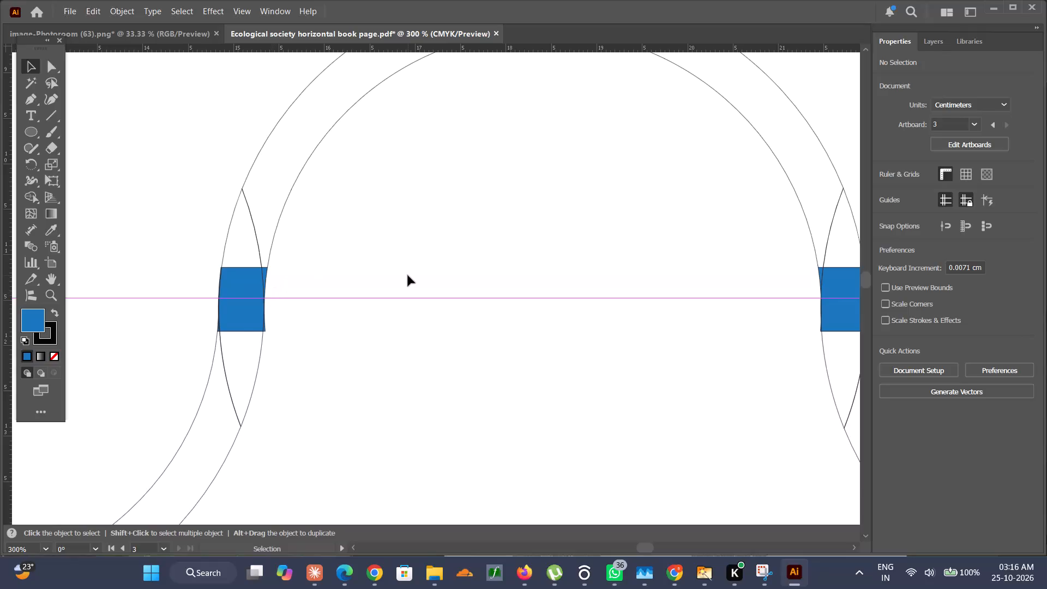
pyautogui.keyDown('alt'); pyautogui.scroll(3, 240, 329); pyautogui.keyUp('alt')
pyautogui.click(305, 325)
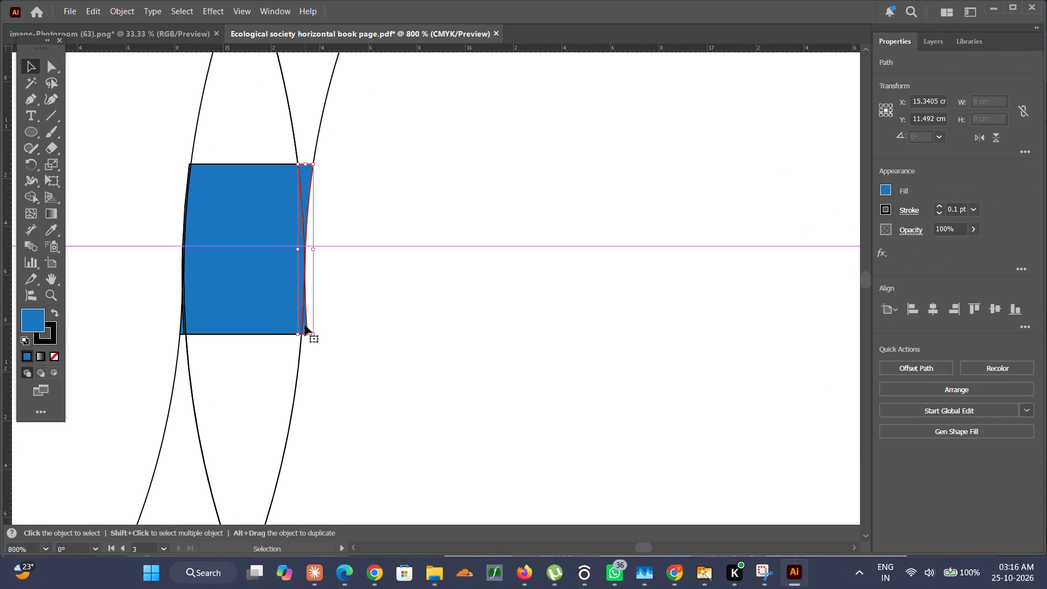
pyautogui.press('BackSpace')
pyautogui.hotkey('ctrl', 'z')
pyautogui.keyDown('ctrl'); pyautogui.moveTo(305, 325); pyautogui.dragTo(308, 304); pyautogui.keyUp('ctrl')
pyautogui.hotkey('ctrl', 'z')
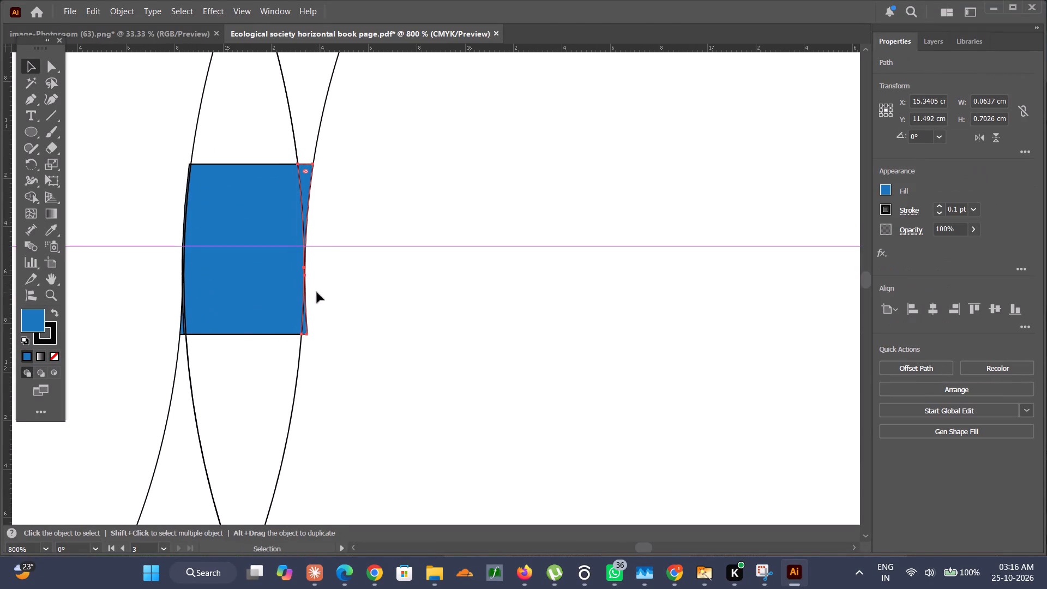
# Divide the middle block and right sliver at the joint between the second and third arcs with Pathfinder Divide.
pyautogui.keyDown('alt'); pyautogui.scroll(2, 325, 271); pyautogui.keyUp('alt')
pyautogui.click(321, 295)
pyautogui.click(268, 217)
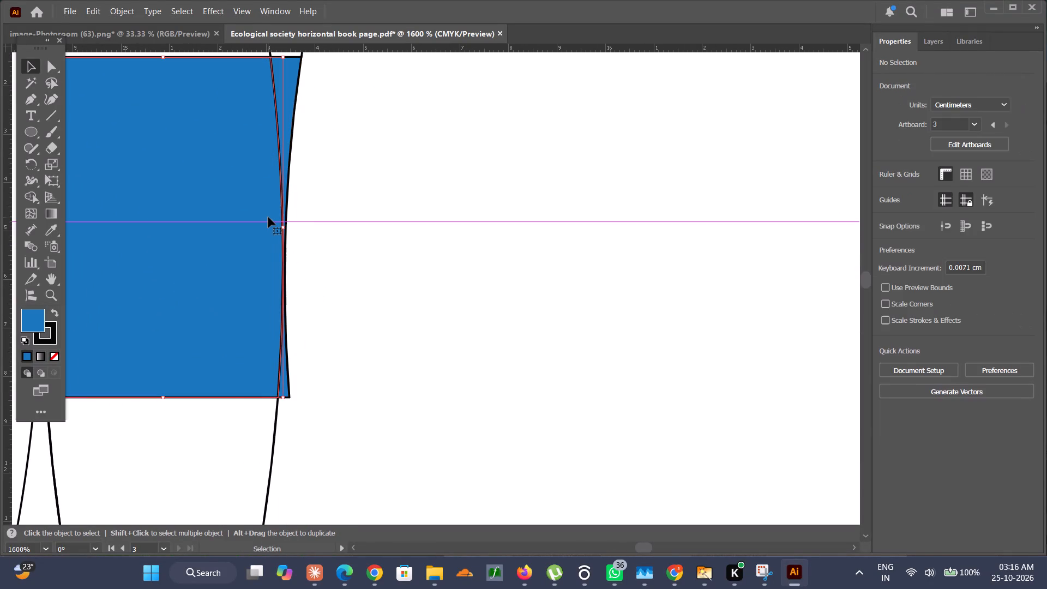
pyautogui.moveTo(282, 225); pyautogui.dragTo(287, 222)
pyautogui.click(310, 238)
pyautogui.moveTo(233, 280); pyautogui.dragTo(304, 341)
pyautogui.hotkey('ctrl', 'z')
pyautogui.click(340, 313)
pyautogui.moveTo(317, 308); pyautogui.dragTo(224, 316)
pyautogui.click(1034, 378)
pyautogui.click(1028, 377)
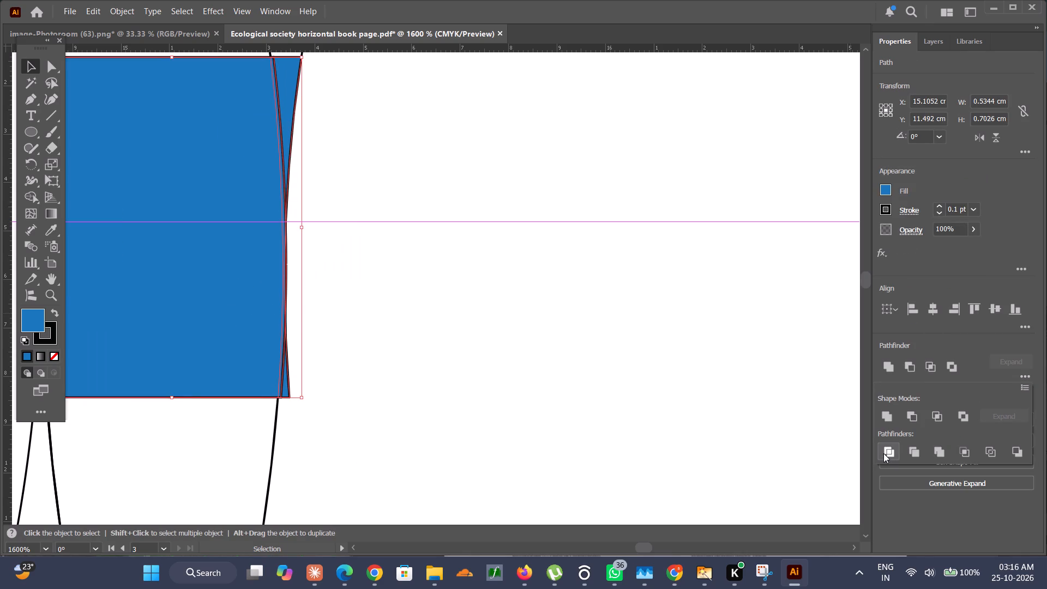
pyautogui.click(883, 453)
pyautogui.click(442, 317)
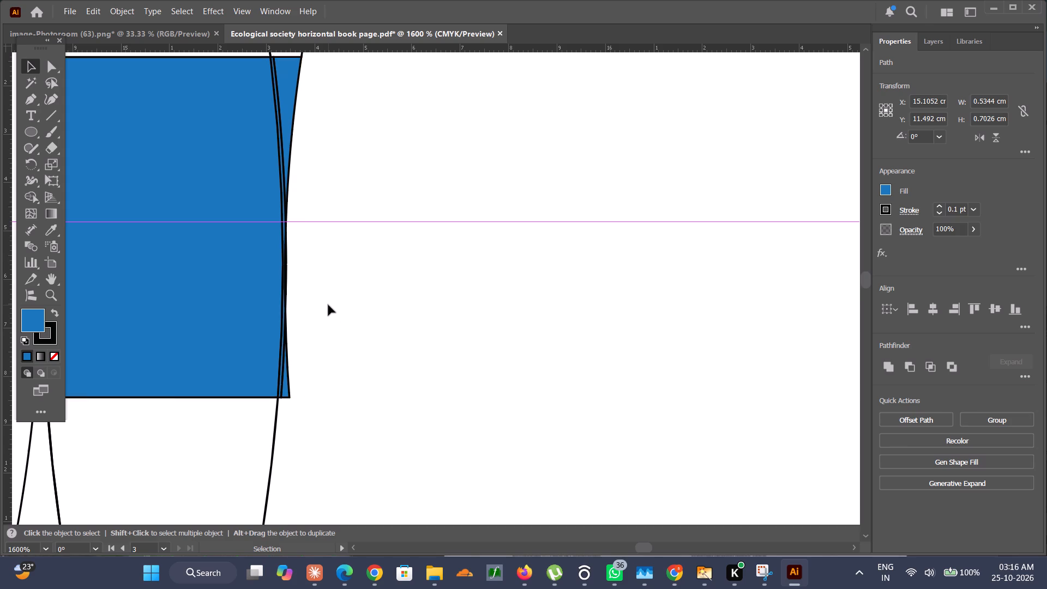
# Ungroup the newly divided pieces and delete the lower-right sliver at the joint between the second and third arcs.
pyautogui.click(328, 305)
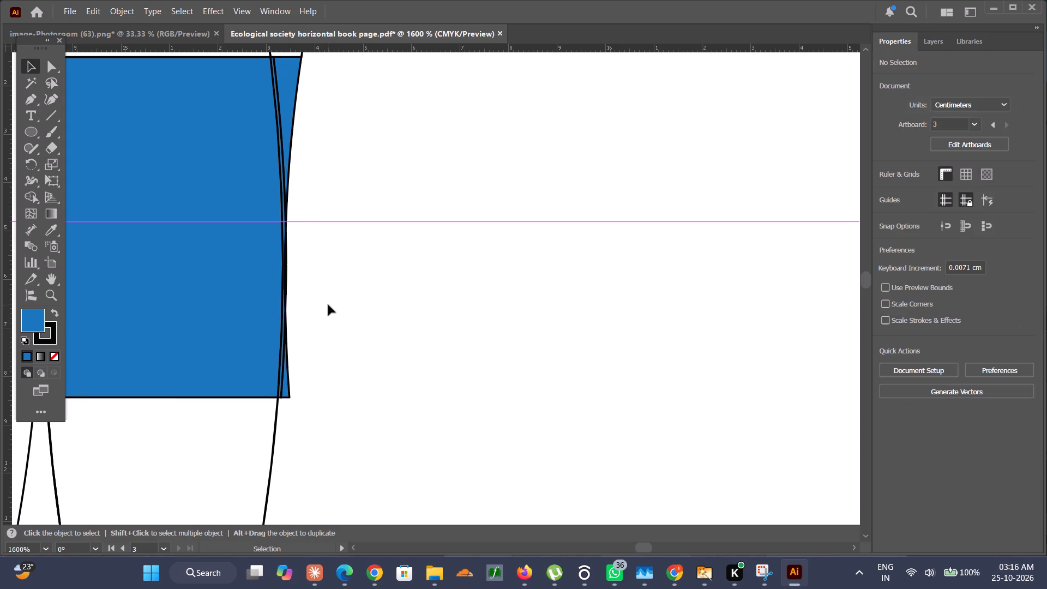
pyautogui.click(261, 364)
pyautogui.rightClick(261, 363)
pyautogui.moveTo(326, 321); pyautogui.dragTo(324, 333)
pyautogui.click(321, 336)
pyautogui.click(287, 372)
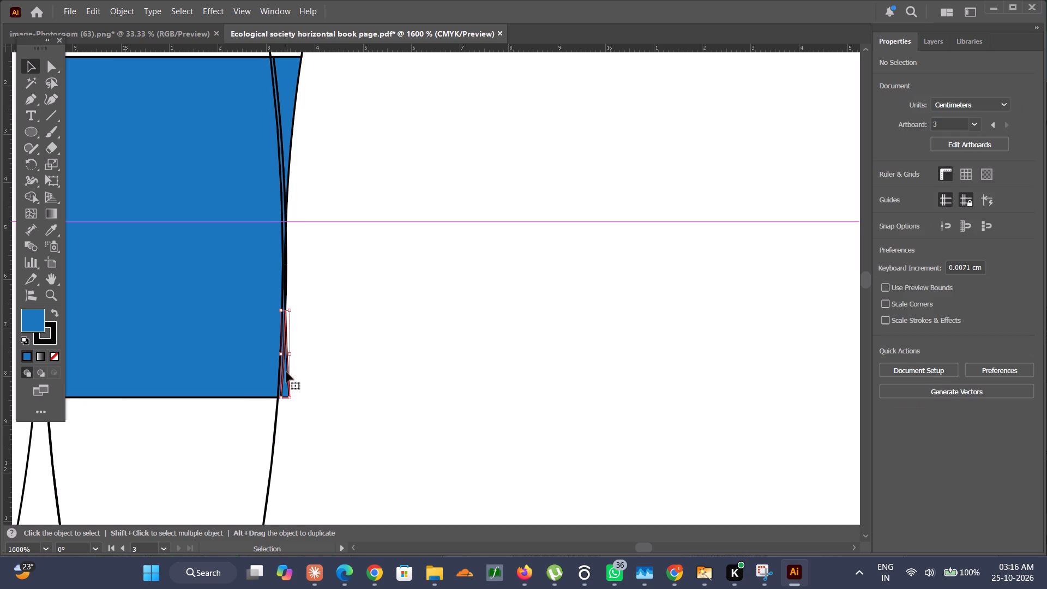
pyautogui.press('BackSpace')
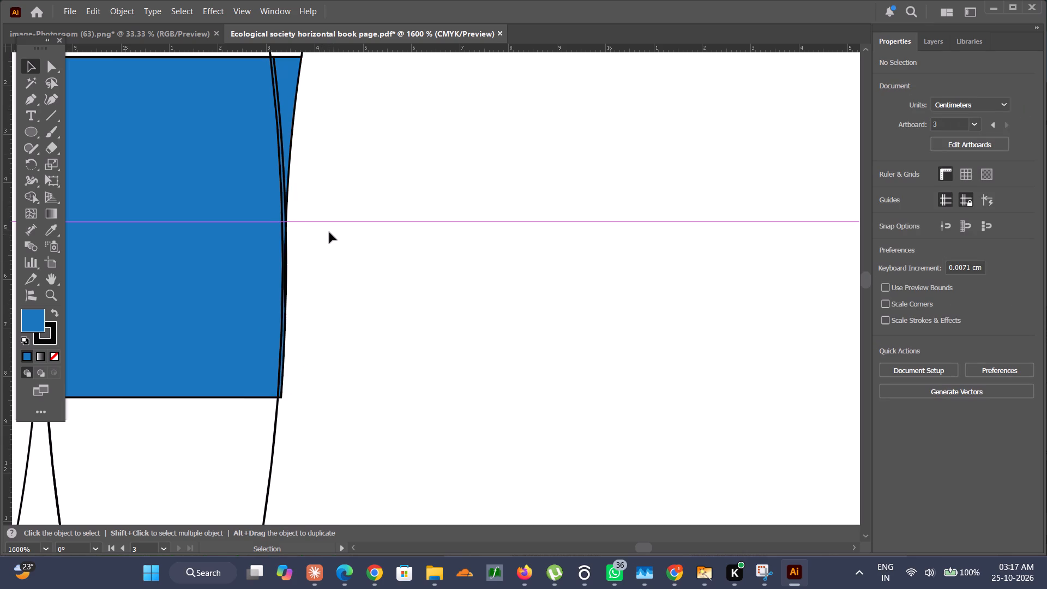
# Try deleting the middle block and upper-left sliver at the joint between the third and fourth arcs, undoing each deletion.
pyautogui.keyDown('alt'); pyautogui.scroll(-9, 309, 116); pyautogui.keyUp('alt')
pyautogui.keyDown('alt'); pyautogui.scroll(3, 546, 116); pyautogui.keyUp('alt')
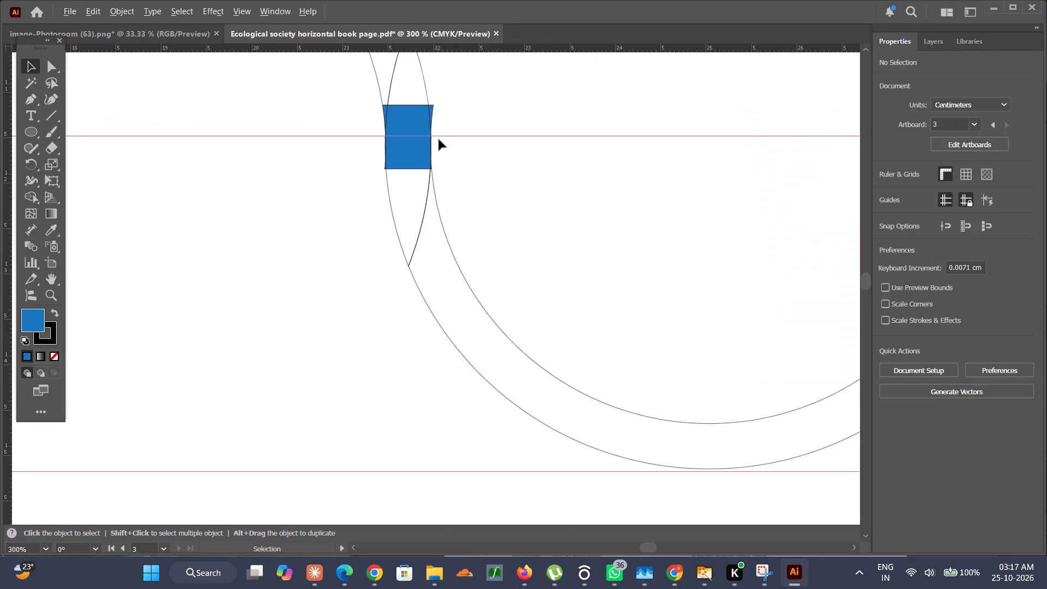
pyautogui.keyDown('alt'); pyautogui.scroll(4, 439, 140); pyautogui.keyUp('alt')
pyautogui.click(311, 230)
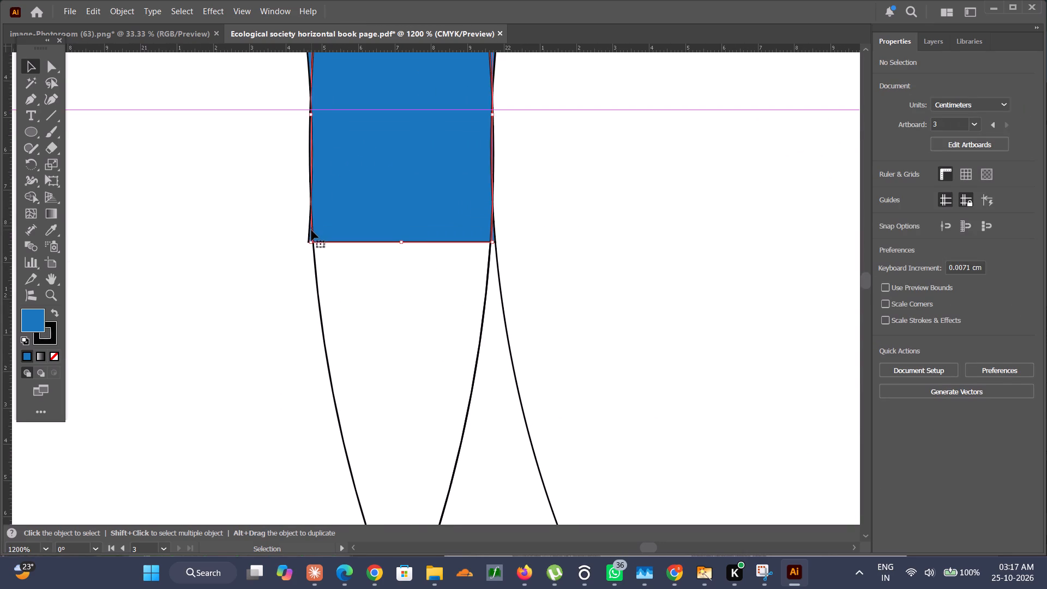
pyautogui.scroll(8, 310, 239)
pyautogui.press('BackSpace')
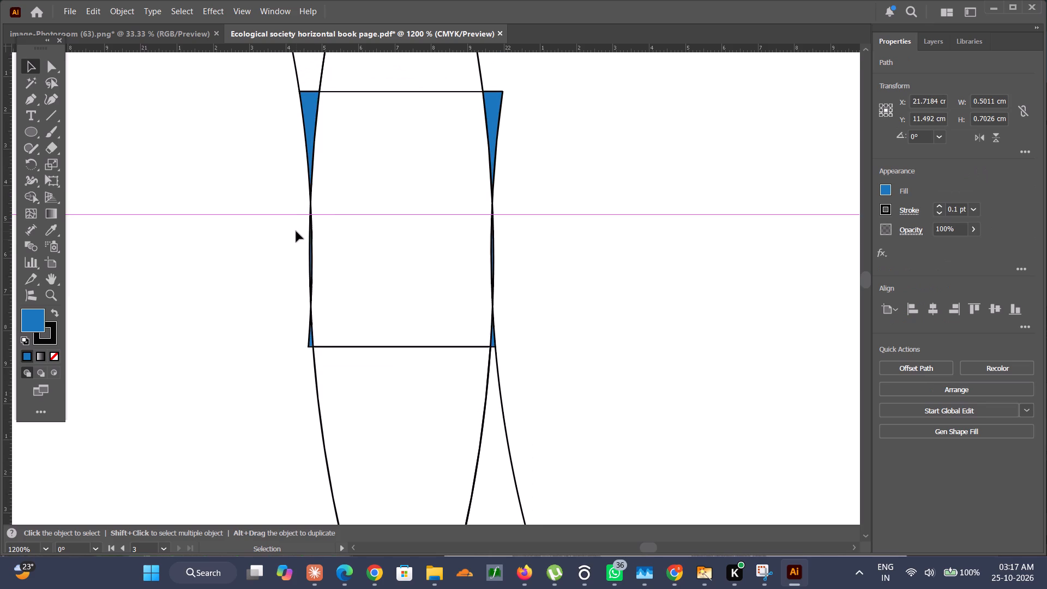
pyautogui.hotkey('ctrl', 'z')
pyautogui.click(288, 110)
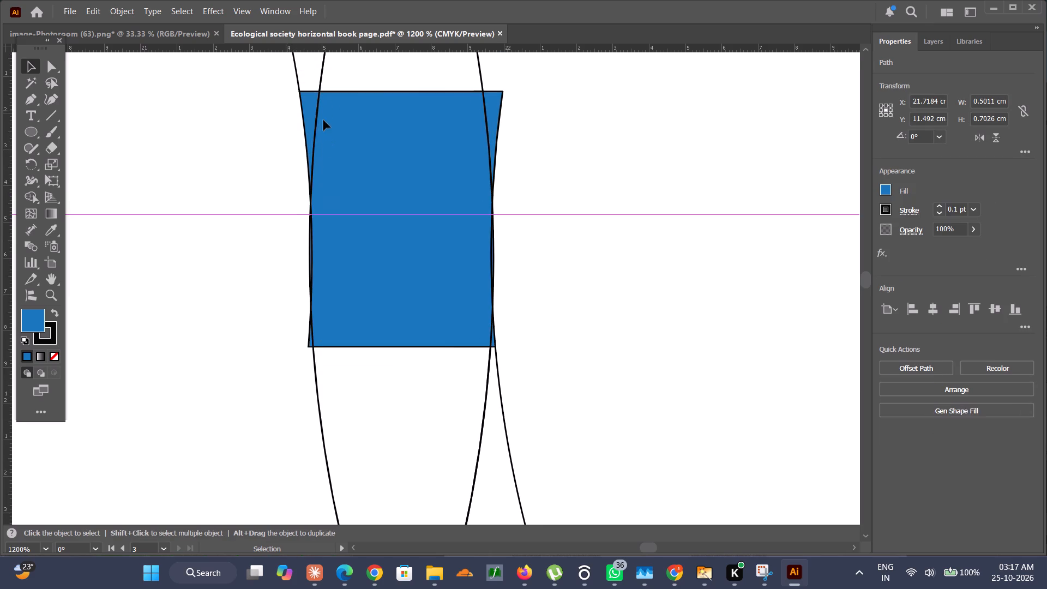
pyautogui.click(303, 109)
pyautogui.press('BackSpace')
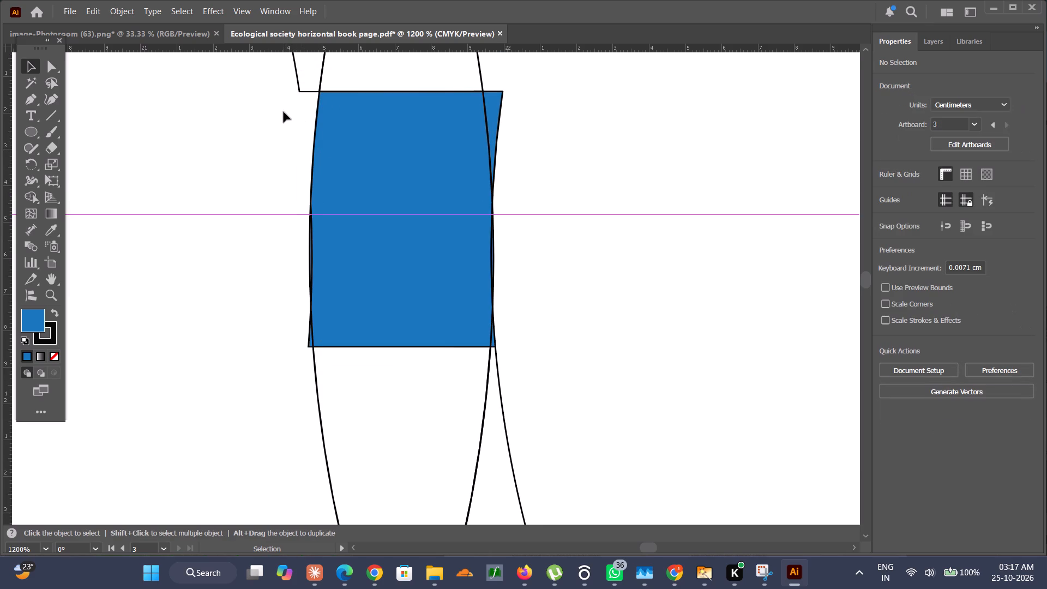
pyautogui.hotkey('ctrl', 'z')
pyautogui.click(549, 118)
# Delete the lower-left and upper-right blue slivers at the joint between the third and fourth arcs.
pyautogui.keyDown('alt'); pyautogui.scroll(2, 340, 334); pyautogui.keyUp('alt')
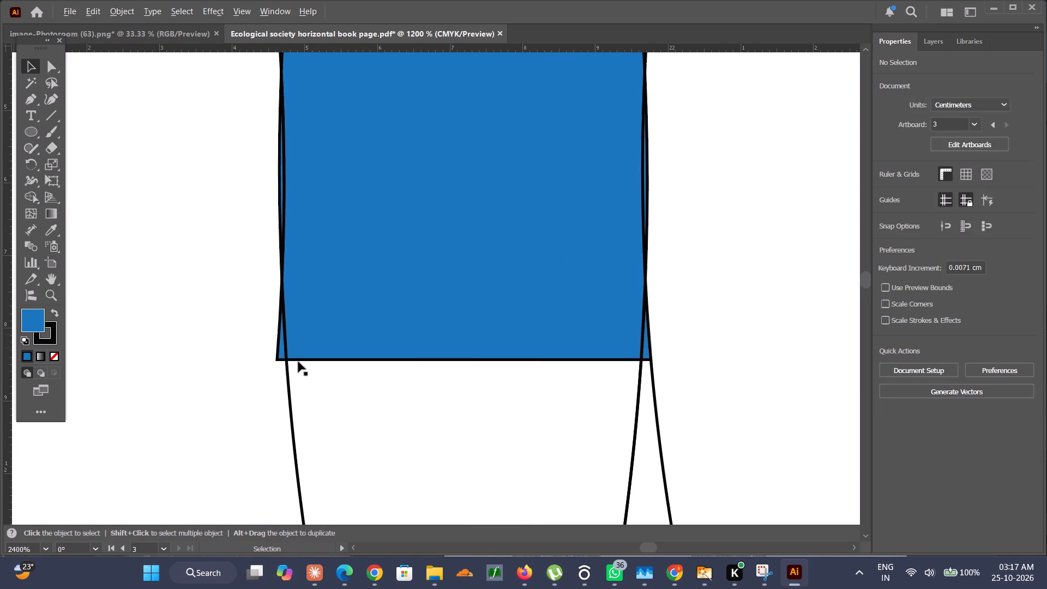
pyautogui.click(281, 356)
pyautogui.press('BackSpace')
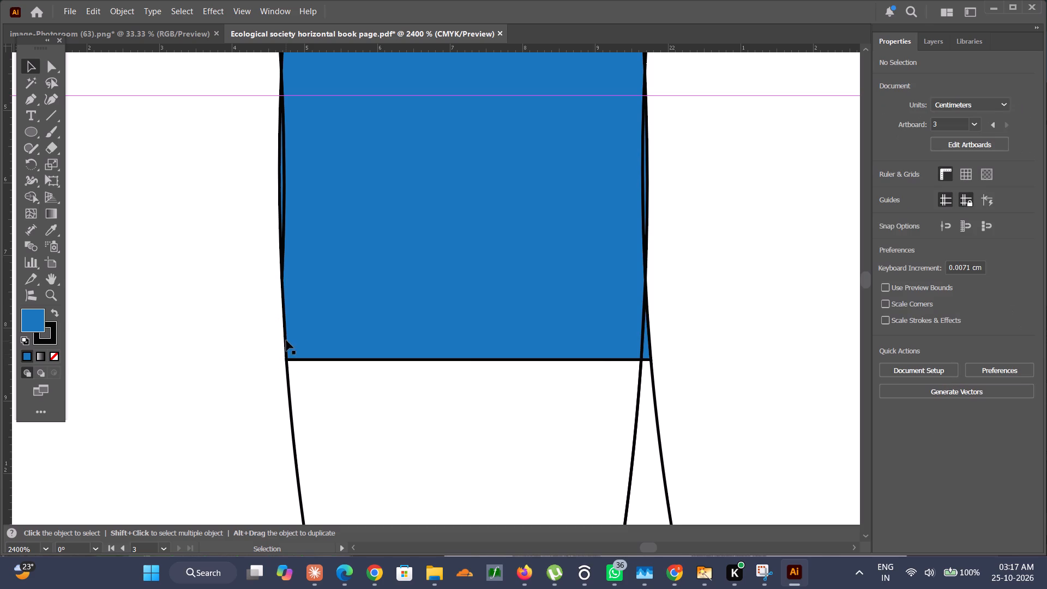
pyautogui.keyDown('alt'); pyautogui.scroll(-4, 286, 340); pyautogui.keyUp('alt')
pyautogui.click(382, 229)
pyautogui.click(378, 222)
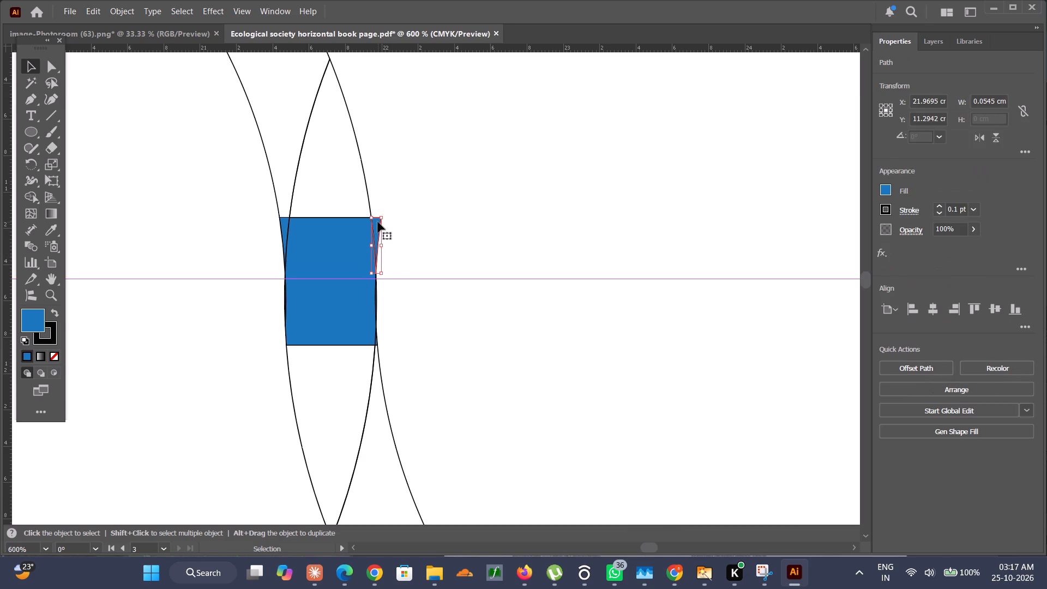
pyautogui.press('BackSpace')
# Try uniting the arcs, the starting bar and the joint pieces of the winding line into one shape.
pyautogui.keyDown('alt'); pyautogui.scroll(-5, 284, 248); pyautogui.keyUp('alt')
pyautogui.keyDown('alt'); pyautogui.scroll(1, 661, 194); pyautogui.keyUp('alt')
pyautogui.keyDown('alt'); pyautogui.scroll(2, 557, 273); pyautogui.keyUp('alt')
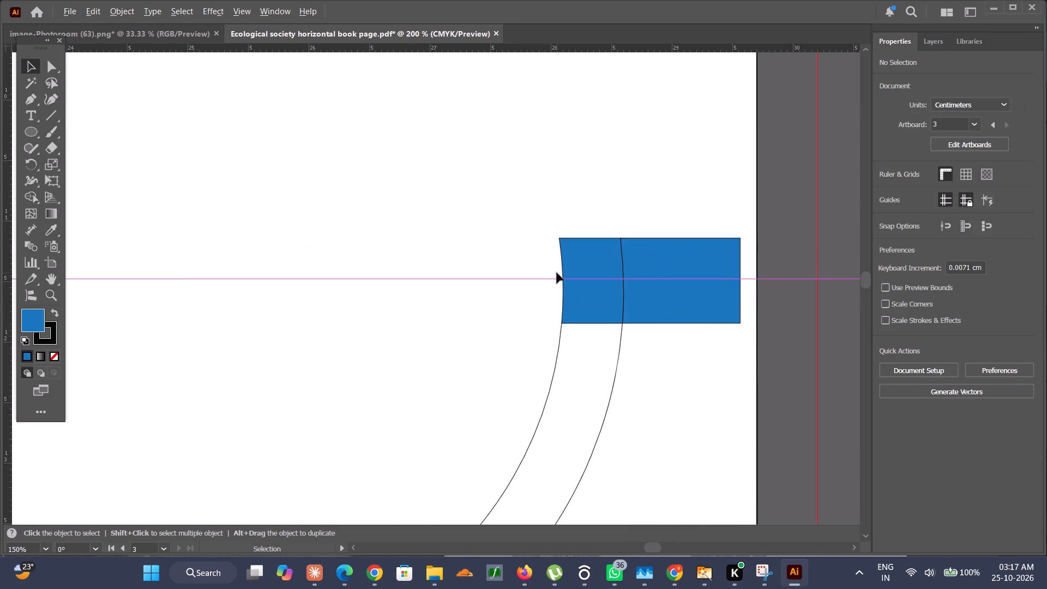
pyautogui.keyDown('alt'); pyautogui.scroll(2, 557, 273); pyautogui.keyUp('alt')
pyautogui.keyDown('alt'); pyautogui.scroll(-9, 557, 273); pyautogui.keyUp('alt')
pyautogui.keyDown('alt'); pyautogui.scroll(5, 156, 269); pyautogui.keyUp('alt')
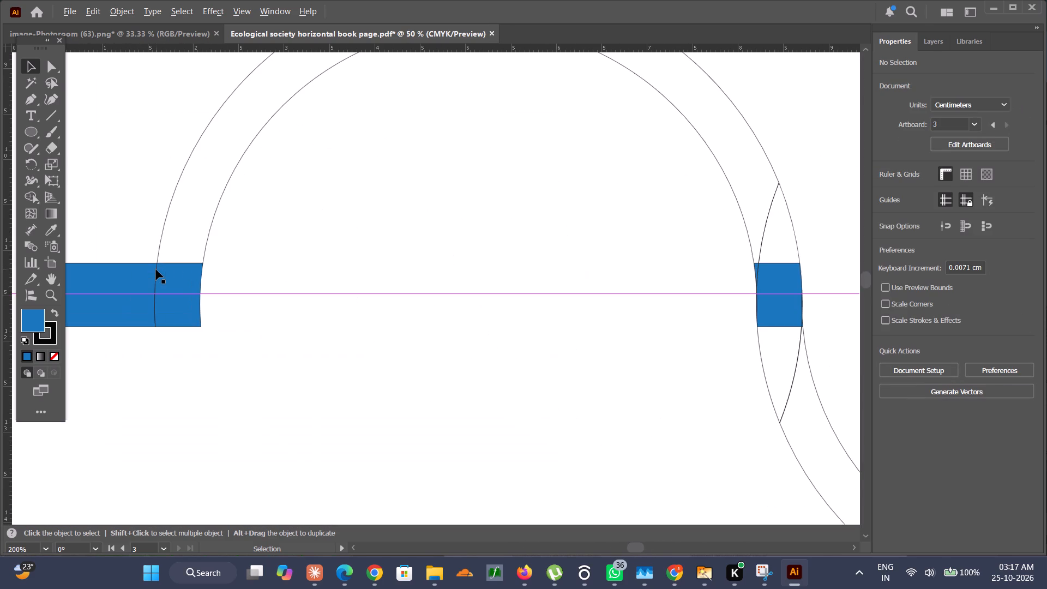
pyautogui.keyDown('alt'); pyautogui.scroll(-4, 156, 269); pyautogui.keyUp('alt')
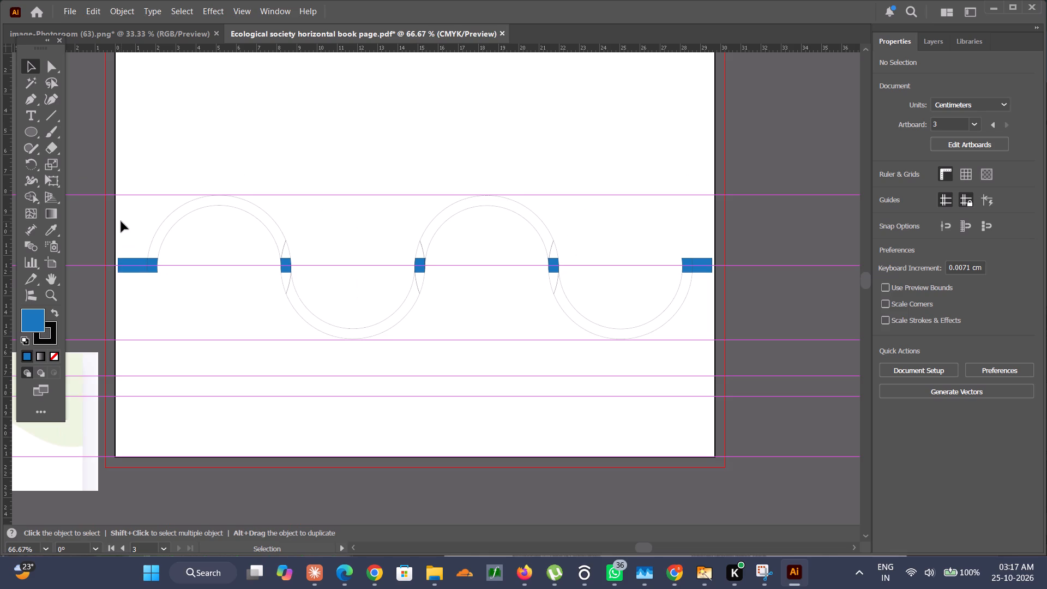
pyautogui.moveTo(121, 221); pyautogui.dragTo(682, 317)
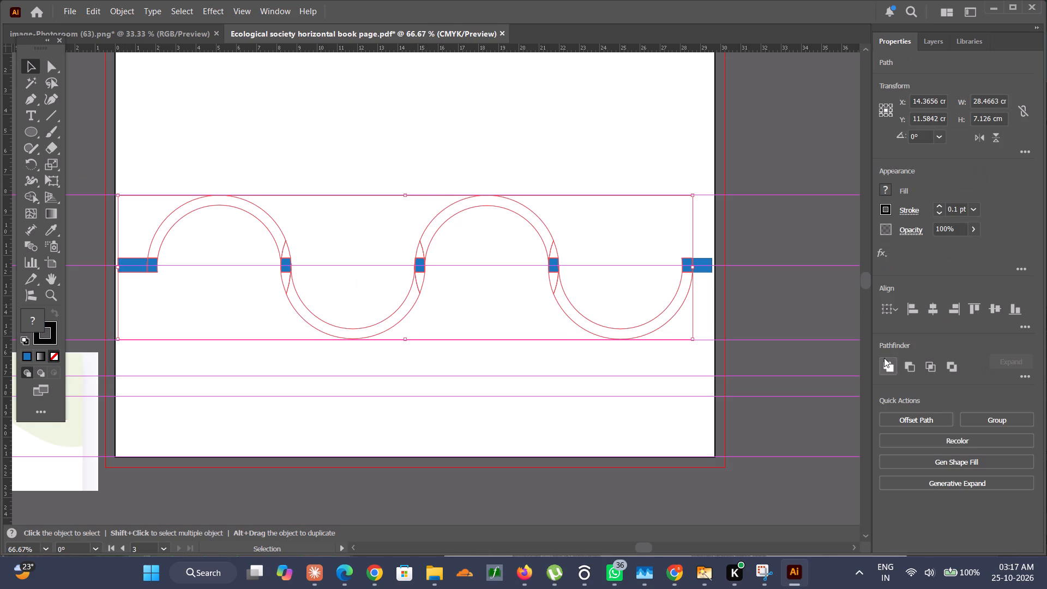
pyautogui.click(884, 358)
# Examine the united line's edges around the joints, especially between the second and third arcs.
pyautogui.keyDown('alt'); pyautogui.scroll(5, 490, 257); pyautogui.keyUp('alt')
pyautogui.keyDown('alt'); pyautogui.scroll(-1, 623, 273); pyautogui.keyUp('alt')
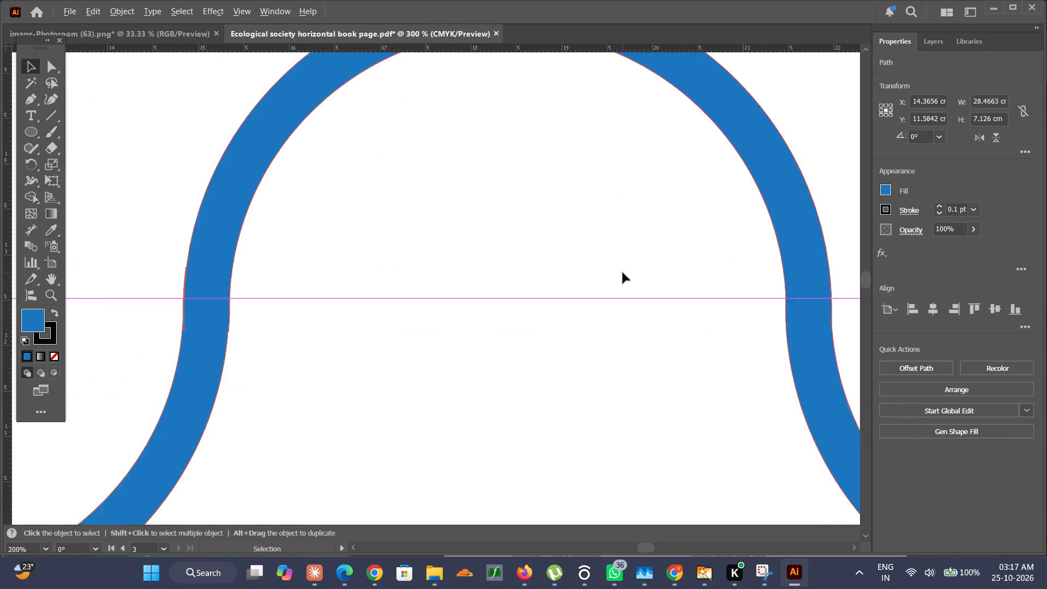
pyautogui.keyDown('alt'); pyautogui.scroll(-1, 623, 273); pyautogui.keyUp('alt')
pyautogui.keyDown('alt'); pyautogui.scroll(2, 865, 260); pyautogui.keyUp('alt')
pyautogui.keyDown('alt'); pyautogui.scroll(3, 787, 284); pyautogui.keyUp('alt')
pyautogui.keyDown('alt'); pyautogui.scroll(-7, 787, 284); pyautogui.keyUp('alt')
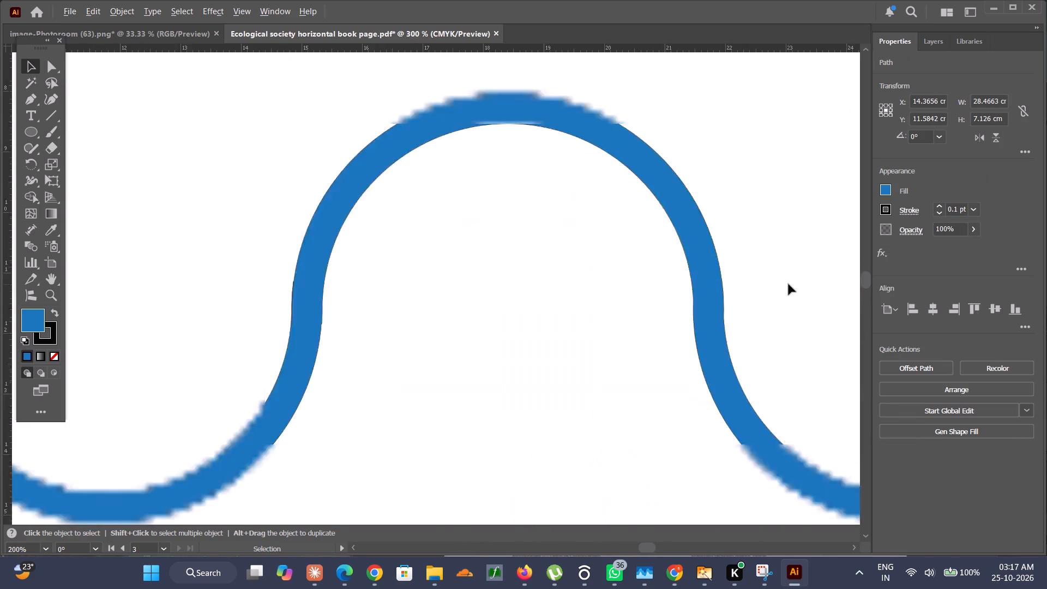
pyautogui.click(627, 303)
pyautogui.keyDown('alt'); pyautogui.scroll(4, 516, 291); pyautogui.keyUp('alt')
pyautogui.keyDown('alt'); pyautogui.scroll(3, 623, 281); pyautogui.keyUp('alt')
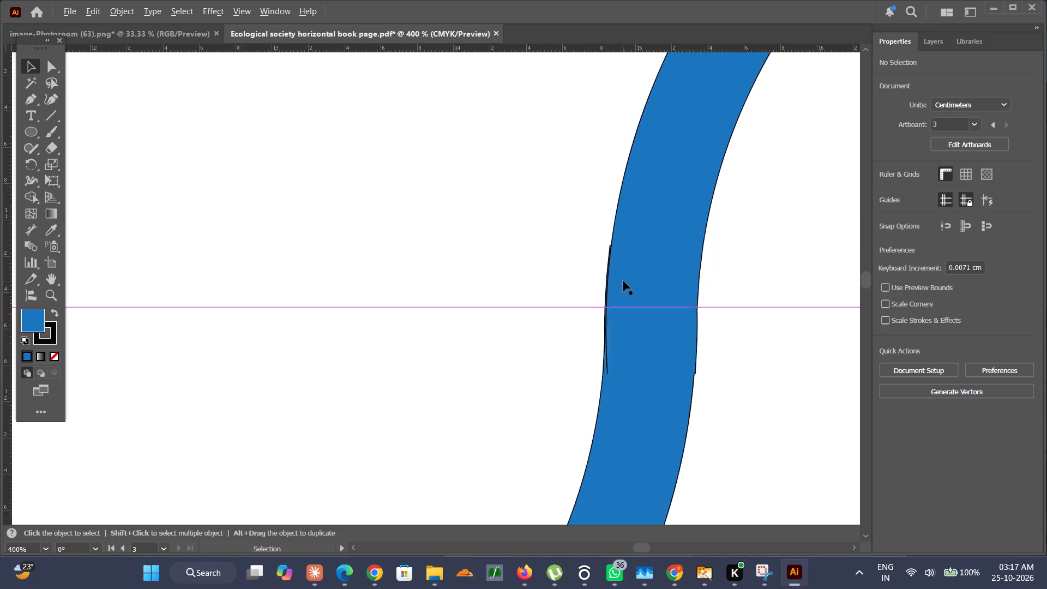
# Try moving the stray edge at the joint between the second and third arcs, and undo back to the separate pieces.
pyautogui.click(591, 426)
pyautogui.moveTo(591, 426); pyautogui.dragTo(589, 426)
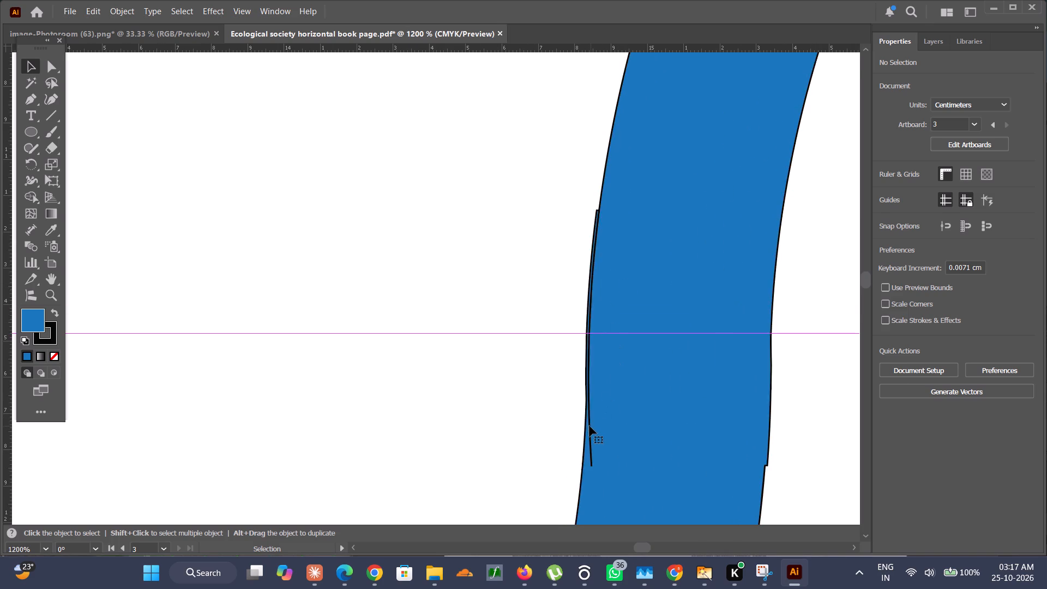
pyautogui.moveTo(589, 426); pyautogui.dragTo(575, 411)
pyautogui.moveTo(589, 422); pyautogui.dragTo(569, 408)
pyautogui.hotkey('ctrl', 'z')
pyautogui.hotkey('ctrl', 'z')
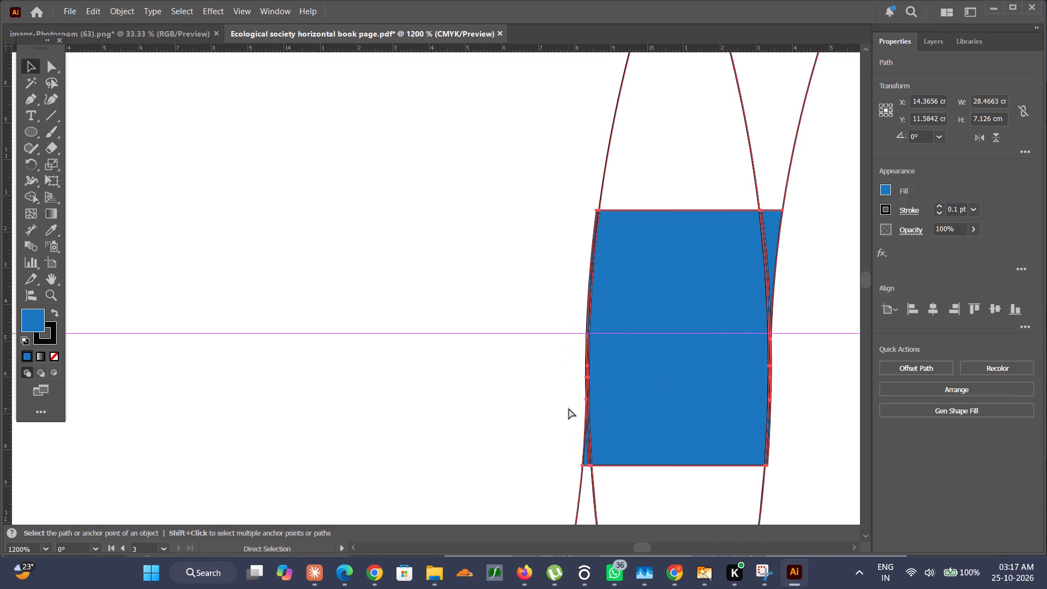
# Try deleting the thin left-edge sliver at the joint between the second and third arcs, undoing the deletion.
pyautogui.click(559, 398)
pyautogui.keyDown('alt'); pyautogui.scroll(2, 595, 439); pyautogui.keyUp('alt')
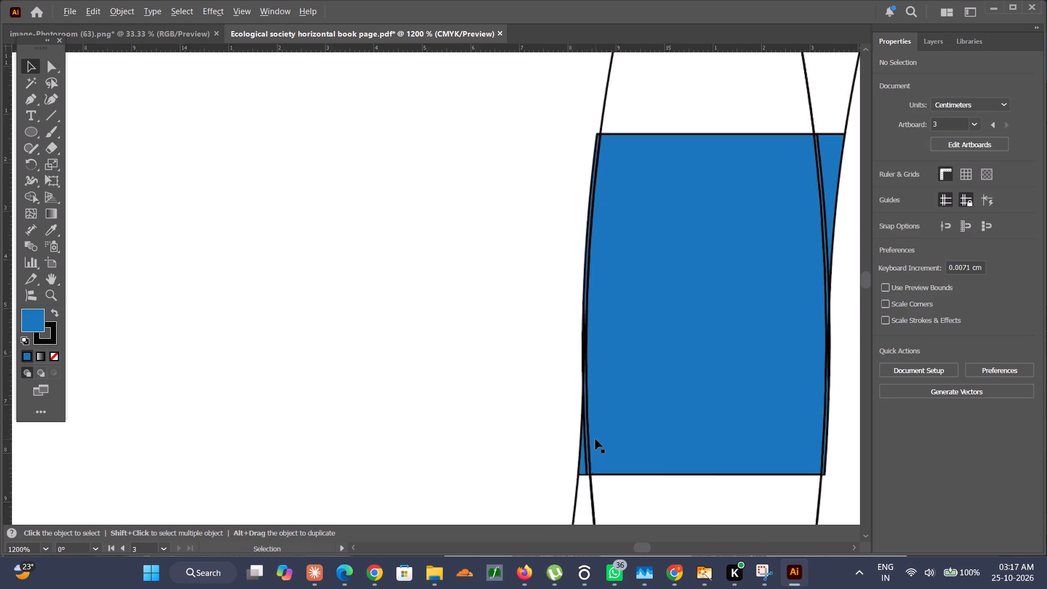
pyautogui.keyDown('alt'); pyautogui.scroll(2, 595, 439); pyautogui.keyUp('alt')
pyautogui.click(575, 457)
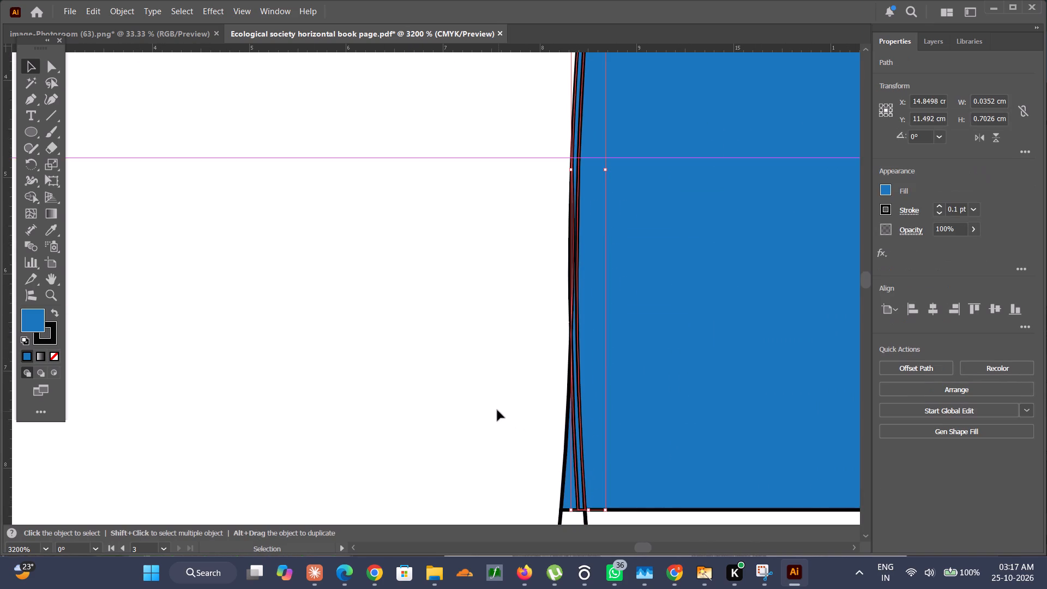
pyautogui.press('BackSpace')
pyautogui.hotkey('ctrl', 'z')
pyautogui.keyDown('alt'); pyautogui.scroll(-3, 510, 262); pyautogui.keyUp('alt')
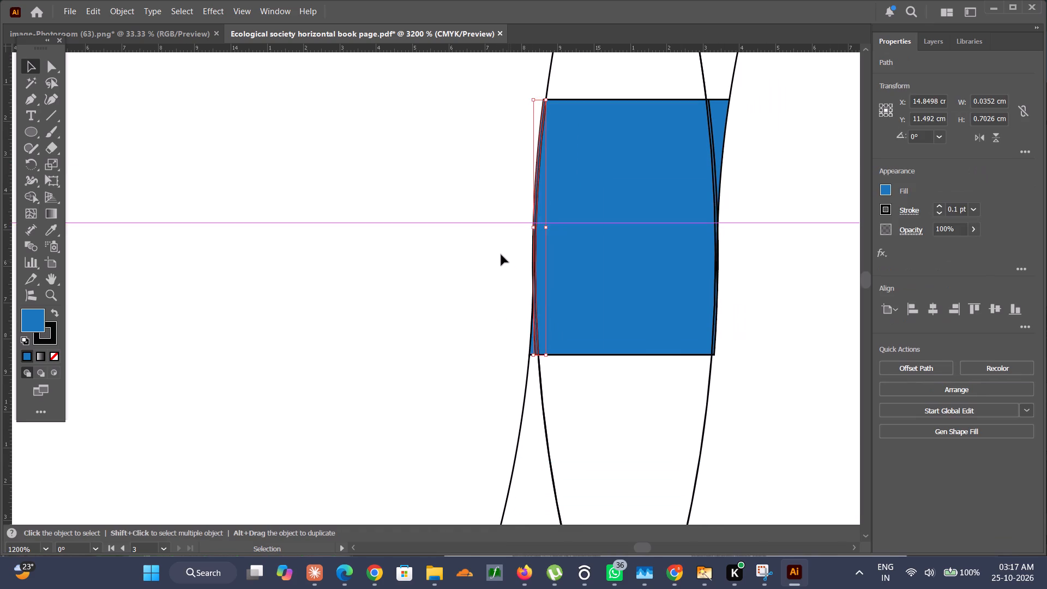
# Unite the overlapping blue pieces along the left edge of the joint between the second and third arcs.
pyautogui.click(501, 254)
pyautogui.moveTo(513, 275); pyautogui.dragTo(552, 322)
pyautogui.click(884, 363)
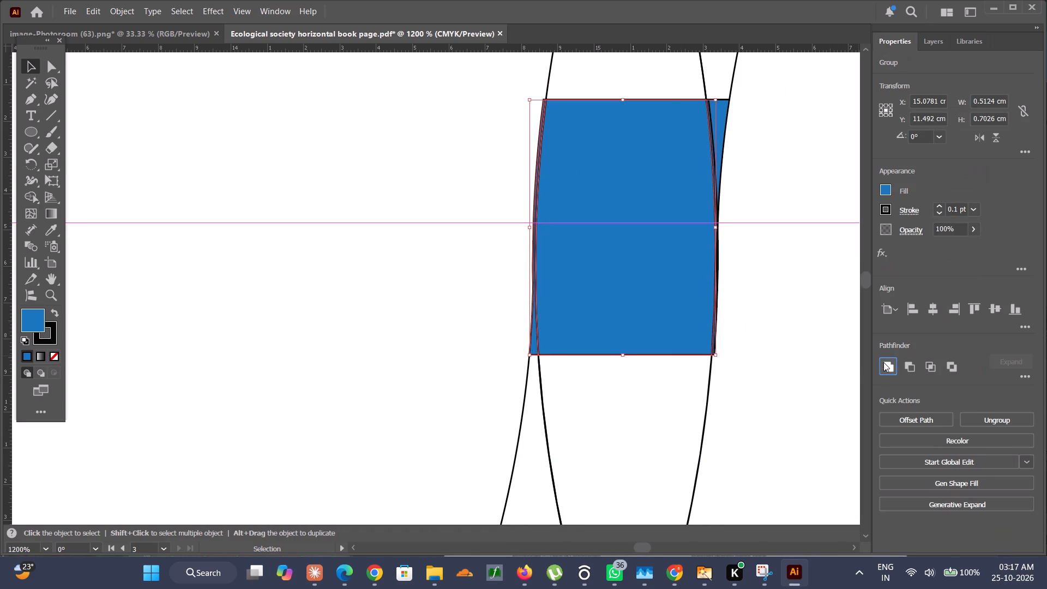
pyautogui.keyDown('alt'); pyautogui.scroll(3, 531, 268); pyautogui.keyUp('alt')
pyautogui.click(485, 306)
pyautogui.moveTo(485, 306); pyautogui.dragTo(564, 390)
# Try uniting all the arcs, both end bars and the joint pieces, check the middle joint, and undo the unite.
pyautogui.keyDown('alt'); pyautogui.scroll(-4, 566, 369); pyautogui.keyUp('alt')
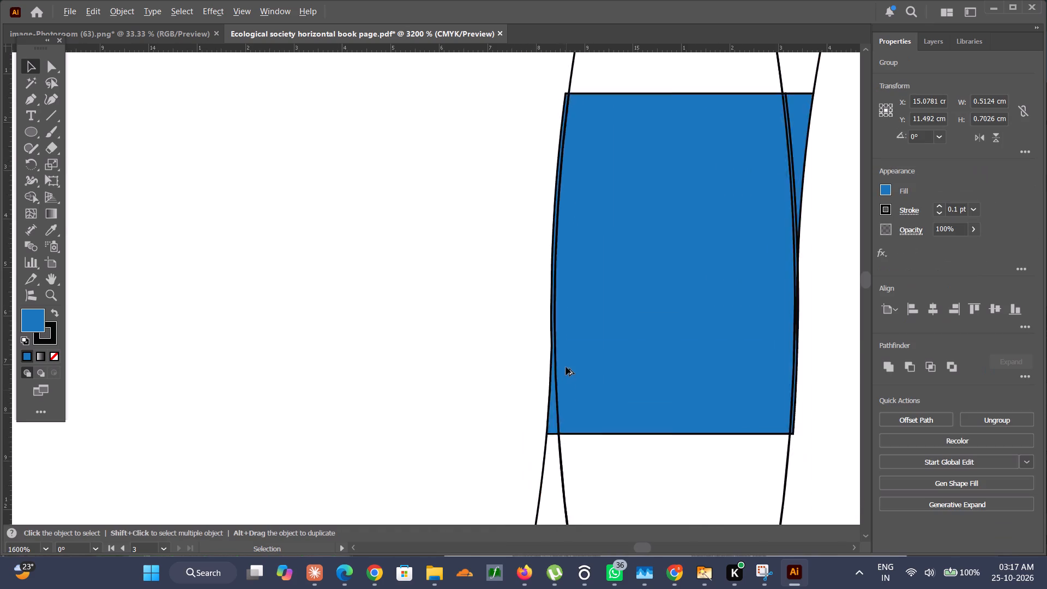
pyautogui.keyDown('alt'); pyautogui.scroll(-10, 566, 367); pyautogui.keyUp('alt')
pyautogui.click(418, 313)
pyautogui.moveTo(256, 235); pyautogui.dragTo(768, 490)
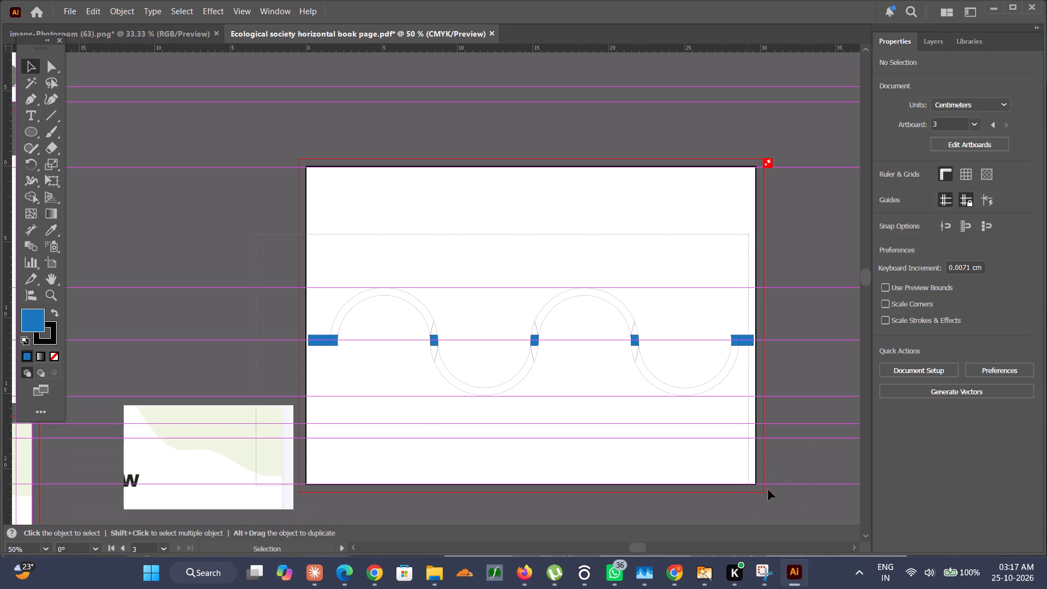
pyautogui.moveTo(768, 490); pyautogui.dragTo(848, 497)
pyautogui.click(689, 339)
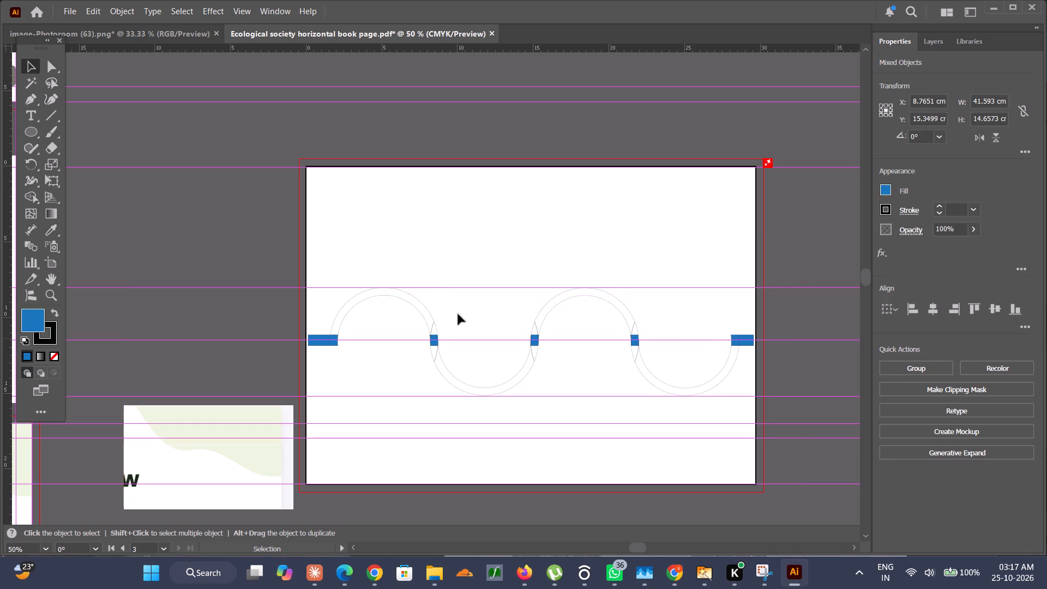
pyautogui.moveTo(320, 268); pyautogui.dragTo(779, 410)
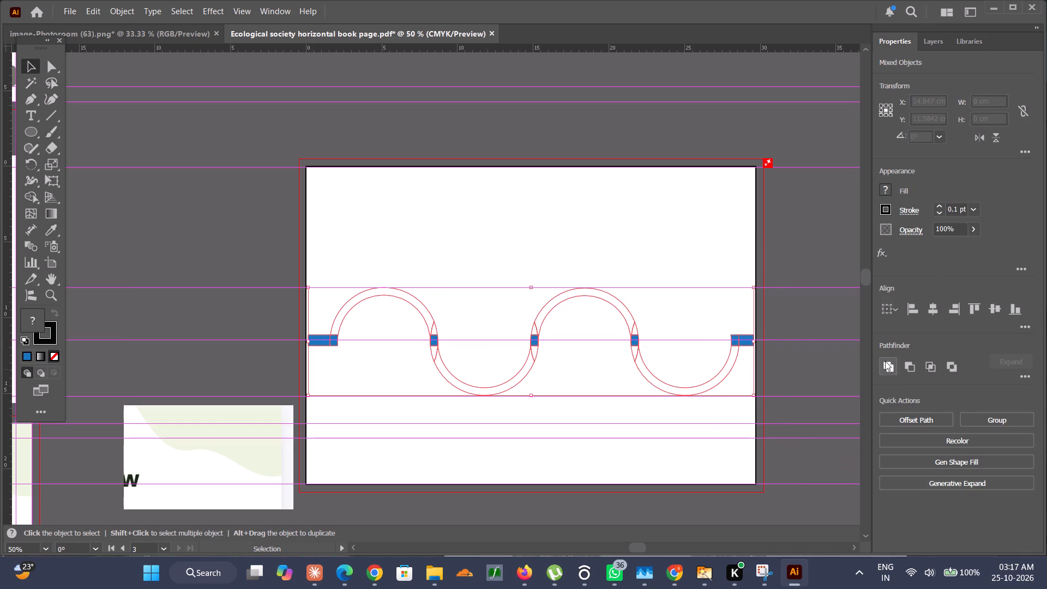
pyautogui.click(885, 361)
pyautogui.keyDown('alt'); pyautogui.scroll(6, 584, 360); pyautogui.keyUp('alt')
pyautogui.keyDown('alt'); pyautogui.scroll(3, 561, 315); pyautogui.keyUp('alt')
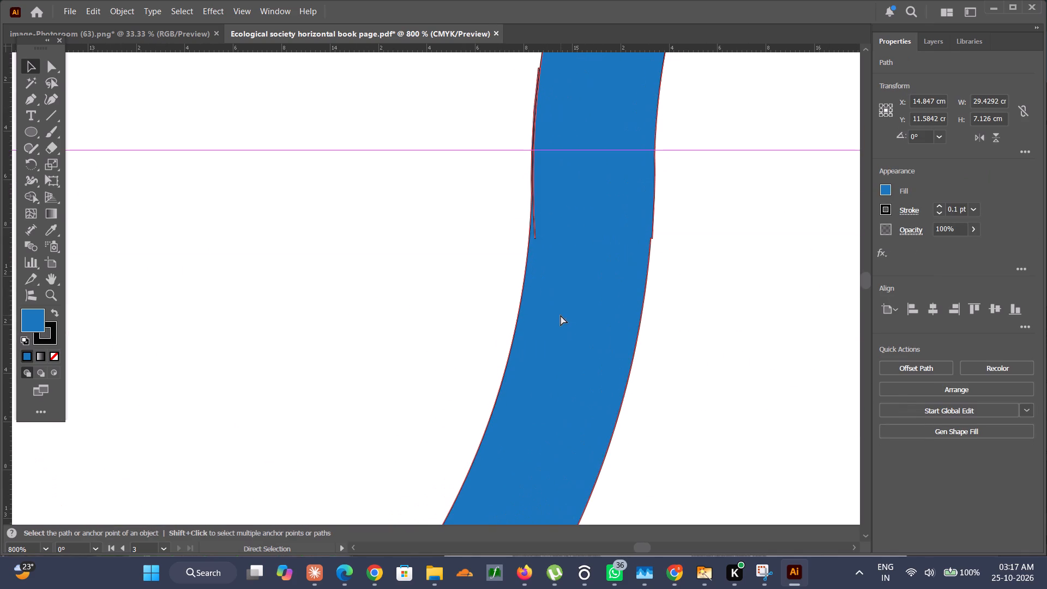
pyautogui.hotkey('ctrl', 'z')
# Remove the stroke from all the arcs, end bars and joint pieces of the winding line.
pyautogui.click(765, 234)
pyautogui.moveTo(505, 156); pyautogui.dragTo(657, 287)
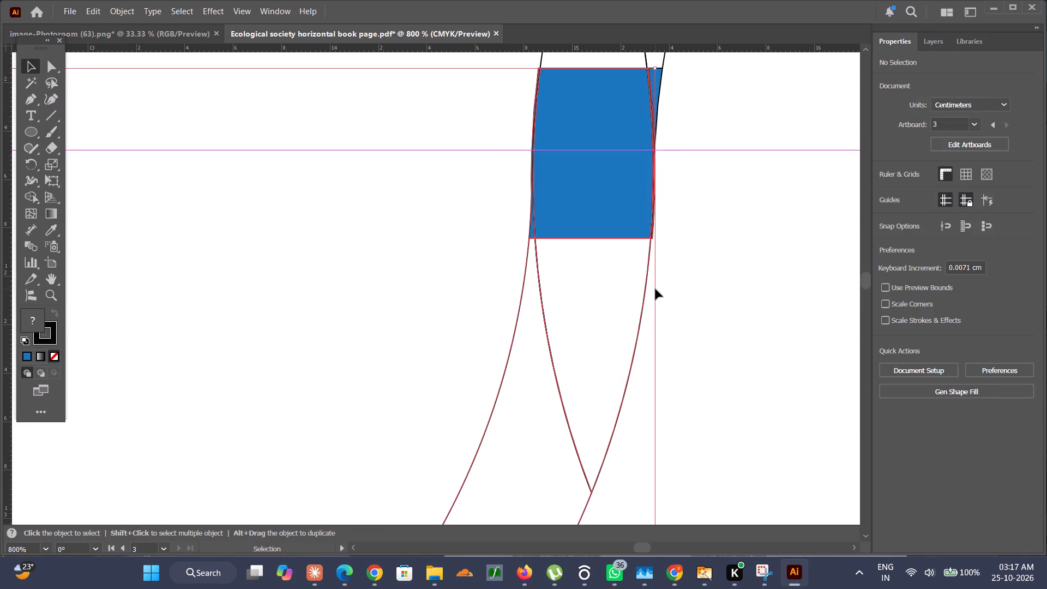
pyautogui.keyDown('alt'); pyautogui.scroll(-8, 655, 289); pyautogui.keyUp('alt')
pyautogui.click(359, 182)
pyautogui.moveTo(340, 175); pyautogui.dragTo(866, 380)
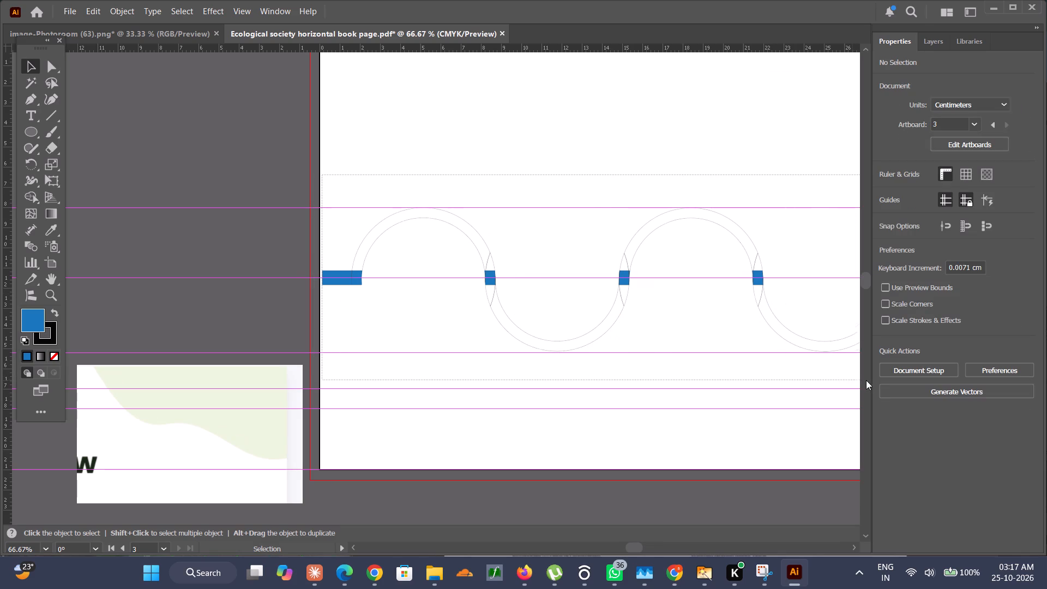
pyautogui.moveTo(866, 380); pyautogui.dragTo(790, 365)
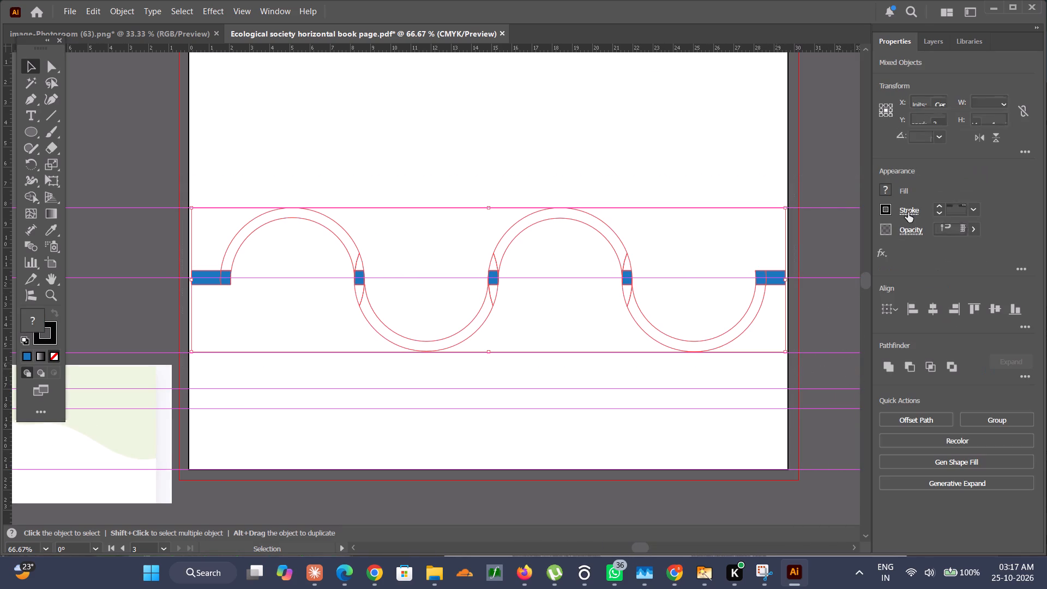
pyautogui.click(935, 213)
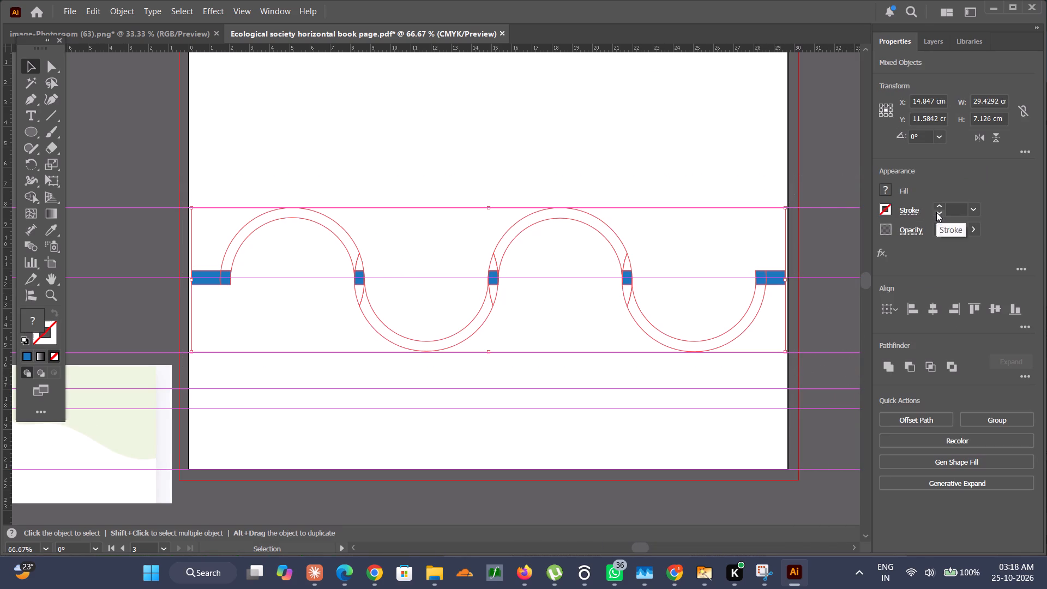
pyautogui.click(509, 229)
pyautogui.doubleClick(487, 204)
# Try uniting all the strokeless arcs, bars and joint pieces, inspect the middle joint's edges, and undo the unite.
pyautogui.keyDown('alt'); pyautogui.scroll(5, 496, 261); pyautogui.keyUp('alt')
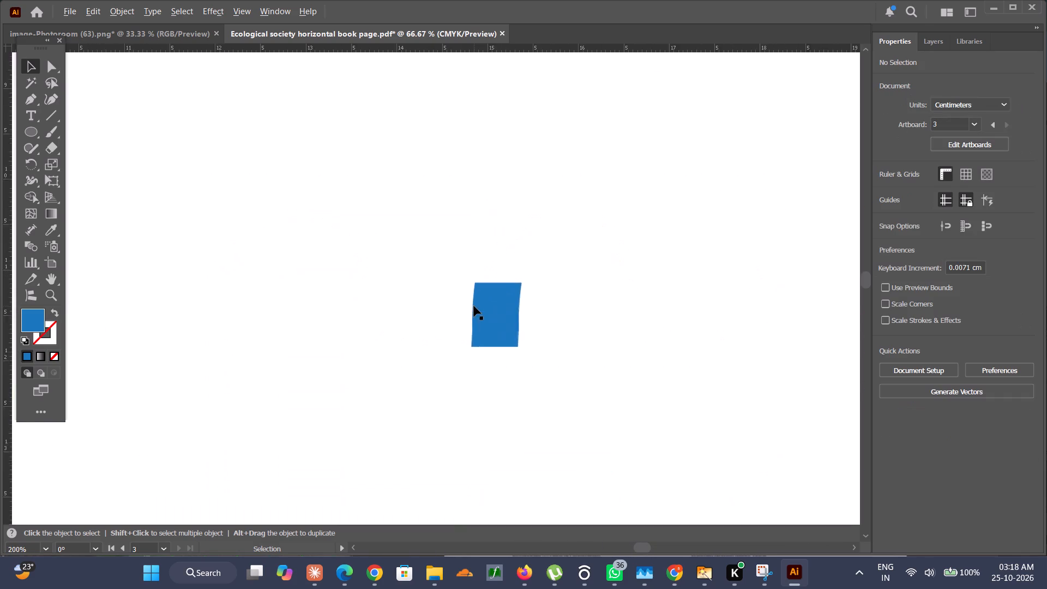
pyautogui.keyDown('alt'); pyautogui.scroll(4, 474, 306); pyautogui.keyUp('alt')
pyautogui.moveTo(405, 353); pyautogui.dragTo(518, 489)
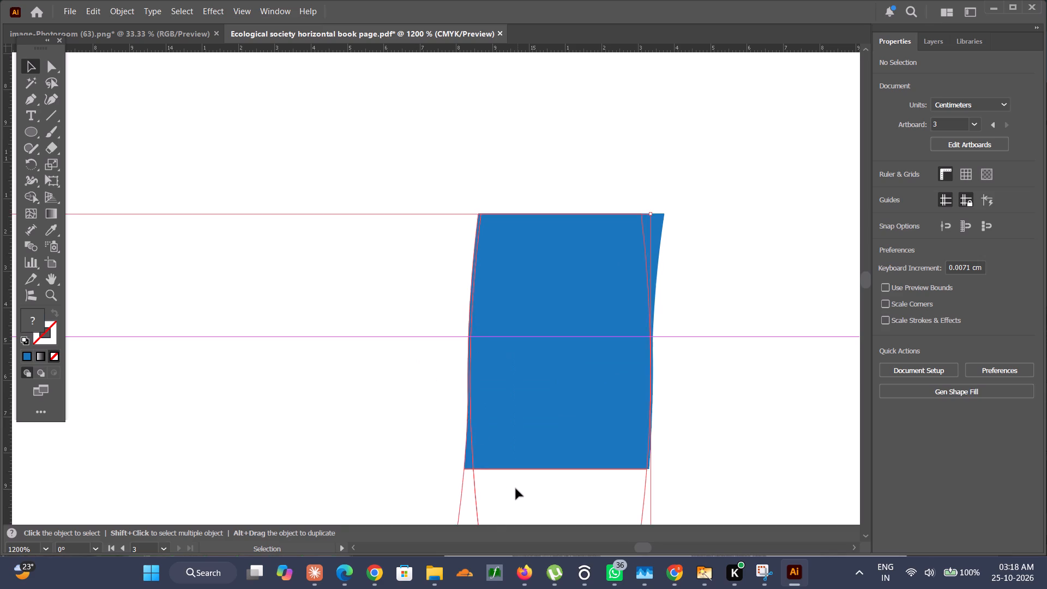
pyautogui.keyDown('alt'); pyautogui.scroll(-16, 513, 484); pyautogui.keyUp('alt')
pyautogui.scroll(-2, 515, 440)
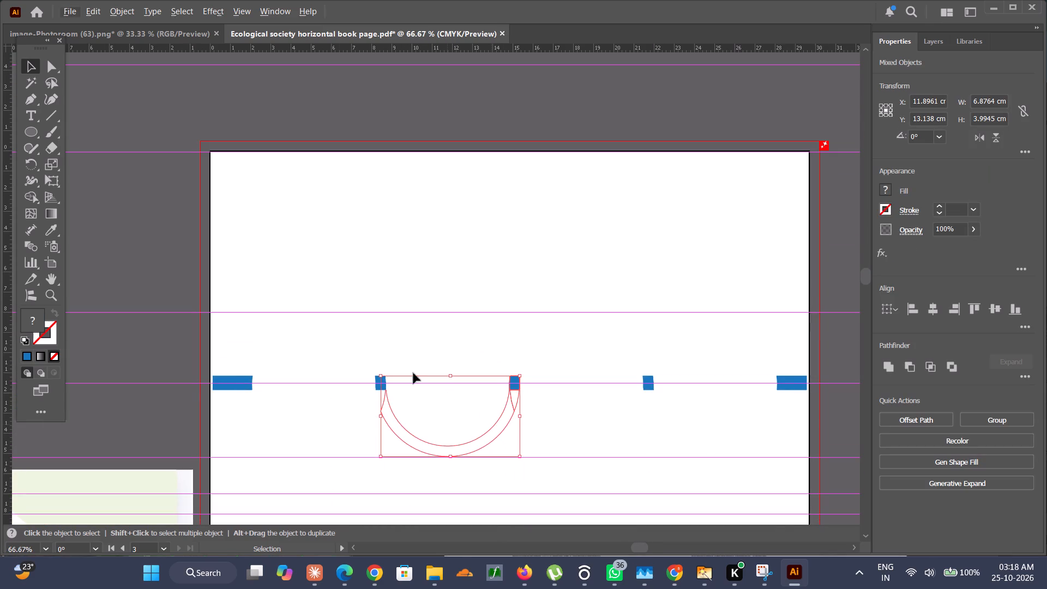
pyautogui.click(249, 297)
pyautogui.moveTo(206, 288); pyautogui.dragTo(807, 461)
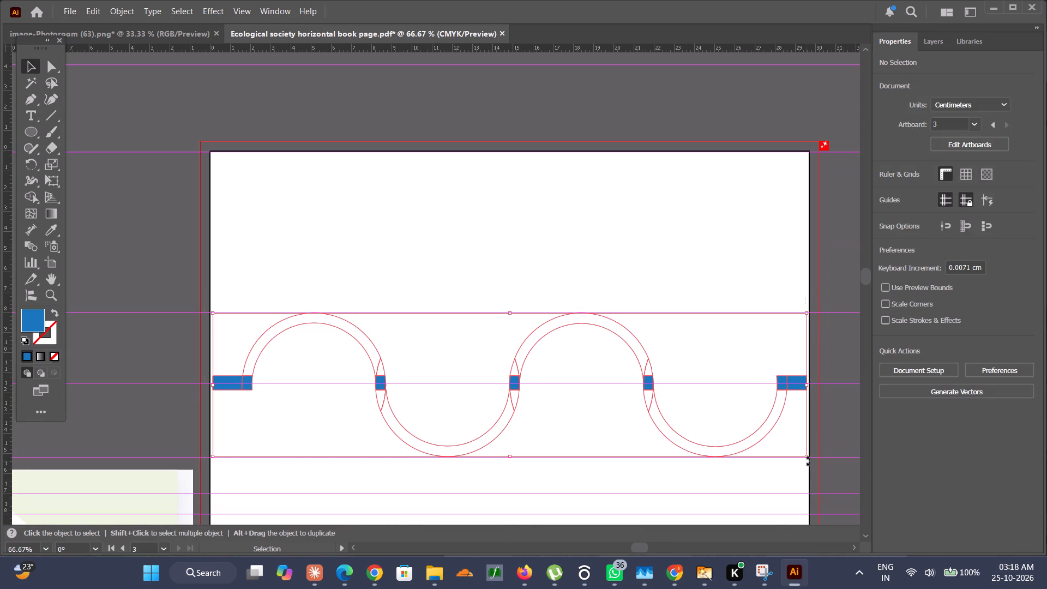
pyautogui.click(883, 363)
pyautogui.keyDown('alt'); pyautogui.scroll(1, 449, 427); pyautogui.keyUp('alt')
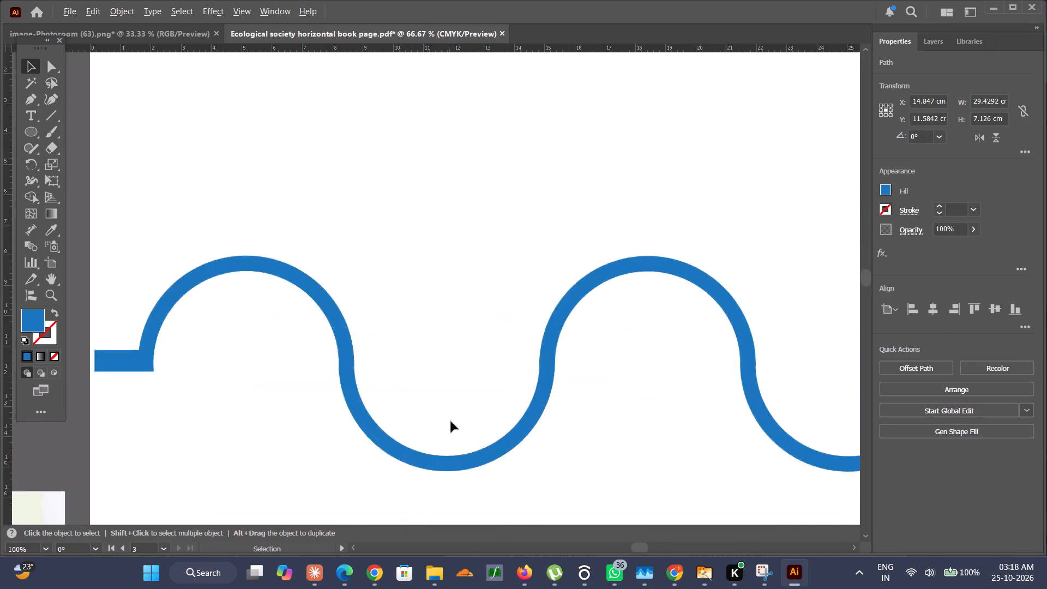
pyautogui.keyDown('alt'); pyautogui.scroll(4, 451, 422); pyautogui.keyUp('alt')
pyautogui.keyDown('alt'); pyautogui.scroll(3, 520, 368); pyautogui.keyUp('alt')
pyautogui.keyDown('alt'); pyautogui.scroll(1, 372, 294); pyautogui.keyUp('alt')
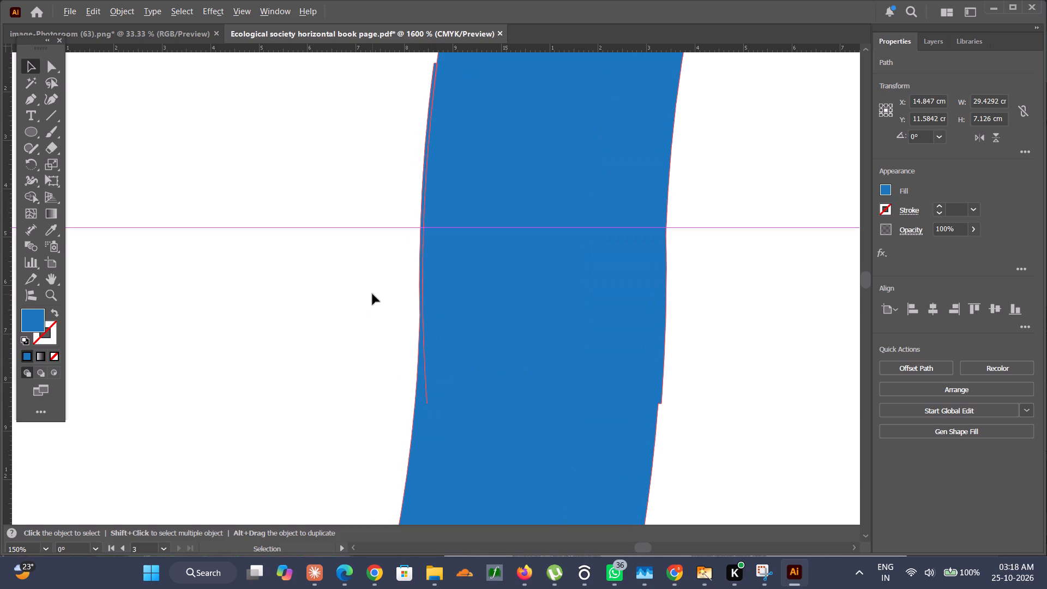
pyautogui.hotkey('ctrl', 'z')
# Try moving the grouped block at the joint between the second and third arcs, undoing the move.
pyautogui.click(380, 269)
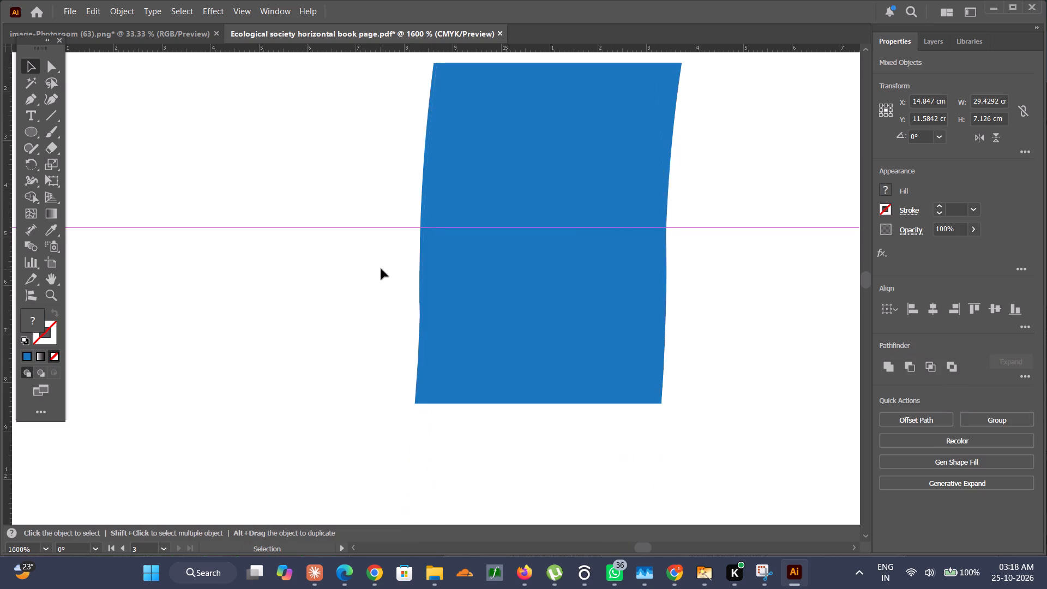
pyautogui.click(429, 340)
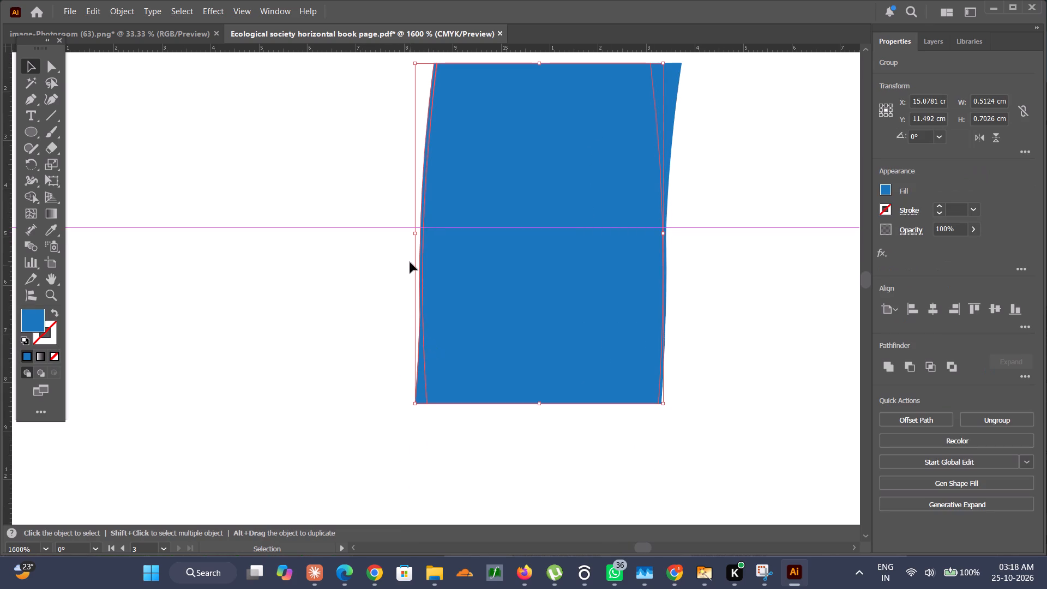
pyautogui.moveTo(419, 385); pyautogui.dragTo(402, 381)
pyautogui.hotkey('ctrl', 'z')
# Isolate the middle joint's group and nudge its left-edge sliver one increment inward, toward the block.
pyautogui.doubleClick(420, 392)
pyautogui.moveTo(419, 392); pyautogui.dragTo(403, 390)
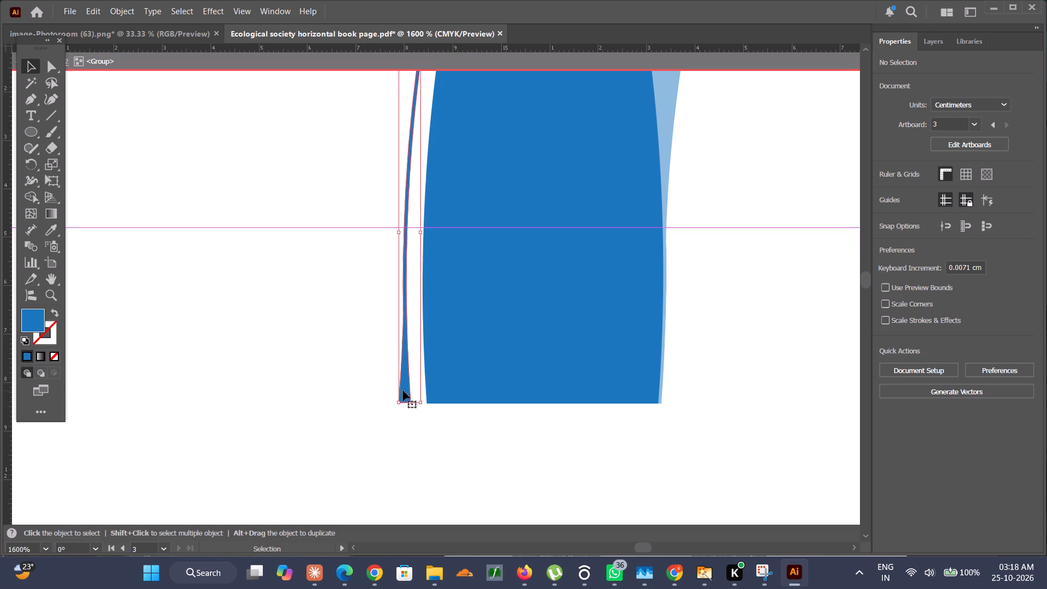
pyautogui.hotkey('ctrl', 'z')
pyautogui.press('Right')
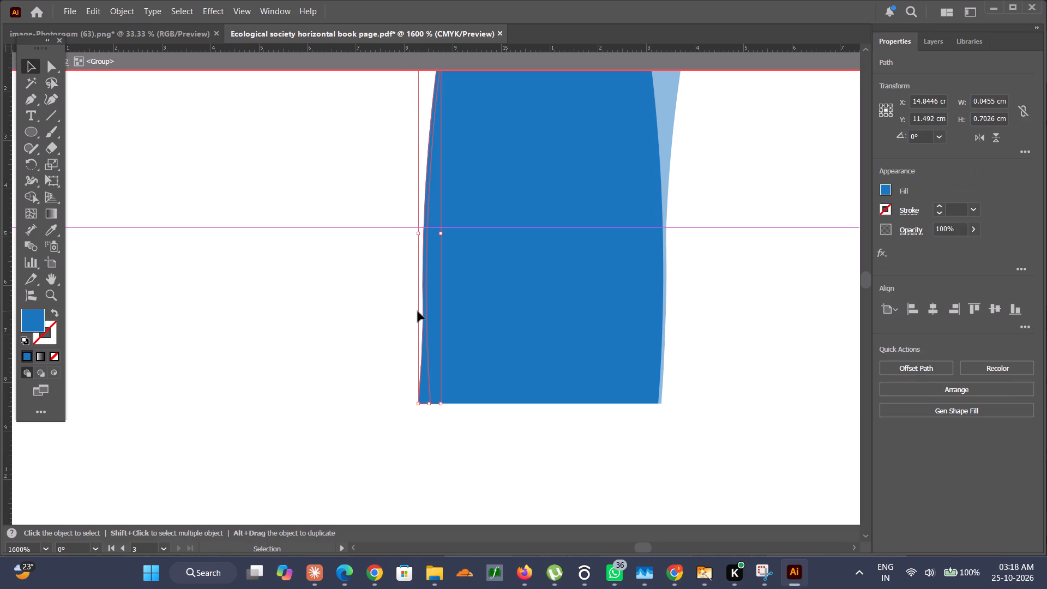
pyautogui.click(419, 309)
pyautogui.click(392, 292)
# Unite all the pieces inside the middle joint's isolated group into one shape and exit isolation mode.
pyautogui.keyDown('alt'); pyautogui.scroll(-4, 390, 290); pyautogui.keyUp('alt')
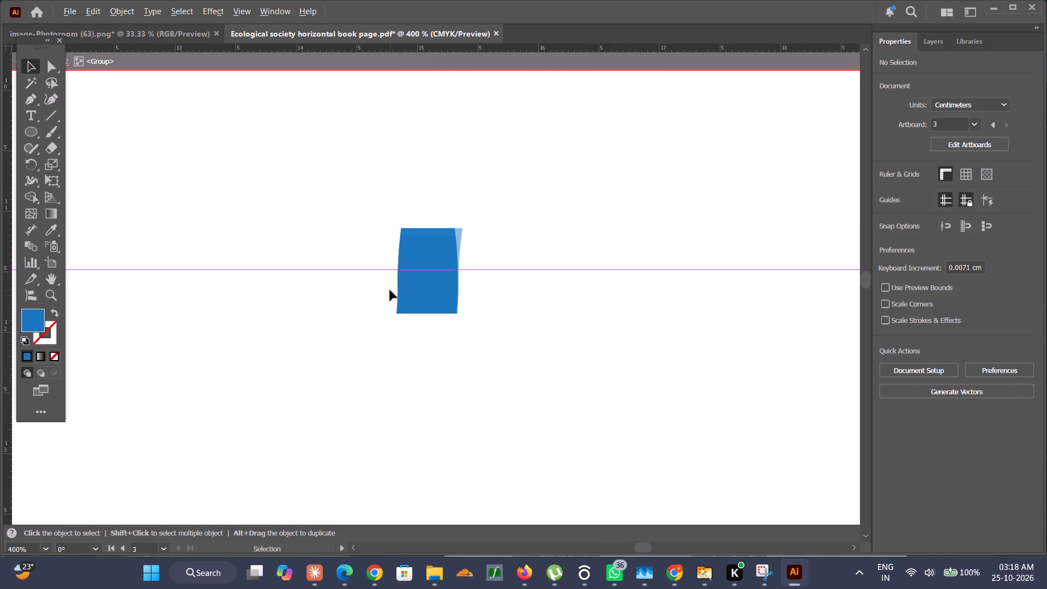
pyautogui.keyDown('alt'); pyautogui.scroll(-7, 390, 290); pyautogui.keyUp('alt')
pyautogui.click(270, 241)
pyautogui.moveTo(225, 213); pyautogui.dragTo(607, 381)
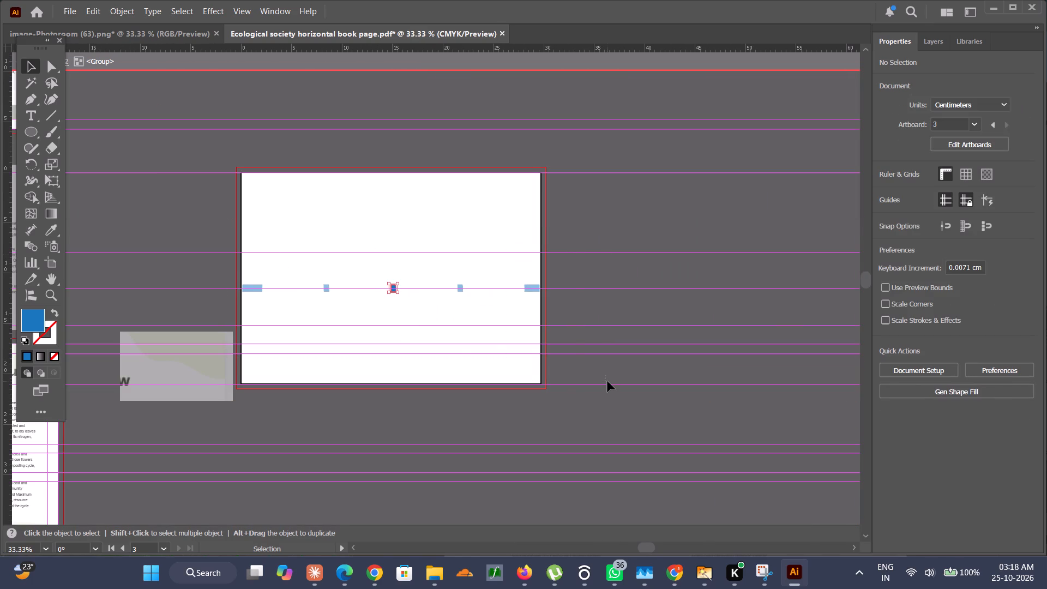
pyautogui.click(891, 362)
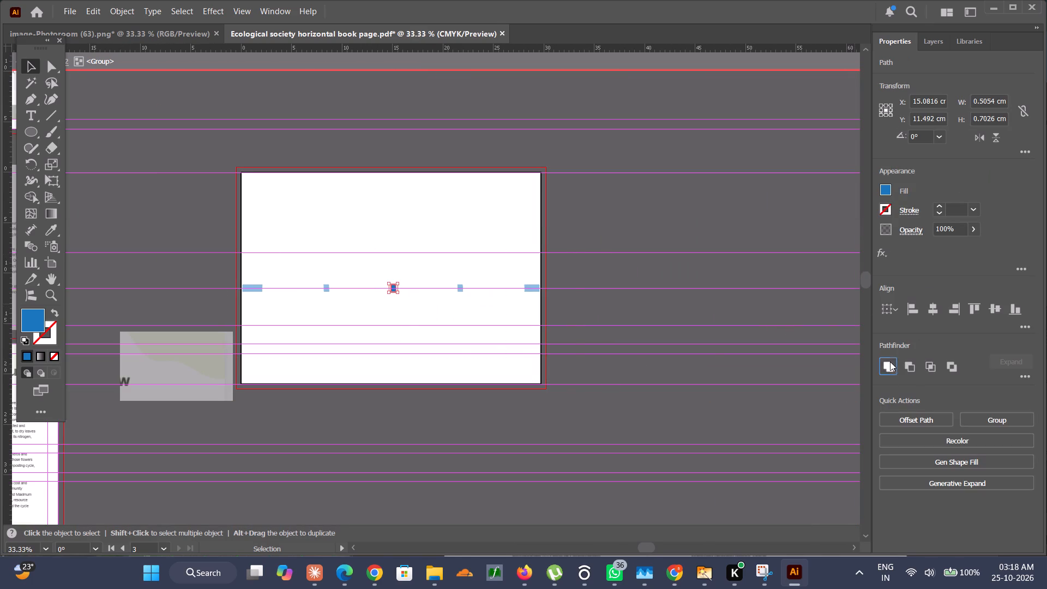
pyautogui.click(408, 279)
pyautogui.doubleClick(261, 223)
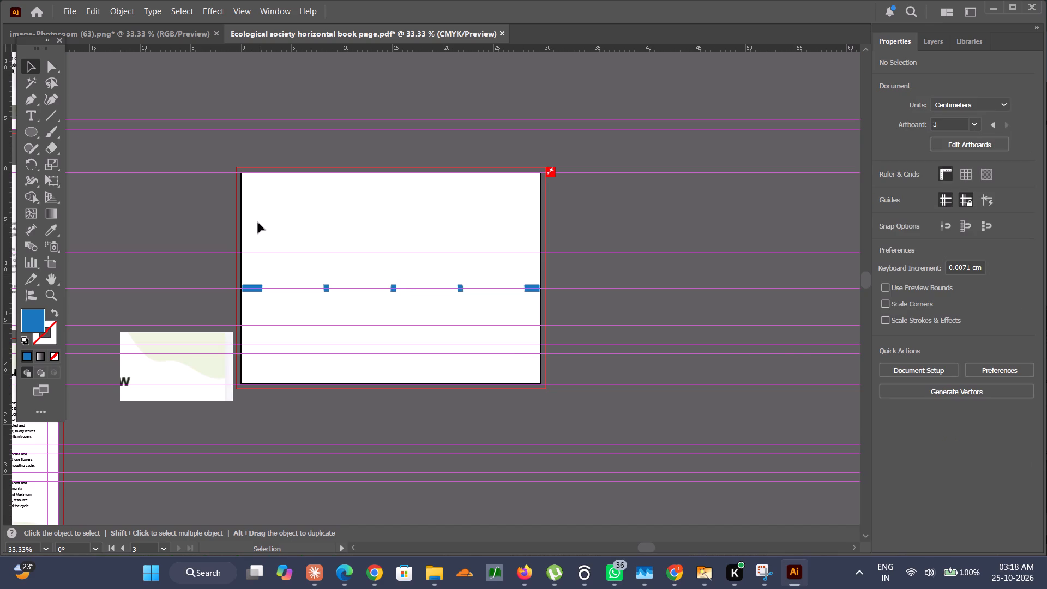
# Move the cropped page image beside the artboard slightly outward and down, away from the winding line.
pyautogui.moveTo(227, 196); pyautogui.dragTo(601, 344)
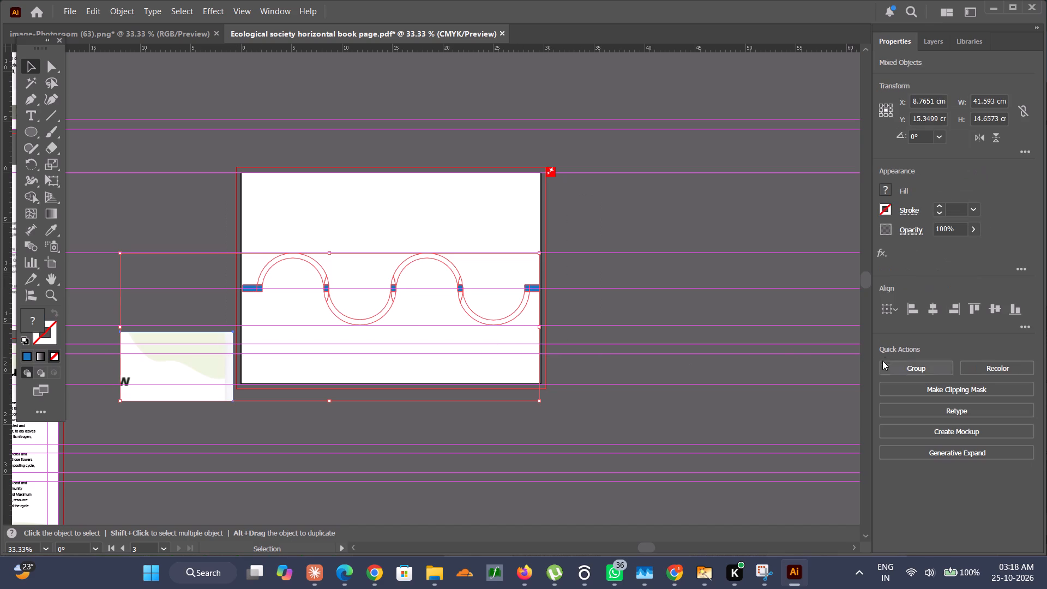
pyautogui.click(523, 307)
pyautogui.moveTo(178, 358); pyautogui.dragTo(164, 386)
pyautogui.click(308, 442)
# Unite all the arcs, end bars and joint pieces of the winding line into one path.
pyautogui.moveTo(227, 204); pyautogui.dragTo(635, 374)
pyautogui.click(892, 365)
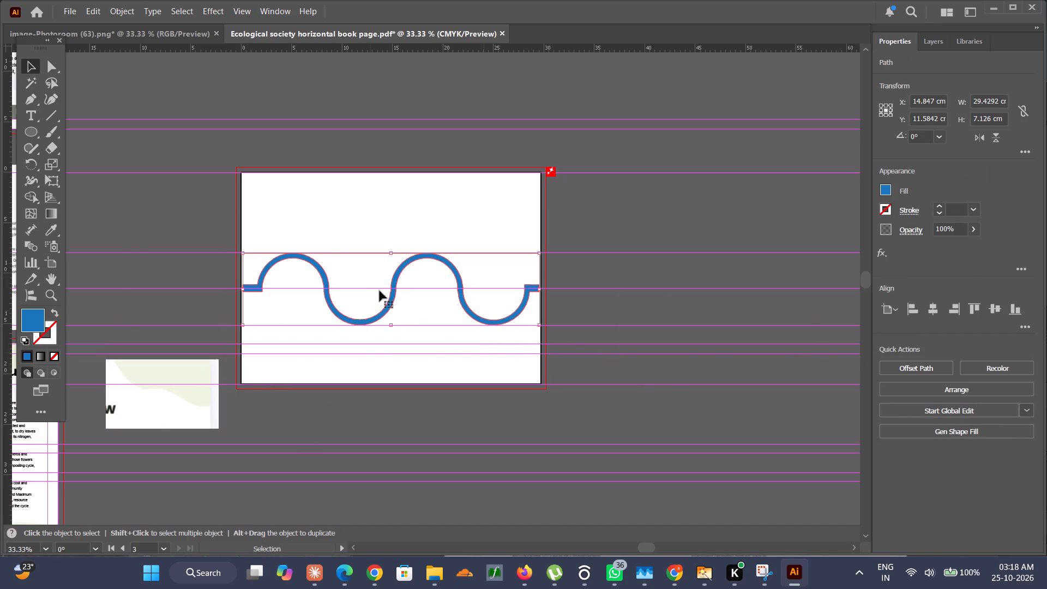
# Inspect the middle joint and add a thin black stroke to the united winding line.
pyautogui.keyDown('alt'); pyautogui.scroll(5, 353, 285); pyautogui.keyUp('alt')
pyautogui.keyDown('alt'); pyautogui.scroll(3, 601, 311); pyautogui.keyUp('alt')
pyautogui.moveTo(423, 265); pyautogui.dragTo(523, 333)
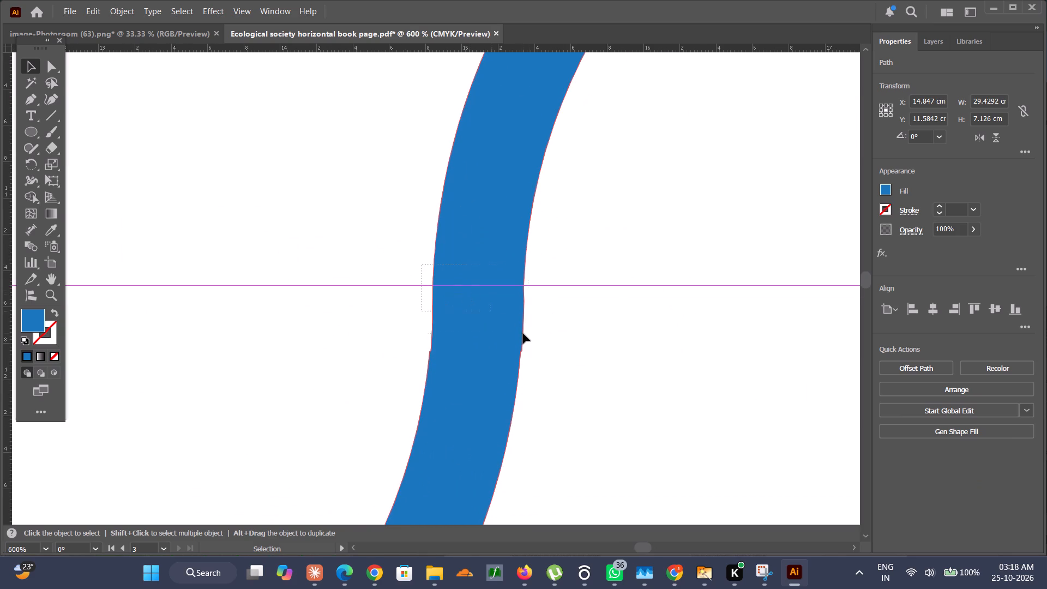
pyautogui.moveTo(523, 333); pyautogui.dragTo(529, 338)
pyautogui.moveTo(251, 259); pyautogui.dragTo(506, 406)
pyautogui.click(939, 206)
pyautogui.click(766, 263)
# Compare the united winding line with the blue line on the "How To Use Grow Base" reference page.
pyautogui.keyDown('alt'); pyautogui.scroll(-6, 585, 265); pyautogui.keyUp('alt')
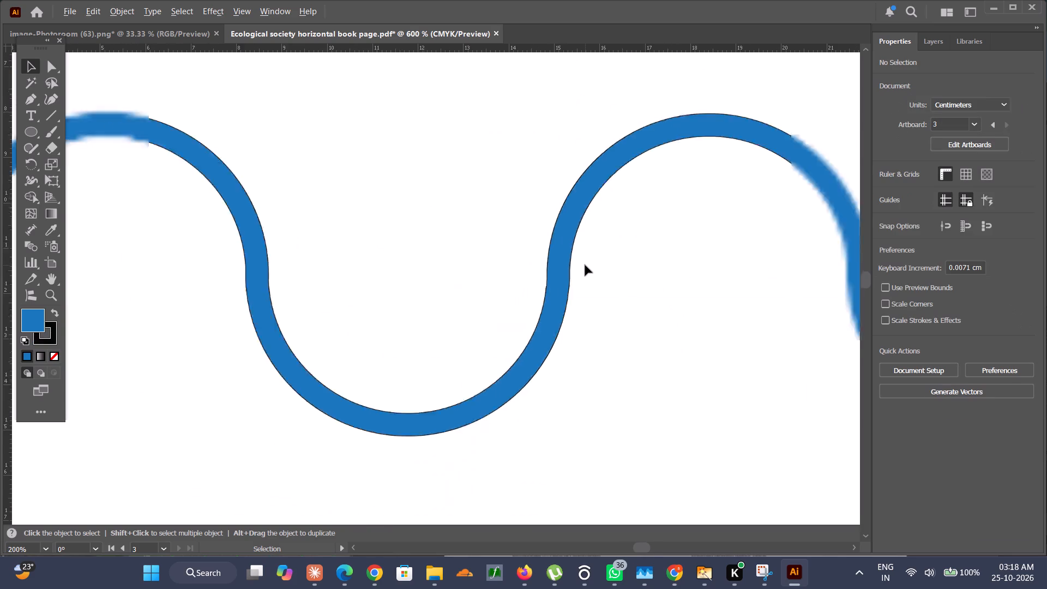
pyautogui.keyDown('alt'); pyautogui.scroll(-4, 585, 265); pyautogui.keyUp('alt')
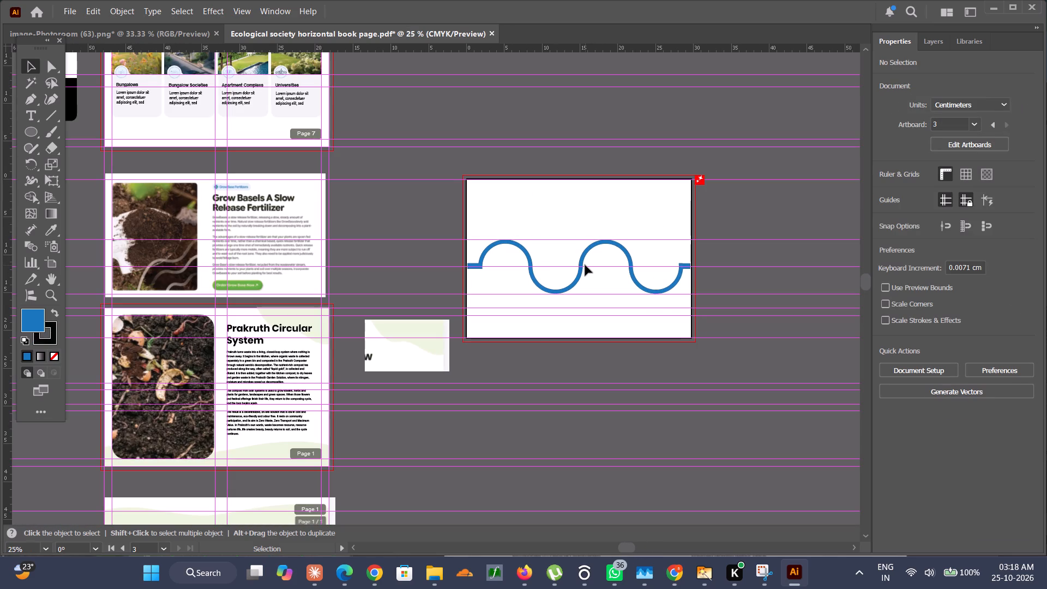
pyautogui.scroll(2, 585, 265)
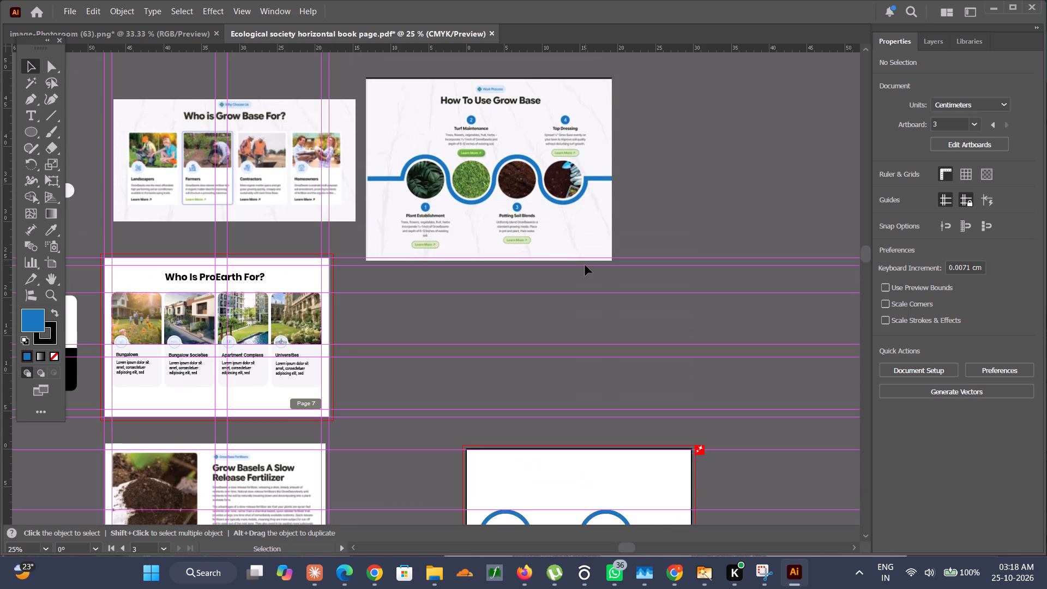
pyautogui.scroll(-3, 585, 265)
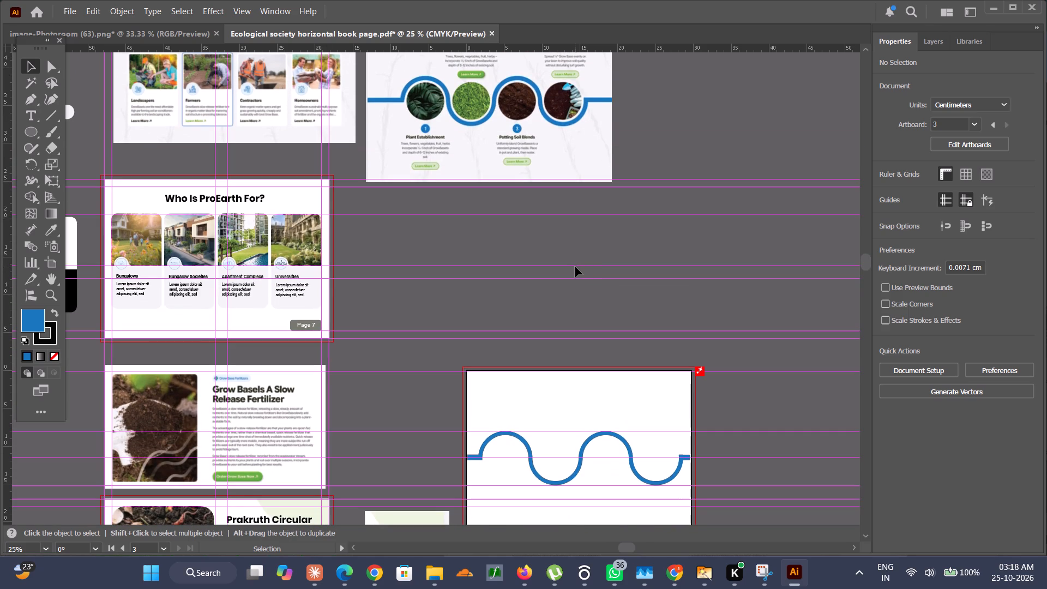
pyautogui.scroll(-6, 575, 267)
pyautogui.scroll(11, 575, 267)
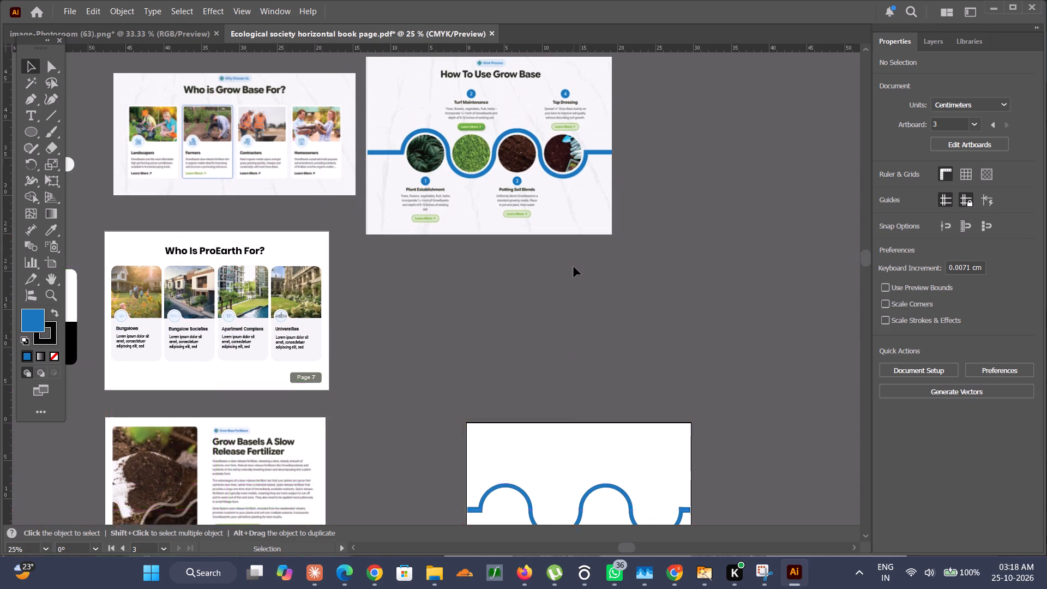
pyautogui.scroll(2, 574, 267)
pyautogui.scroll(-13, 574, 267)
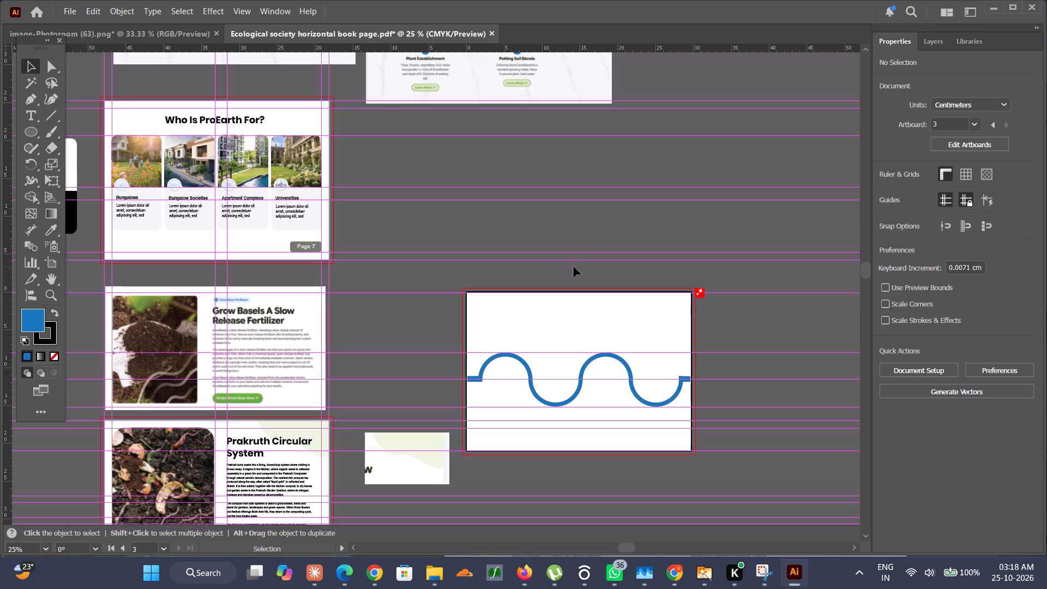
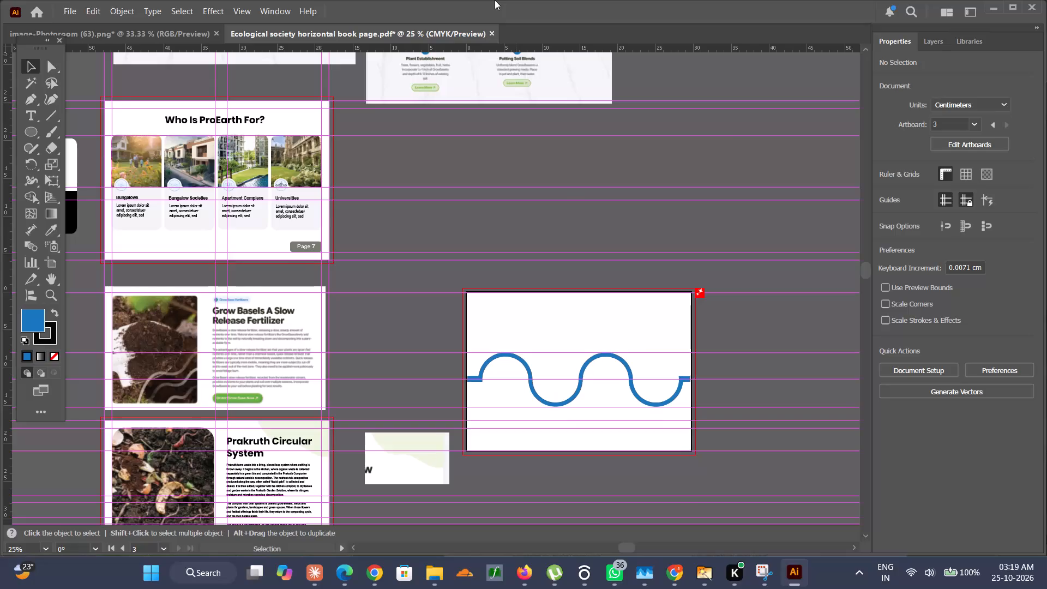
# Examine how the circular pictures sit inside the winding line on the "How To Use Grow Base" reference page.
pyautogui.hscroll(-3, 495, 0)
pyautogui.keyDown('alt'); pyautogui.scroll(3, 302, 203); pyautogui.keyUp('alt')
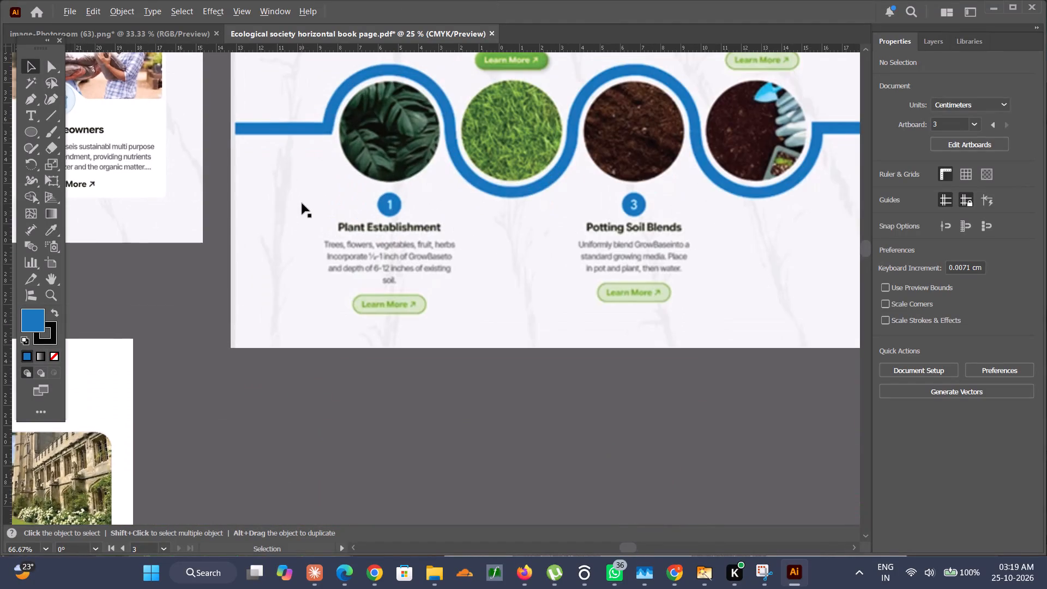
pyautogui.keyDown('alt'); pyautogui.scroll(-2, 302, 203); pyautogui.keyUp('alt')
pyautogui.scroll(-9, 302, 203)
pyautogui.scroll(1, 302, 203)
pyautogui.scroll(-8, 302, 203)
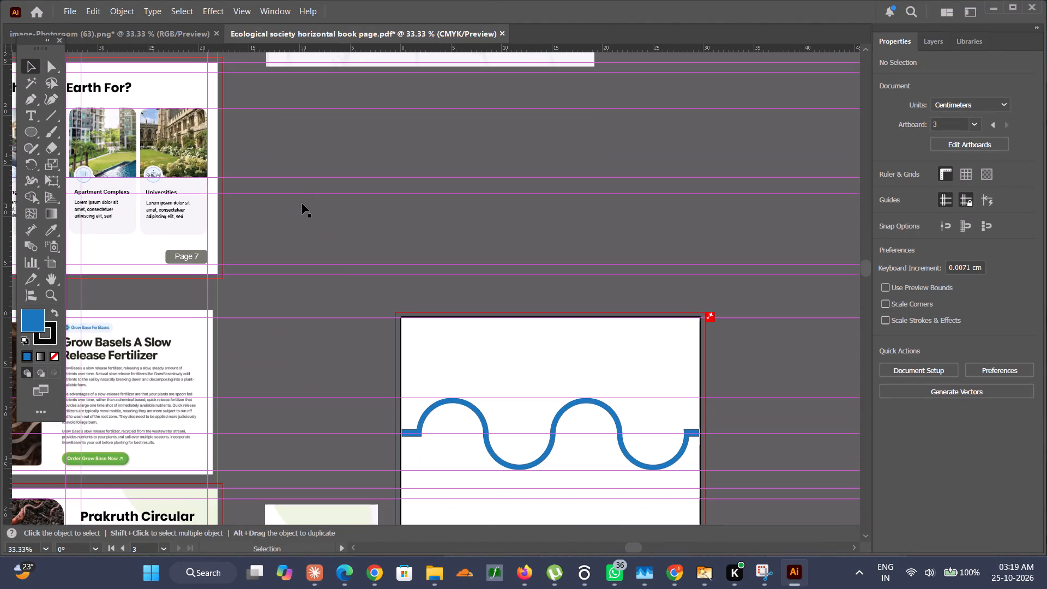
pyautogui.keyDown('alt'); pyautogui.scroll(-2, 348, 291); pyautogui.keyUp('alt')
pyautogui.scroll(1, 348, 291)
pyautogui.scroll(-1, 347, 292)
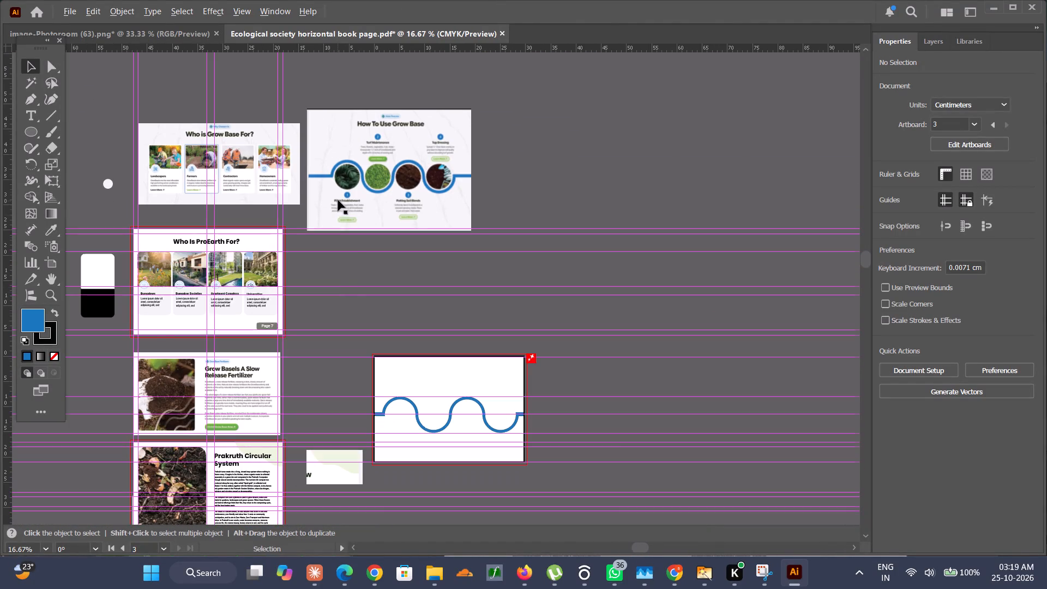
pyautogui.keyDown('alt'); pyautogui.scroll(3, 338, 200); pyautogui.keyUp('alt')
# Draw a blue circle about 5.96 cm across under the winding line's first arch and shift it slightly toward the arch's centre.
pyautogui.click(38, 132)
pyautogui.scroll(-5, 333, 303)
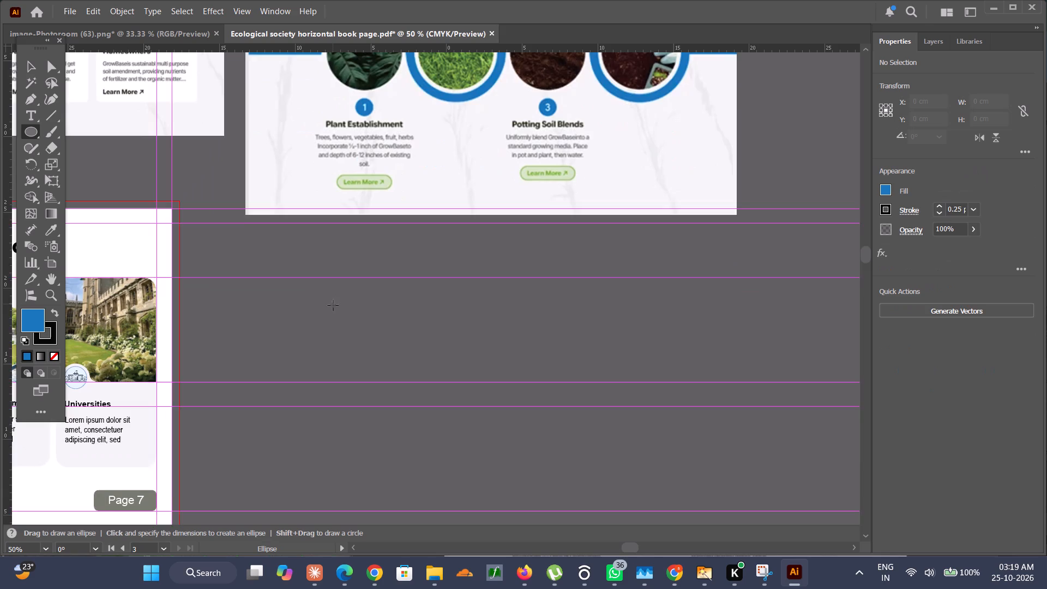
pyautogui.scroll(-20, 333, 305)
pyautogui.scroll(-10, 333, 305)
pyautogui.keyDown('alt'); pyautogui.scroll(4, 569, 412); pyautogui.keyUp('alt')
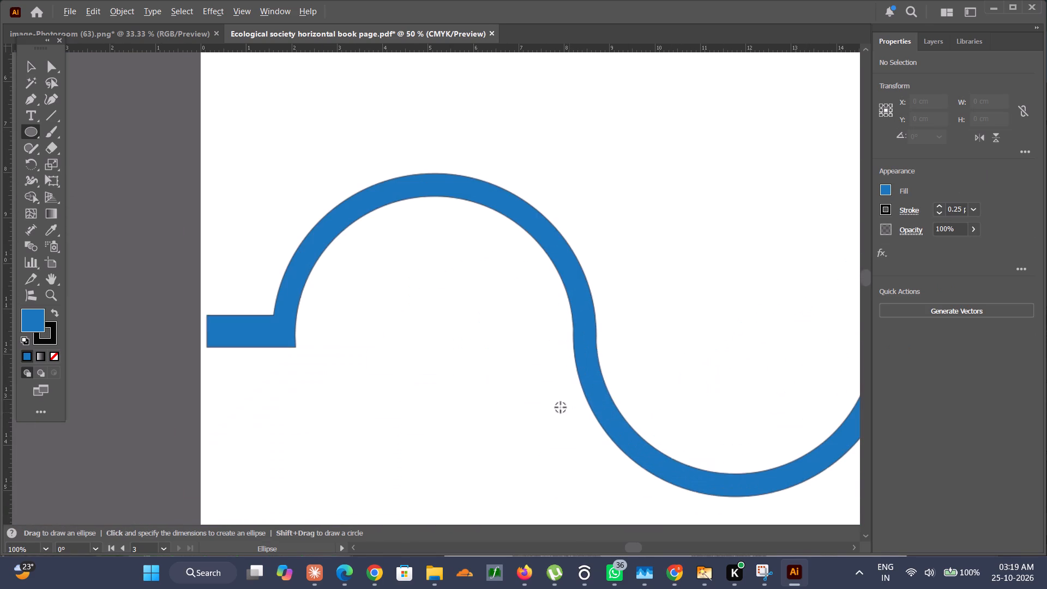
pyautogui.keyDown('alt'); pyautogui.keyDown('shift'); pyautogui.moveTo(438, 353); pyautogui.dragTo(475, 307); pyautogui.keyUp('shift'); pyautogui.keyUp('alt')
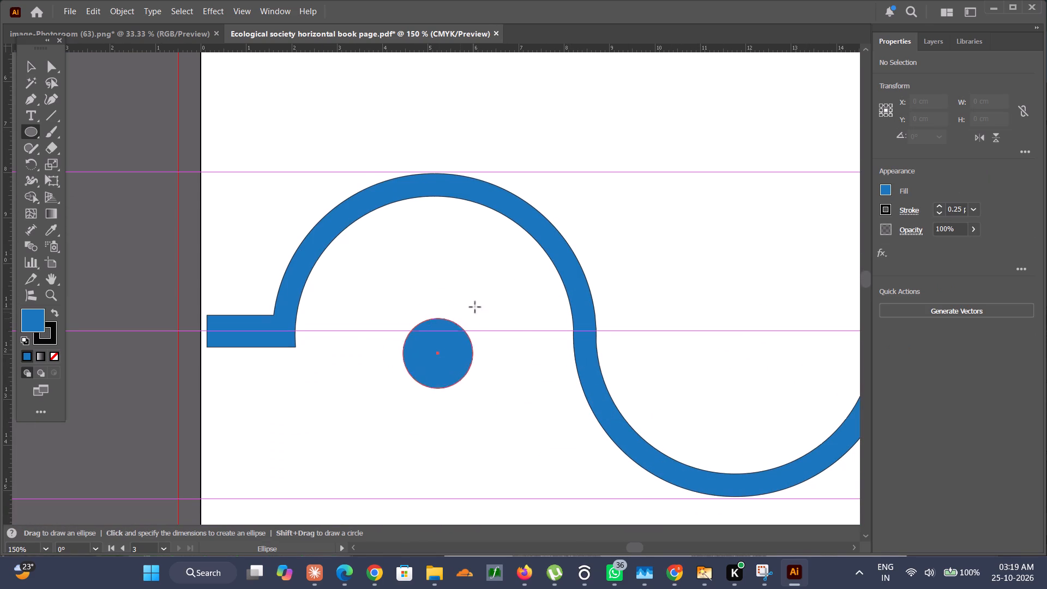
pyautogui.keyDown('alt'); pyautogui.keyDown('shift'); pyautogui.moveTo(475, 307); pyautogui.dragTo(524, 218); pyautogui.keyUp('shift'); pyautogui.keyUp('alt')
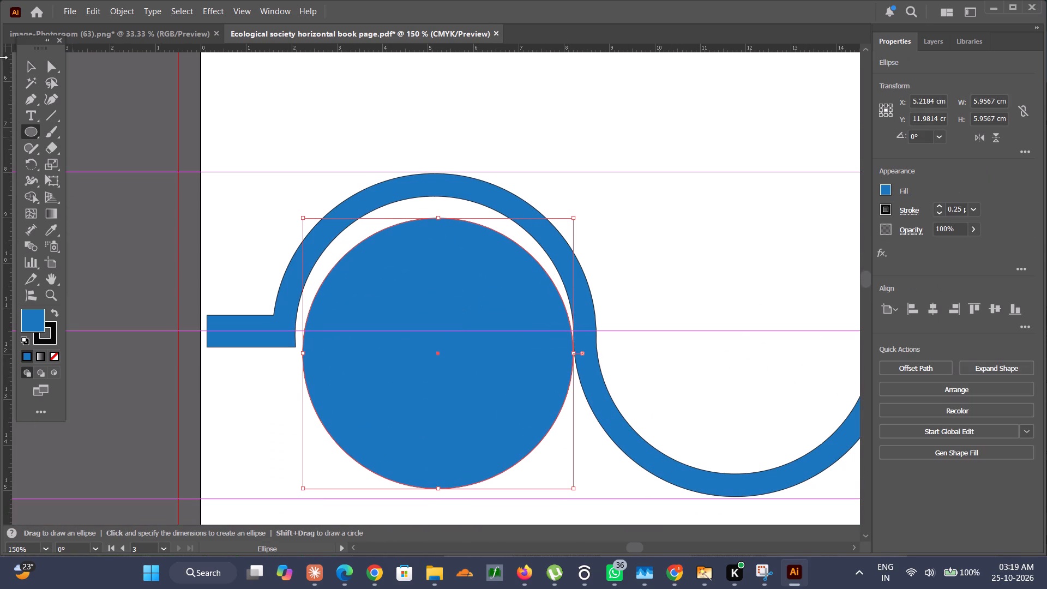
pyautogui.click(34, 70)
pyautogui.click(414, 308)
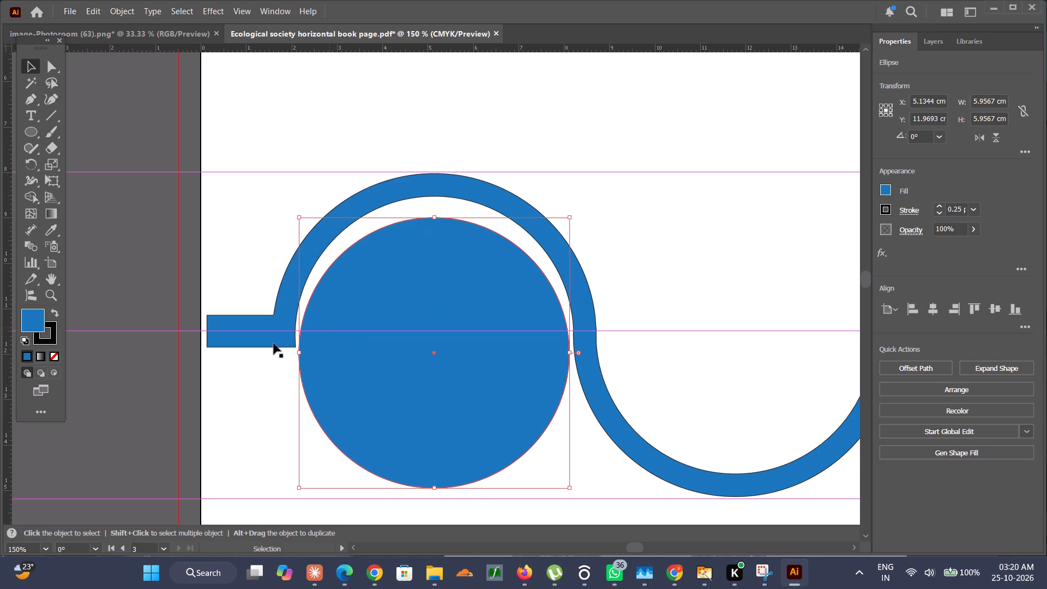
# Shrink the circle to about 5.4 cm and move it up so an even gap separates it from the first arch.
pyautogui.keyDown('alt'); pyautogui.moveTo(299, 353); pyautogui.dragTo(309, 356); pyautogui.keyUp('alt')
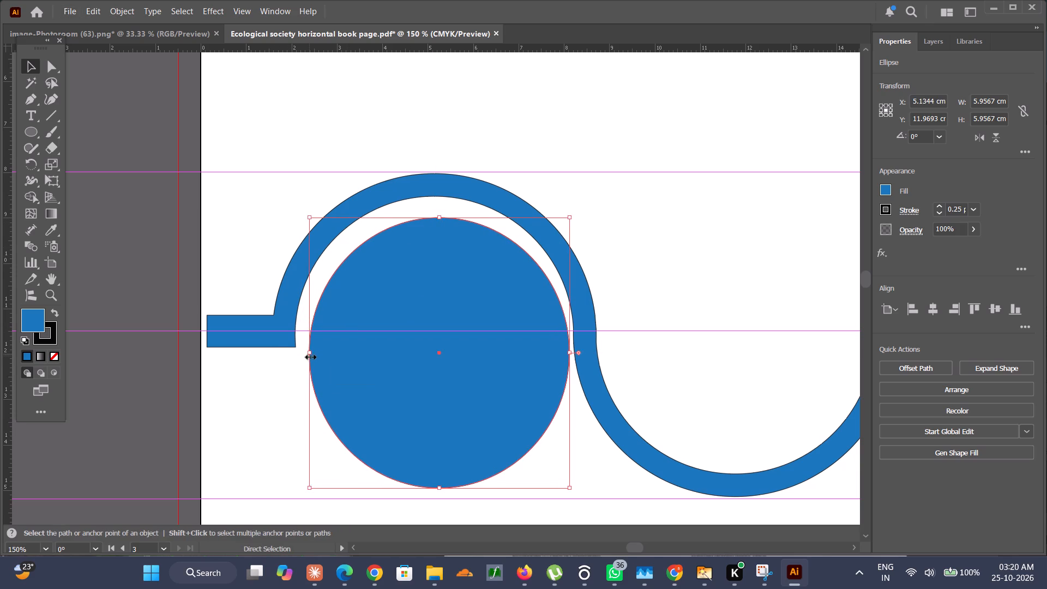
pyautogui.hotkey('ctrl', 'z')
pyautogui.keyDown('alt'); pyautogui.moveTo(571, 490); pyautogui.dragTo(560, 479); pyautogui.keyUp('alt')
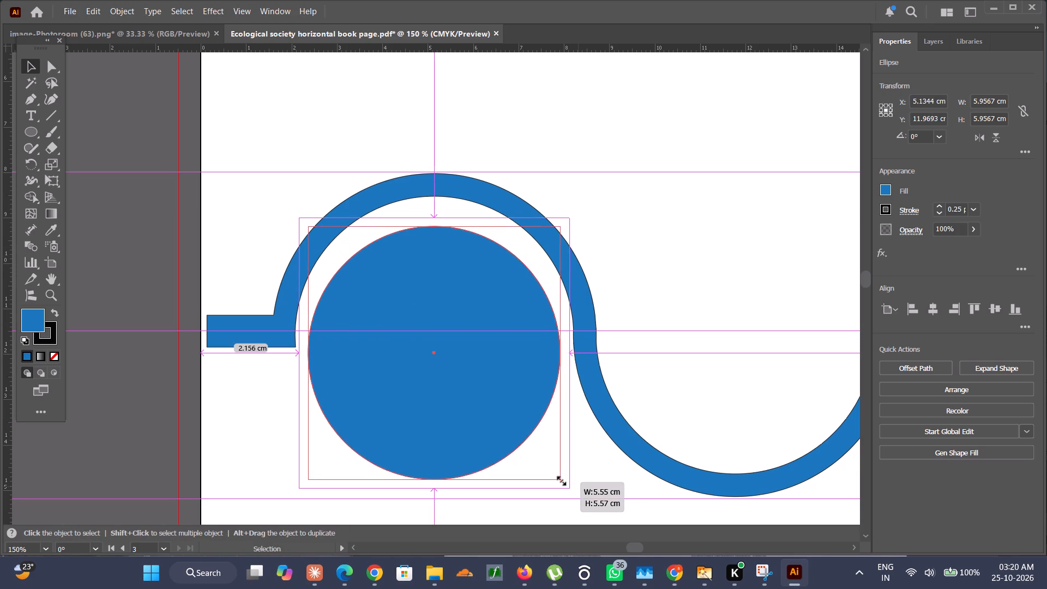
pyautogui.keyDown('alt'); pyautogui.moveTo(560, 479); pyautogui.dragTo(555, 476); pyautogui.keyUp('alt')
pyautogui.moveTo(503, 421); pyautogui.dragTo(503, 403)
pyautogui.click(604, 277)
# Copy the circle into the second curve of the winding line, leaving an even gap around it.
pyautogui.keyDown('alt'); pyautogui.scroll(-3, 603, 288); pyautogui.keyUp('alt')
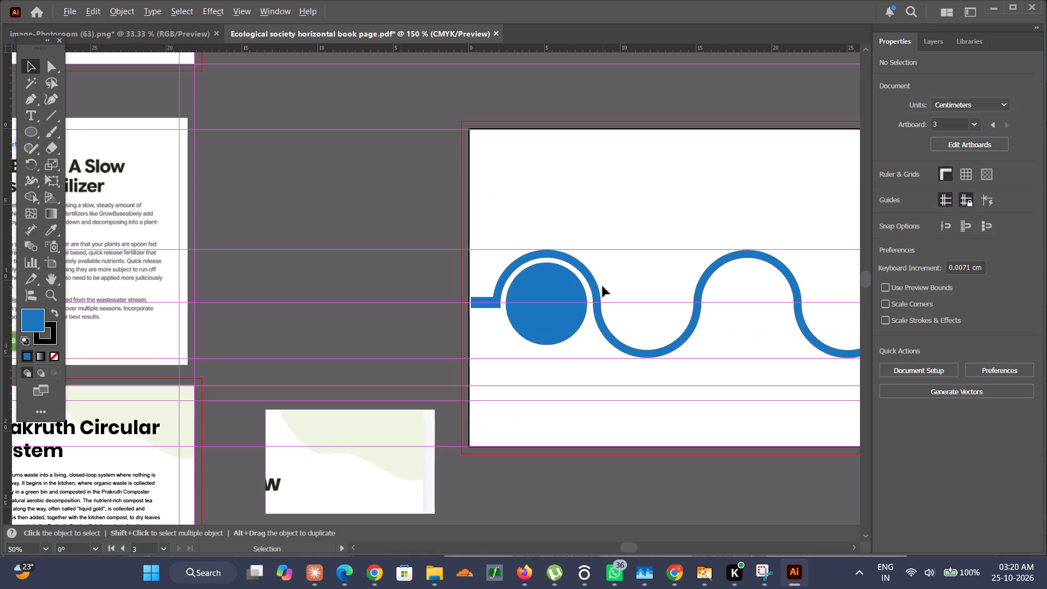
pyautogui.hscroll(-5, 603, 290)
pyautogui.scroll(2, 249, 293)
pyautogui.keyDown('alt'); pyautogui.moveTo(202, 320); pyautogui.dragTo(332, 302); pyautogui.keyUp('alt')
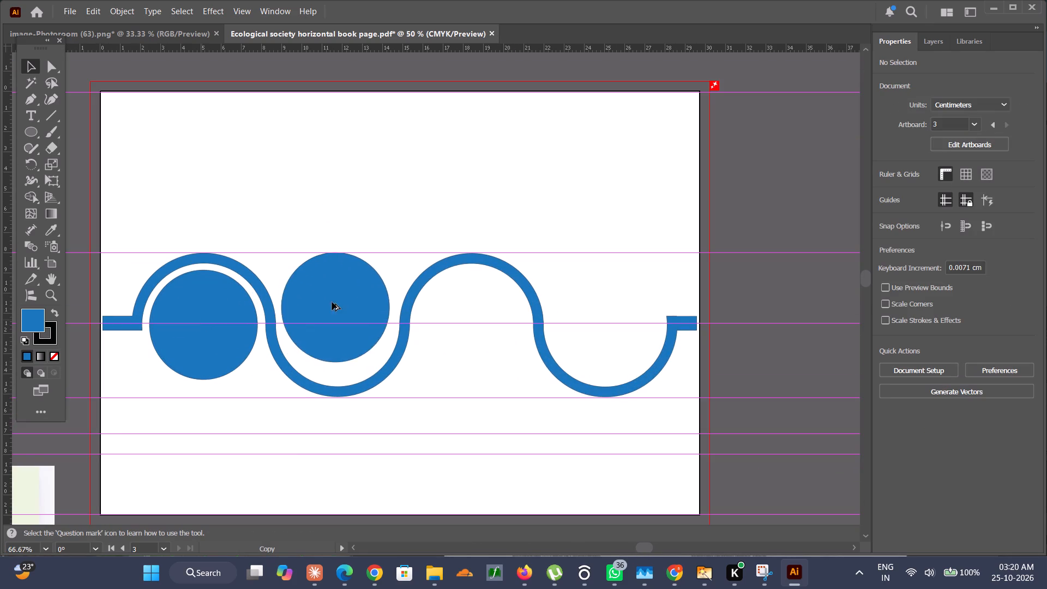
pyautogui.keyDown('alt'); pyautogui.moveTo(332, 302); pyautogui.dragTo(336, 317); pyautogui.keyUp('alt')
pyautogui.click(308, 238)
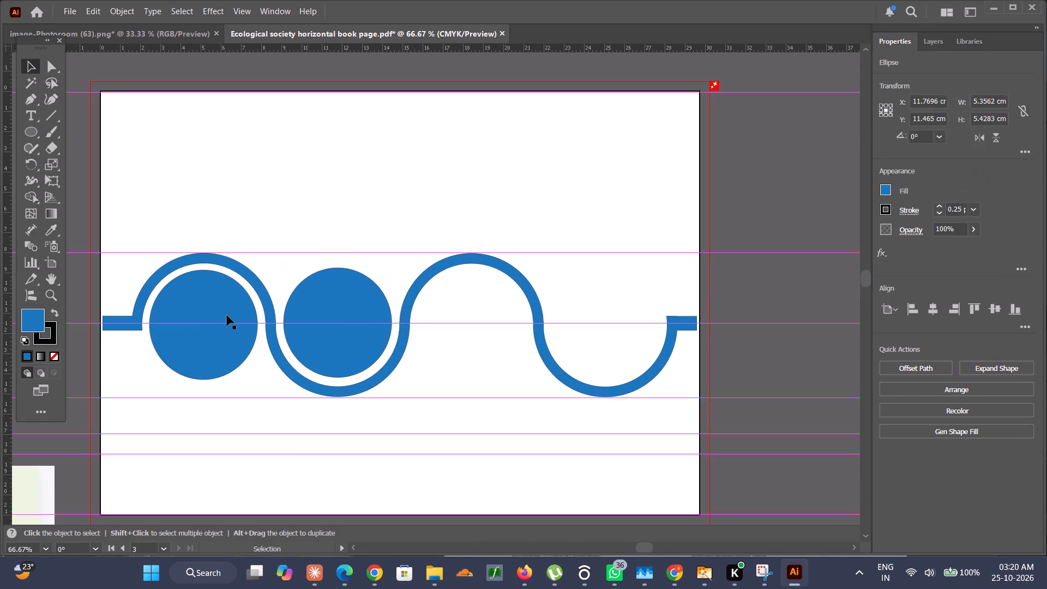
# Copy the first two circles together into the third and fourth curves of the winding line.
pyautogui.click(225, 316)
pyautogui.keyDown('shift'); pyautogui.doubleClick(334, 299); pyautogui.keyUp('shift')
pyautogui.tripleClick(284, 217)
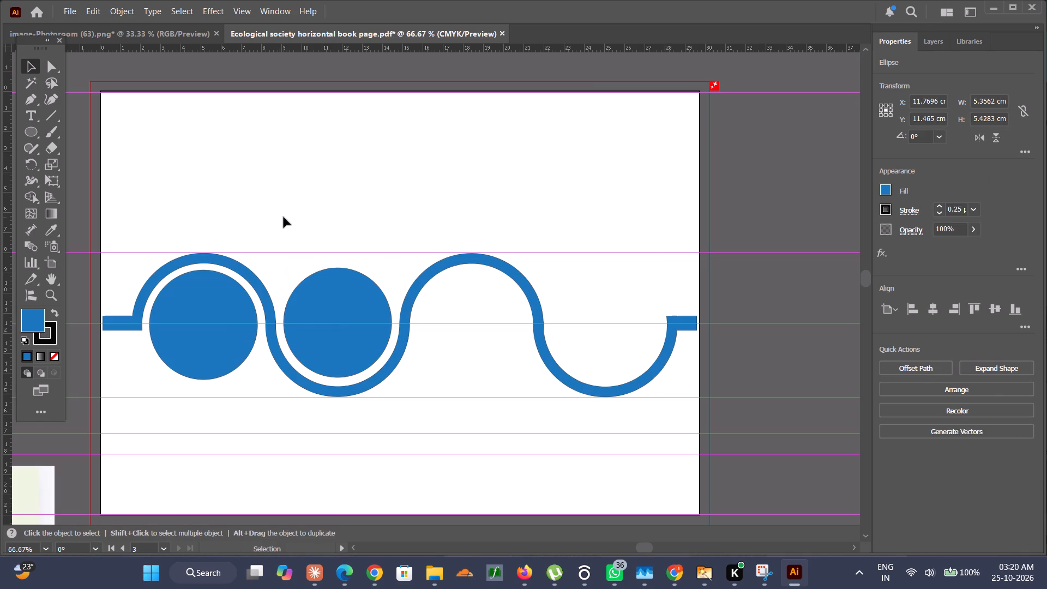
pyautogui.click(210, 315)
pyautogui.keyDown('shift'); pyautogui.click(306, 311); pyautogui.keyUp('shift')
pyautogui.keyDown('alt'); pyautogui.moveTo(306, 311); pyautogui.dragTo(574, 316); pyautogui.keyUp('alt')
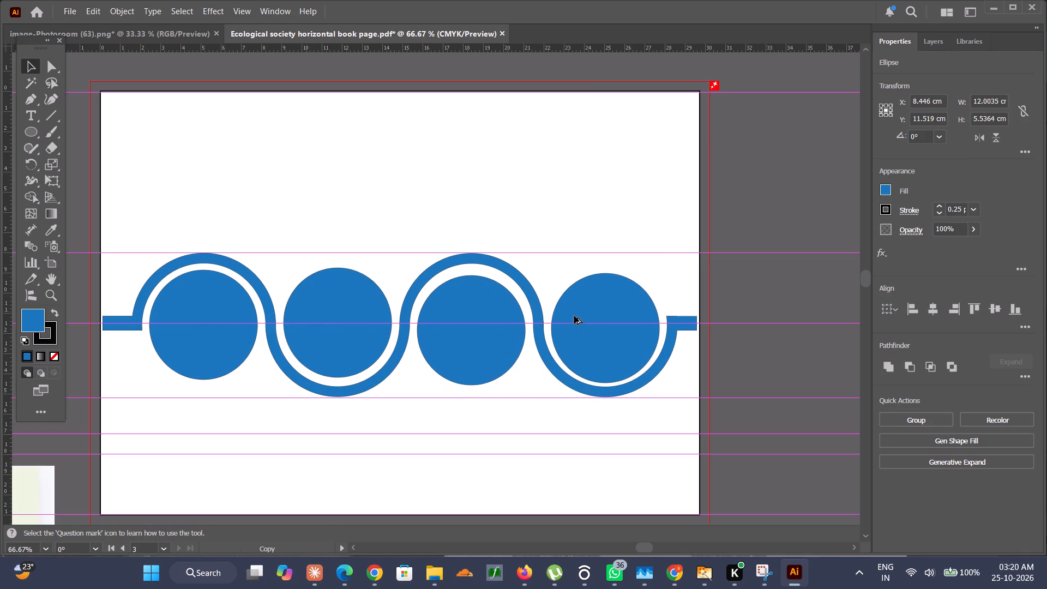
pyautogui.keyDown('alt'); pyautogui.moveTo(574, 316); pyautogui.dragTo(574, 314); pyautogui.keyUp('alt')
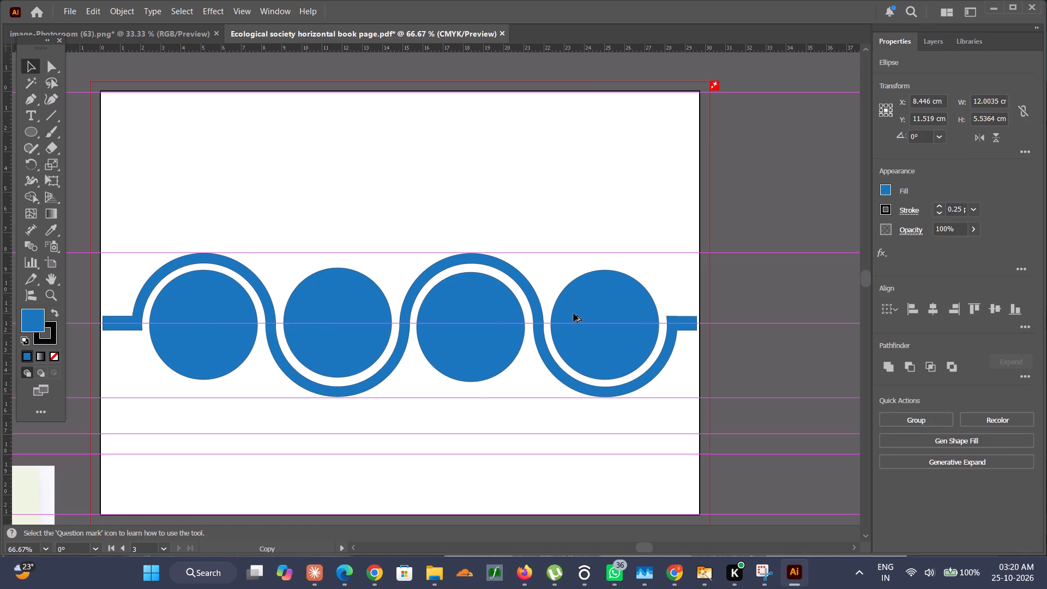
pyautogui.keyDown('alt'); pyautogui.moveTo(574, 314); pyautogui.dragTo(574, 314); pyautogui.keyUp('alt')
pyautogui.click(553, 218)
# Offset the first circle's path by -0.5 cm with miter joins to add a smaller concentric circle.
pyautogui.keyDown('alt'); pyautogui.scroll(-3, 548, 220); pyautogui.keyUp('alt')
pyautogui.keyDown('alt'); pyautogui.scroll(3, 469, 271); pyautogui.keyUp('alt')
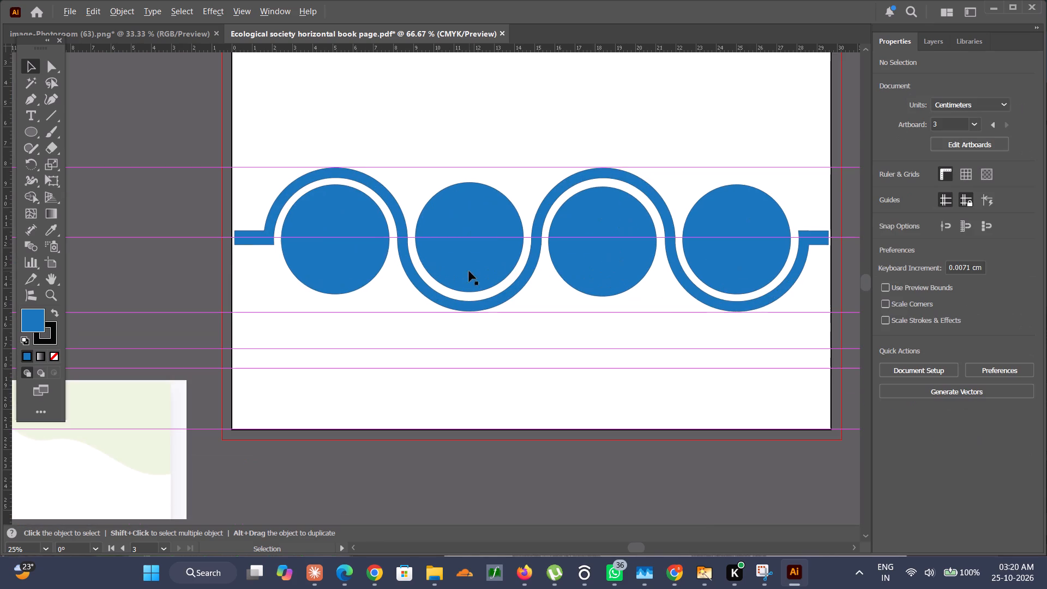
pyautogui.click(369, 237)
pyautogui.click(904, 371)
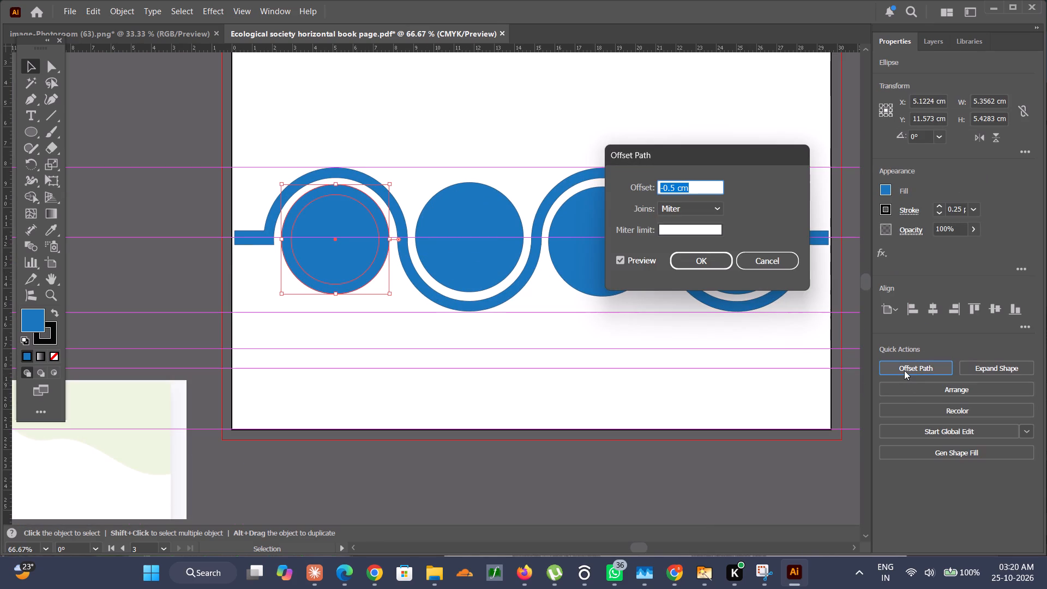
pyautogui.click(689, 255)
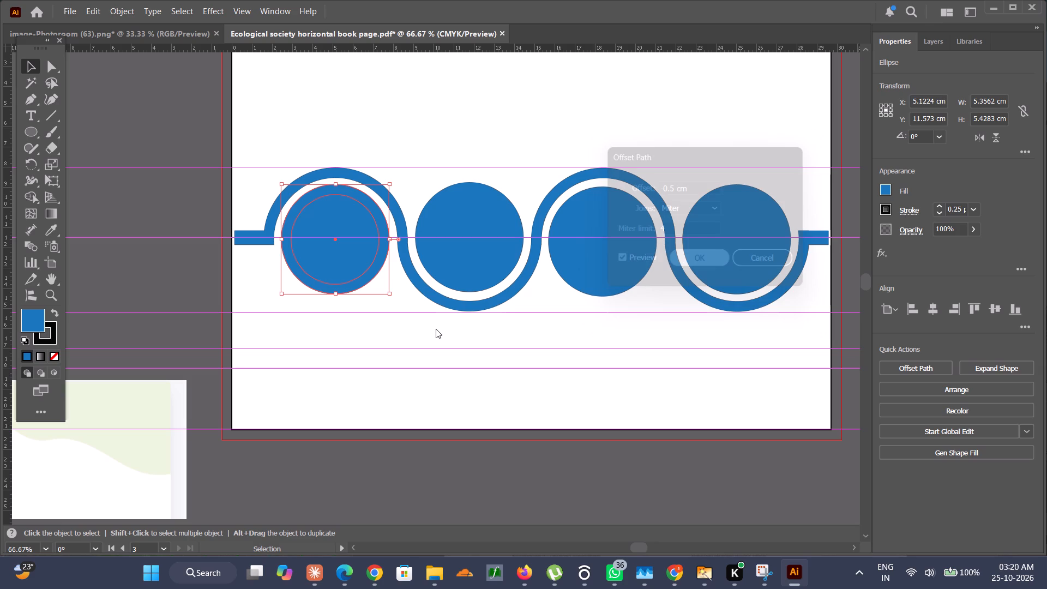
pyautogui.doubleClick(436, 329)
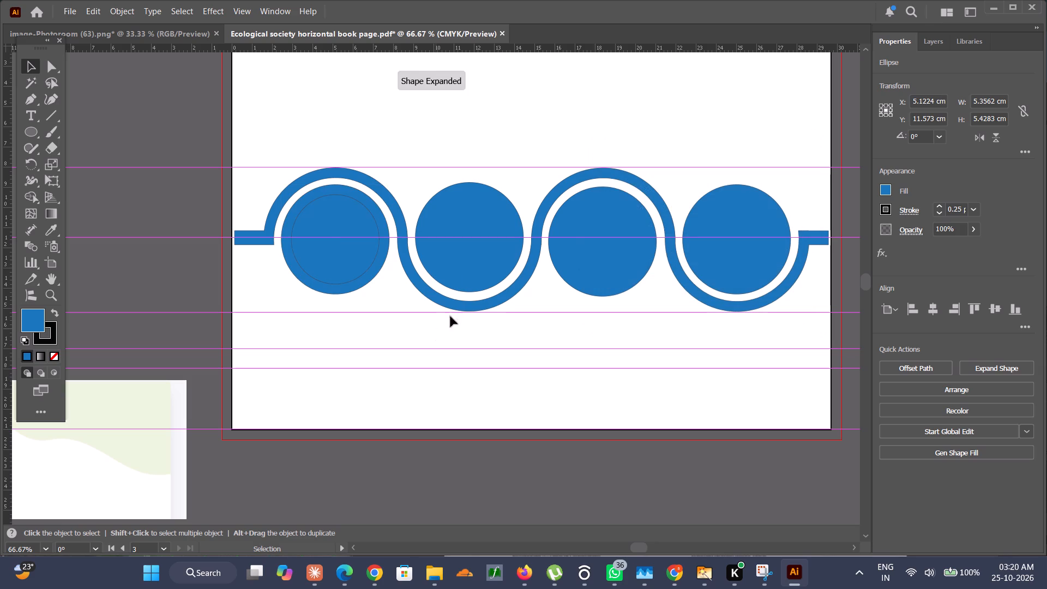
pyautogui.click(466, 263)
# Compare the circles on the artboard with the round pictures on the "How To Use Grow Base" reference page.
pyautogui.keyDown('alt'); pyautogui.scroll(-4, 577, 238); pyautogui.keyUp('alt')
pyautogui.scroll(2, 398, 127)
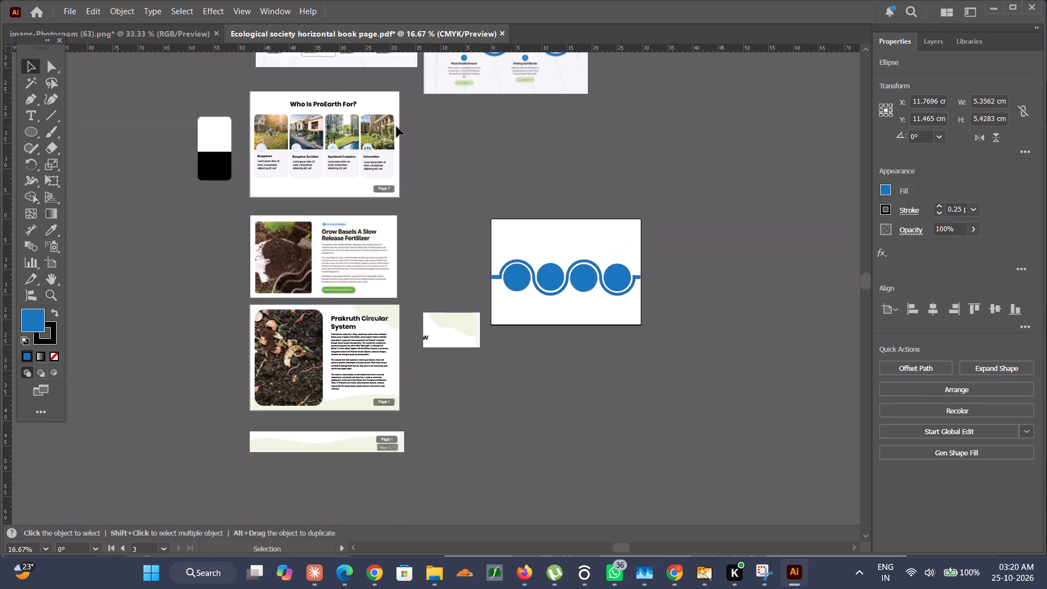
pyautogui.scroll(8, 396, 127)
pyautogui.keyDown('alt'); pyautogui.scroll(3, 558, 416); pyautogui.keyUp('alt')
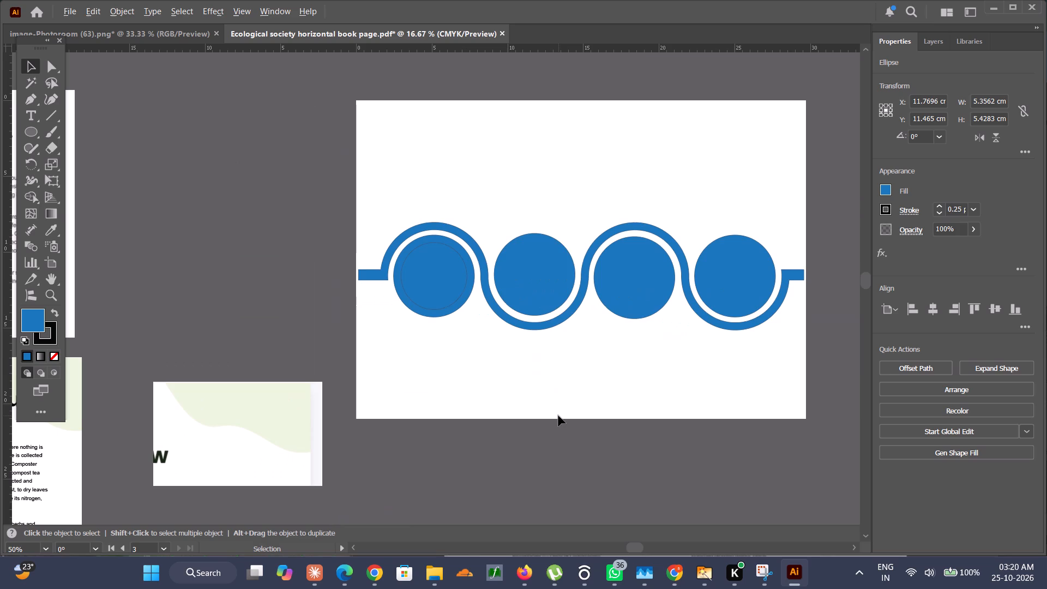
pyautogui.scroll(7, 521, 363)
pyautogui.keyDown('alt'); pyautogui.scroll(-3, 521, 363); pyautogui.keyUp('alt')
pyautogui.scroll(3, 438, 140)
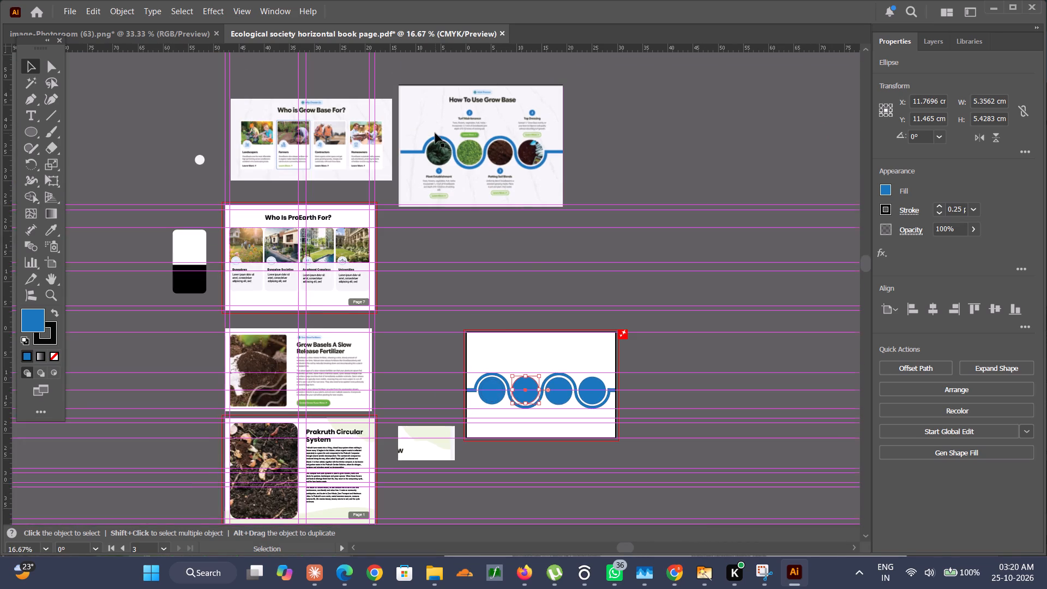
pyautogui.scroll(2, 435, 133)
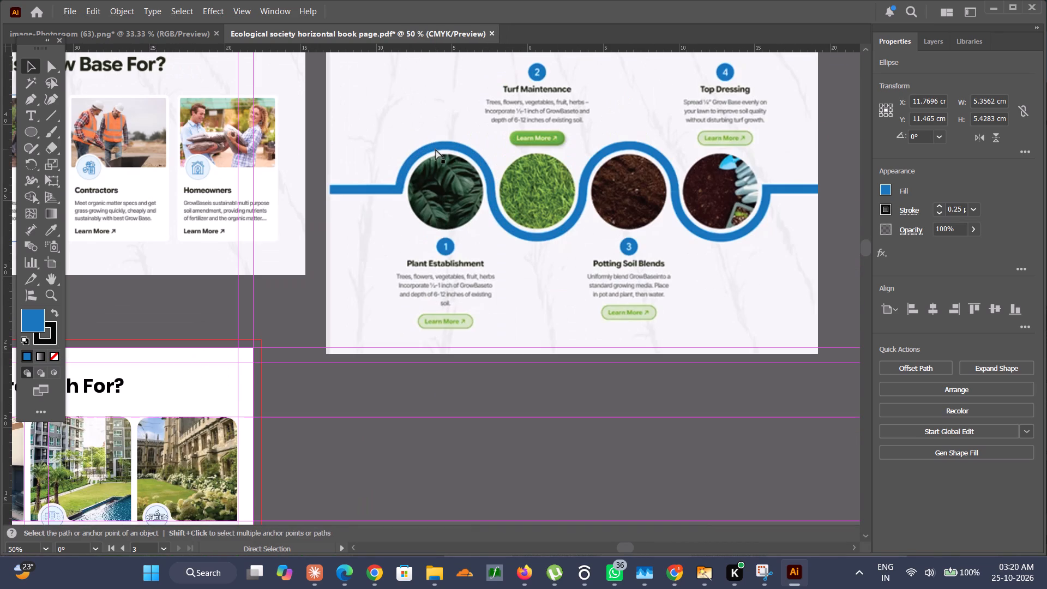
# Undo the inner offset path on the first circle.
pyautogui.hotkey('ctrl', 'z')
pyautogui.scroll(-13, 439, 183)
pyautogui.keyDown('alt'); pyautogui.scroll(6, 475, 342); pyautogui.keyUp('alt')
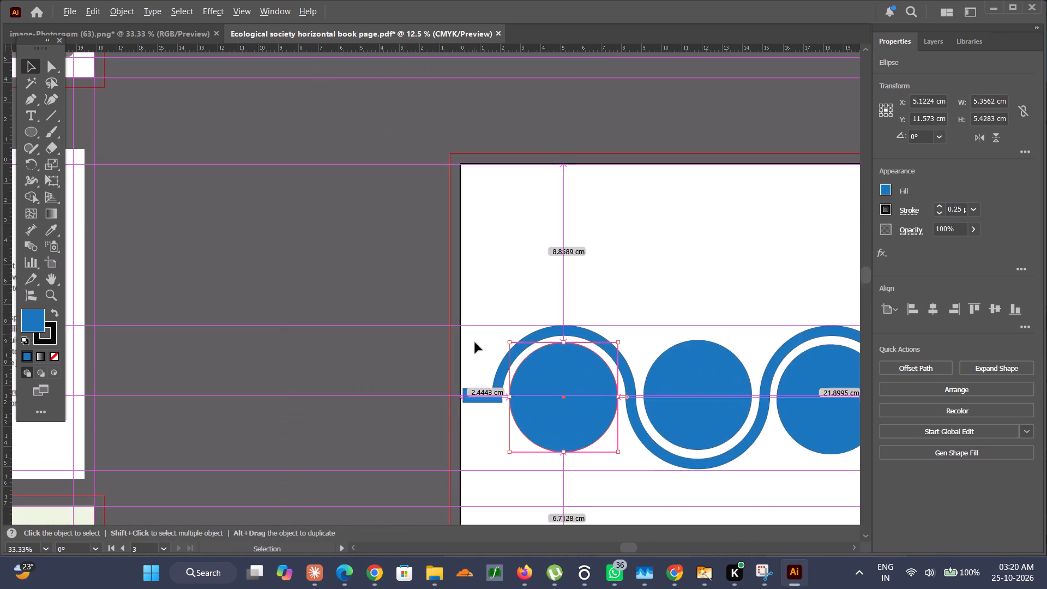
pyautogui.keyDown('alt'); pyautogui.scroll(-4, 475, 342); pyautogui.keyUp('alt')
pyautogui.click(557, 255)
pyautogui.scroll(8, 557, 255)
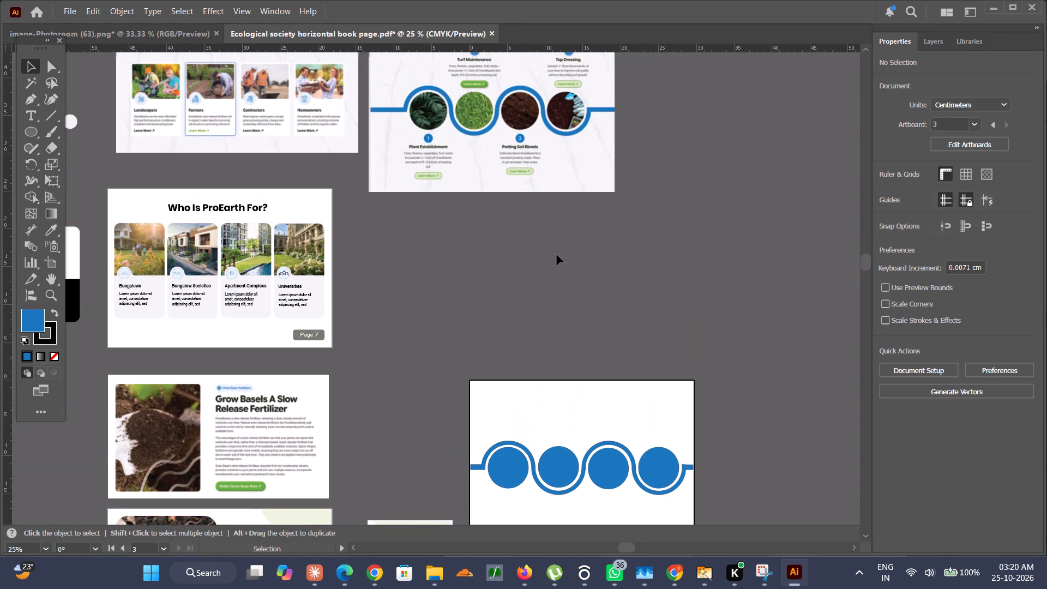
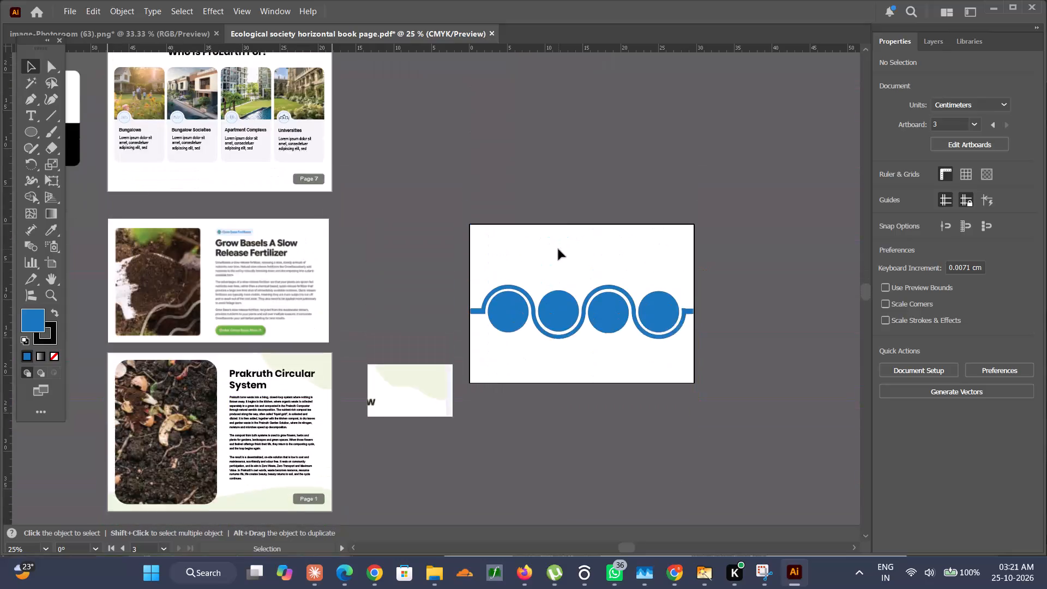
# Duplicate the first large circle below the winding line and shrink the copy to about 0.97 cm wide.
pyautogui.scroll(-3, 558, 249)
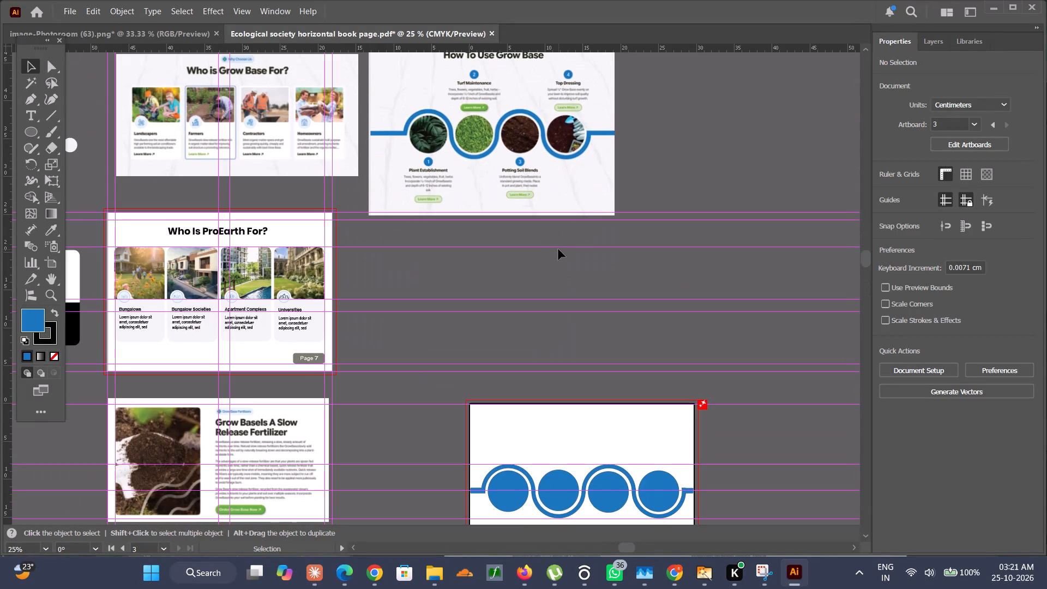
pyautogui.keyDown('alt'); pyautogui.scroll(3, 449, 243); pyautogui.keyUp('alt')
pyautogui.scroll(-8, 449, 243)
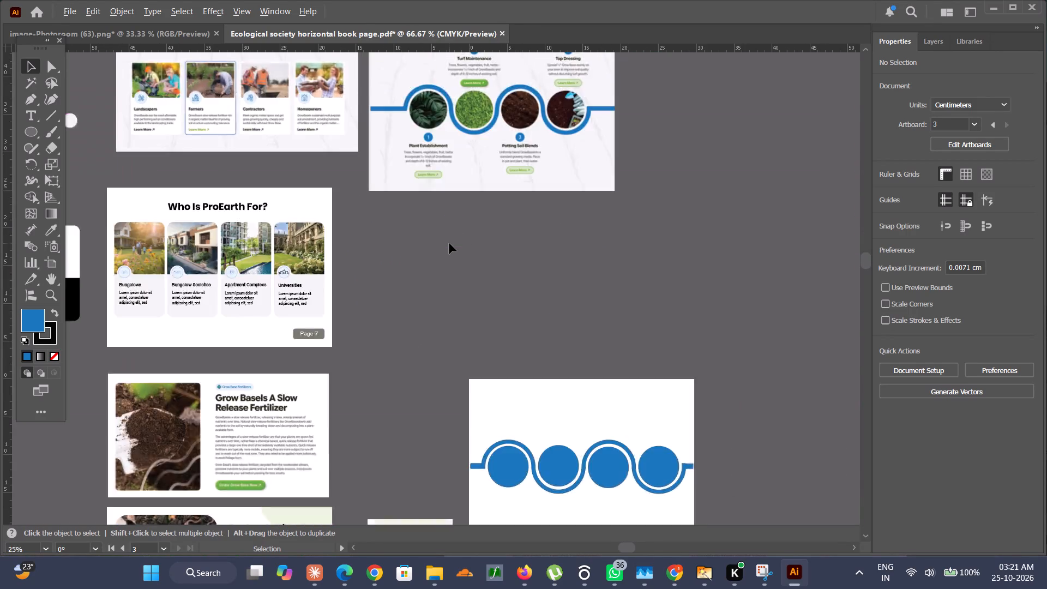
pyautogui.scroll(-3, 449, 243)
pyautogui.keyDown('alt'); pyautogui.scroll(5, 480, 345); pyautogui.keyUp('alt')
pyautogui.scroll(-10, 464, 395)
pyautogui.click(480, 290)
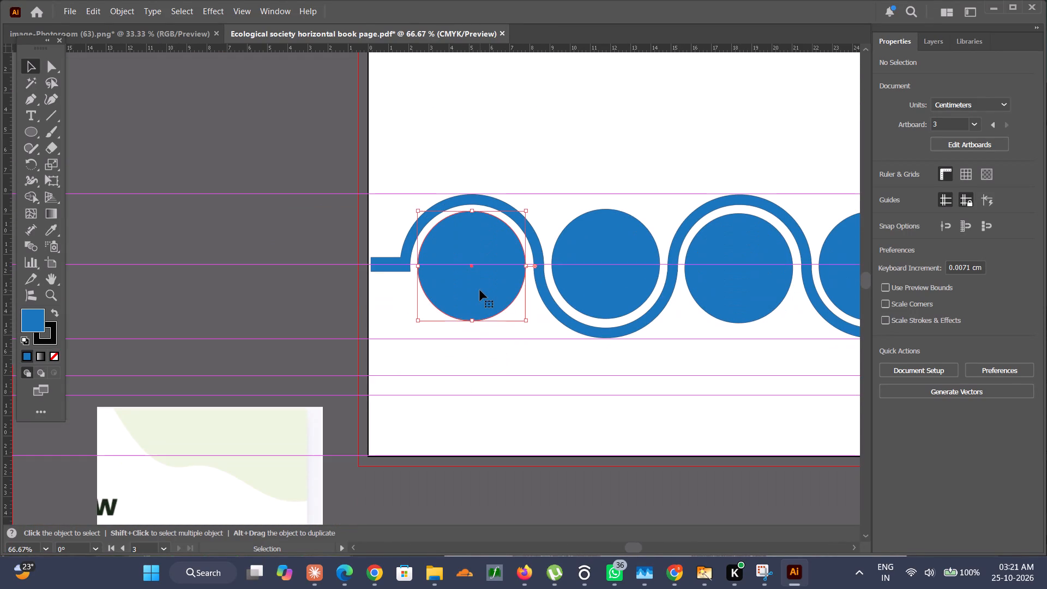
pyautogui.keyDown('alt'); pyautogui.moveTo(481, 284); pyautogui.dragTo(478, 386); pyautogui.keyUp('alt')
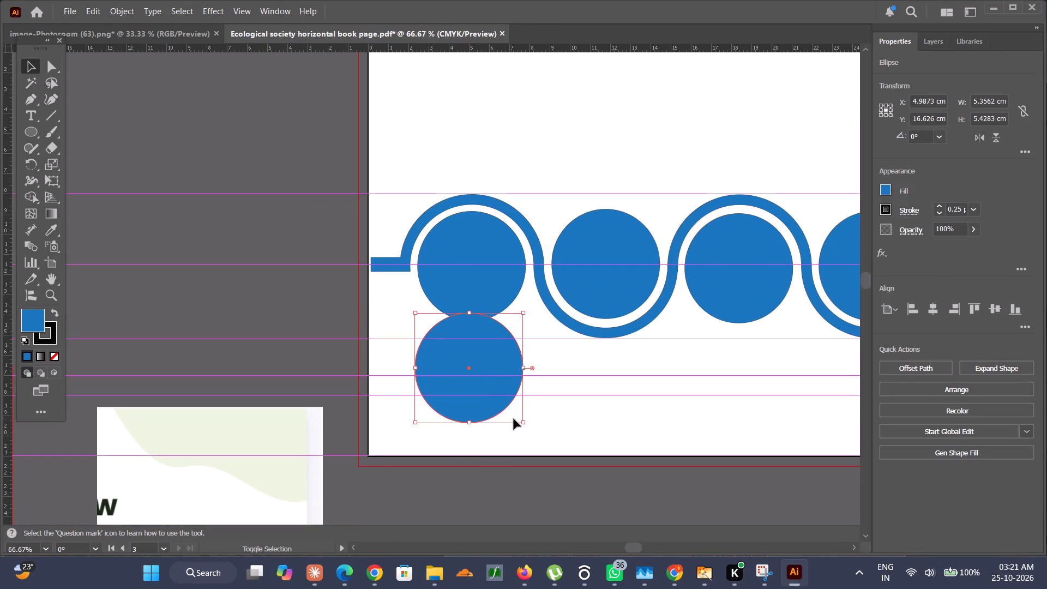
pyautogui.keyDown('alt'); pyautogui.keyDown('shift'); pyautogui.moveTo(525, 426); pyautogui.dragTo(507, 384); pyautogui.keyUp('shift'); pyautogui.keyUp('alt')
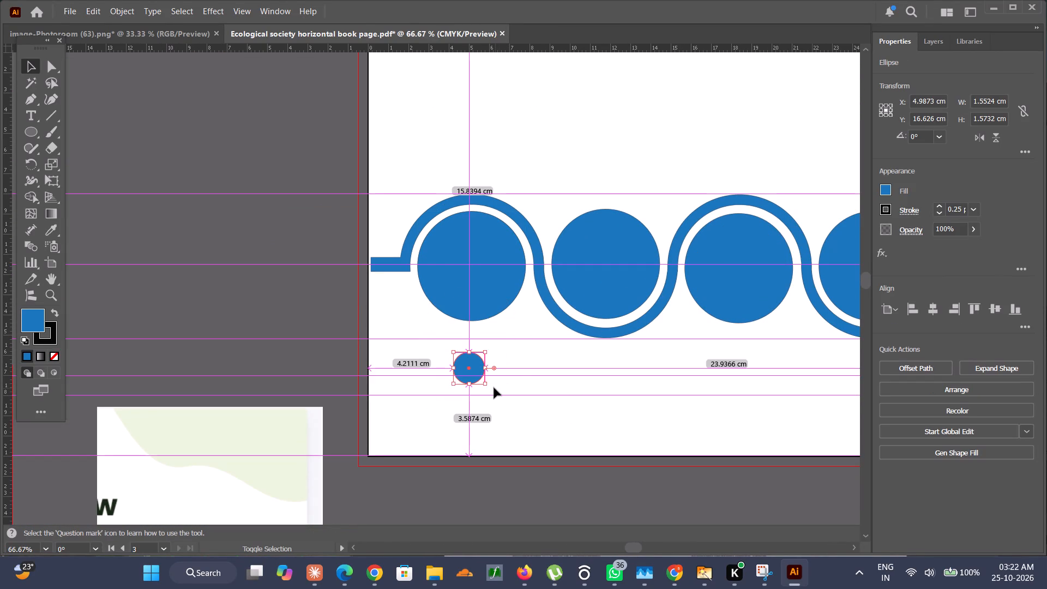
pyautogui.keyDown('alt'); pyautogui.keyDown('shift'); pyautogui.moveTo(489, 387); pyautogui.dragTo(480, 378); pyautogui.keyUp('shift'); pyautogui.keyUp('alt')
# Move the small circle up close beneath the first large circle and enlarge it to about 1.28 cm wide.
pyautogui.keyDown('alt'); pyautogui.scroll(4, 478, 373); pyautogui.keyUp('alt')
pyautogui.keyDown('alt'); pyautogui.scroll(-5, 478, 372); pyautogui.keyUp('alt')
pyautogui.moveTo(472, 367); pyautogui.dragTo(472, 362)
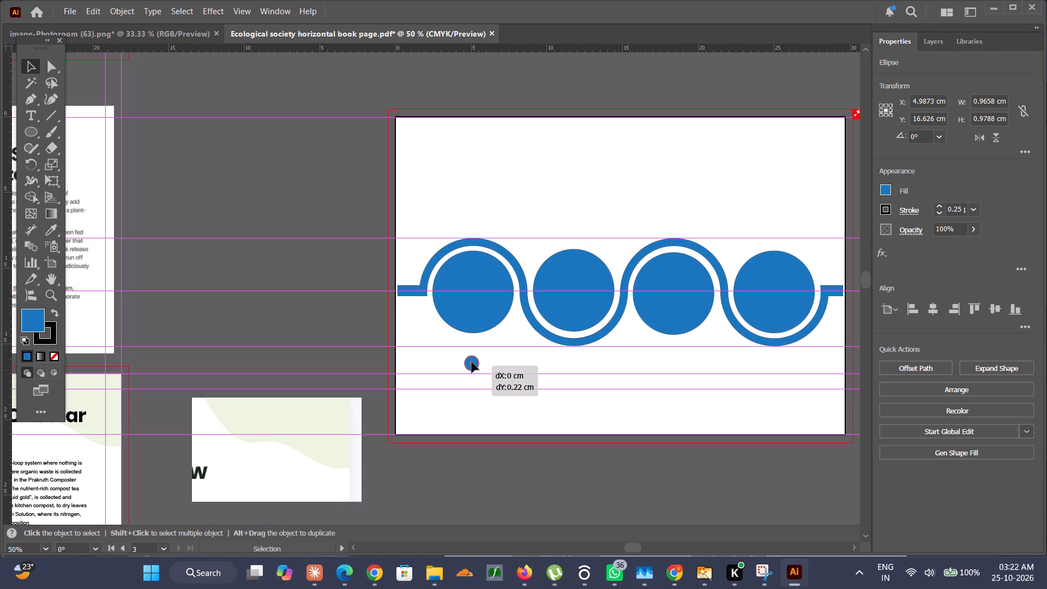
pyautogui.moveTo(472, 362); pyautogui.dragTo(472, 354)
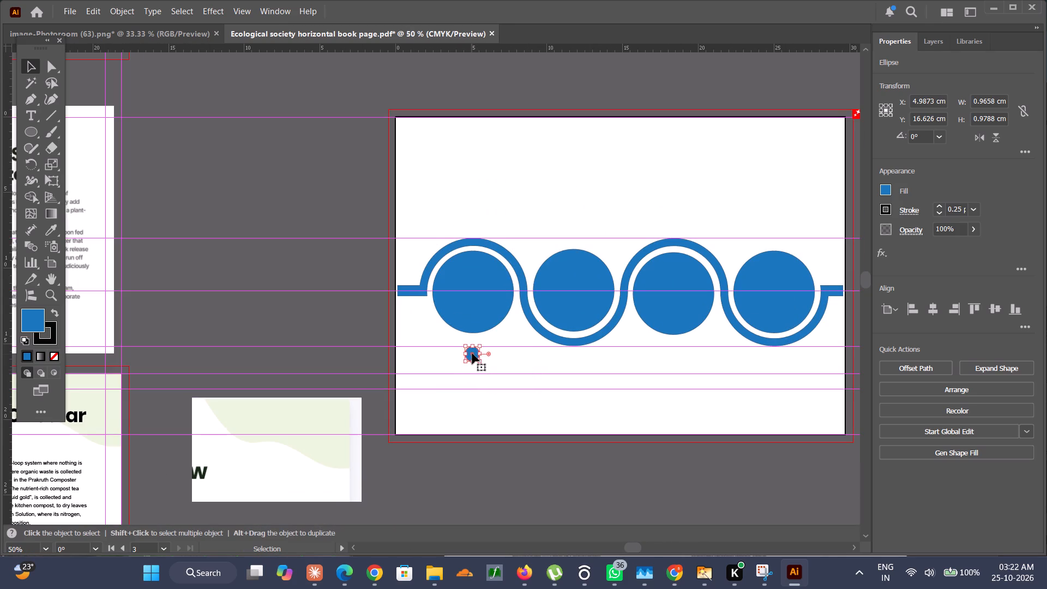
pyautogui.keyDown('alt'); pyautogui.scroll(-4, 473, 353); pyautogui.keyUp('alt')
pyautogui.keyDown('alt'); pyautogui.scroll(5, 473, 353); pyautogui.keyUp('alt')
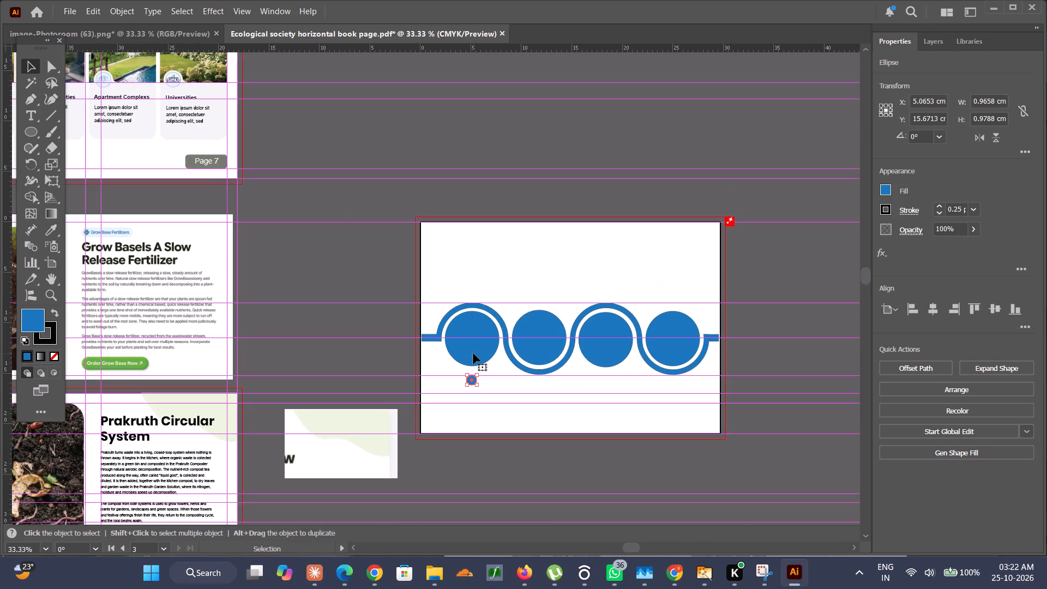
pyautogui.keyDown('alt'); pyautogui.scroll(-2, 477, 362); pyautogui.keyUp('alt')
pyautogui.keyDown('alt'); pyautogui.scroll(4, 477, 362); pyautogui.keyUp('alt')
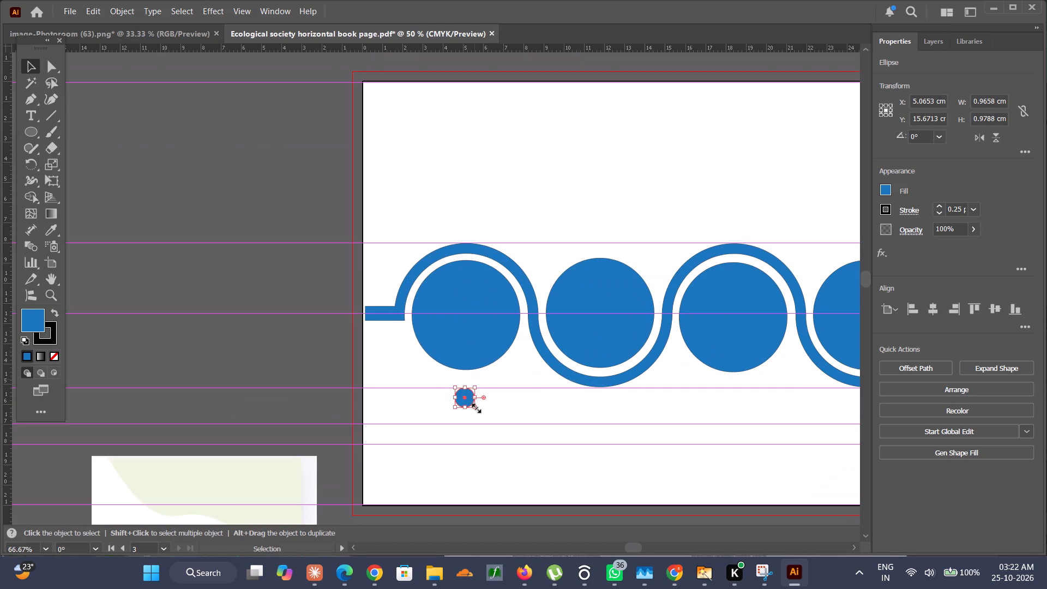
pyautogui.keyDown('alt'); pyautogui.keyDown('shift'); pyautogui.moveTo(475, 407); pyautogui.dragTo(478, 412); pyautogui.keyUp('shift'); pyautogui.keyUp('alt')
pyautogui.click(469, 402)
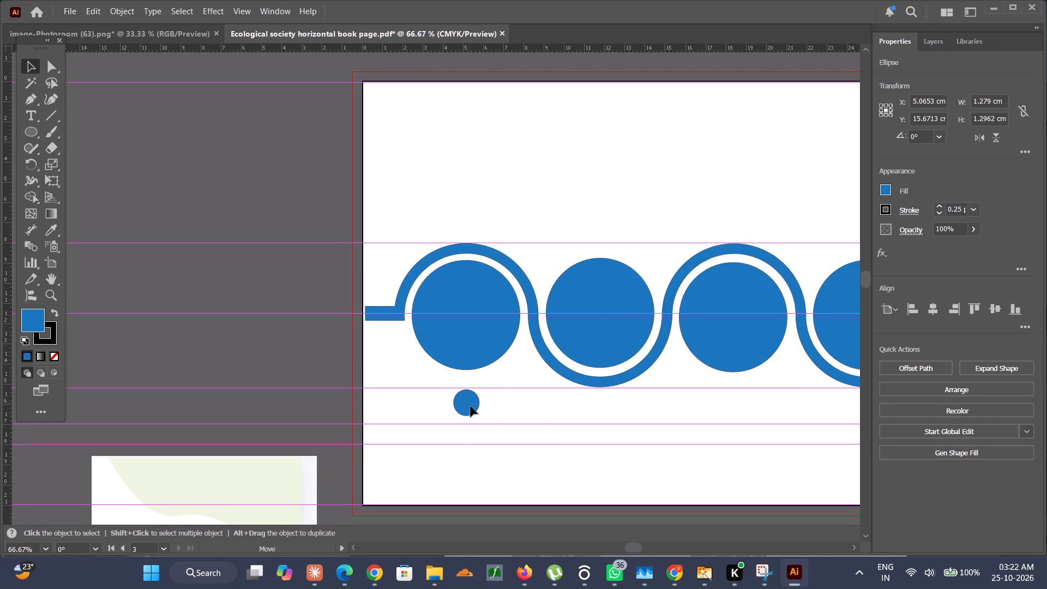
# Copy the small circle and place the duplicate centred beneath the third large circle, level with the original.
pyautogui.hotkey('ctrl', 'c')
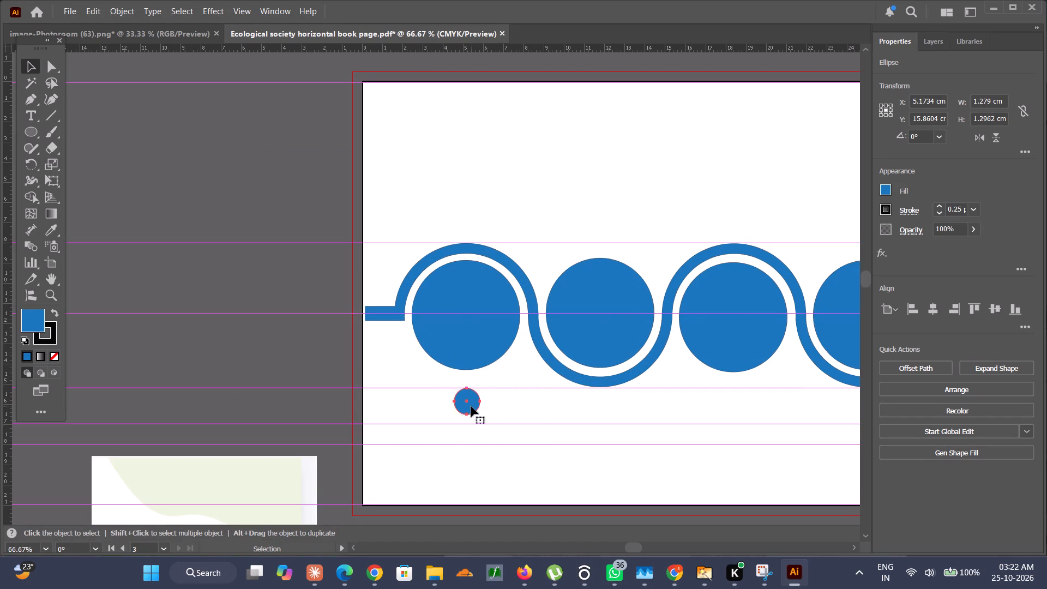
pyautogui.hscroll(-3, 471, 406)
pyautogui.hotkey('ctrl', 'v')
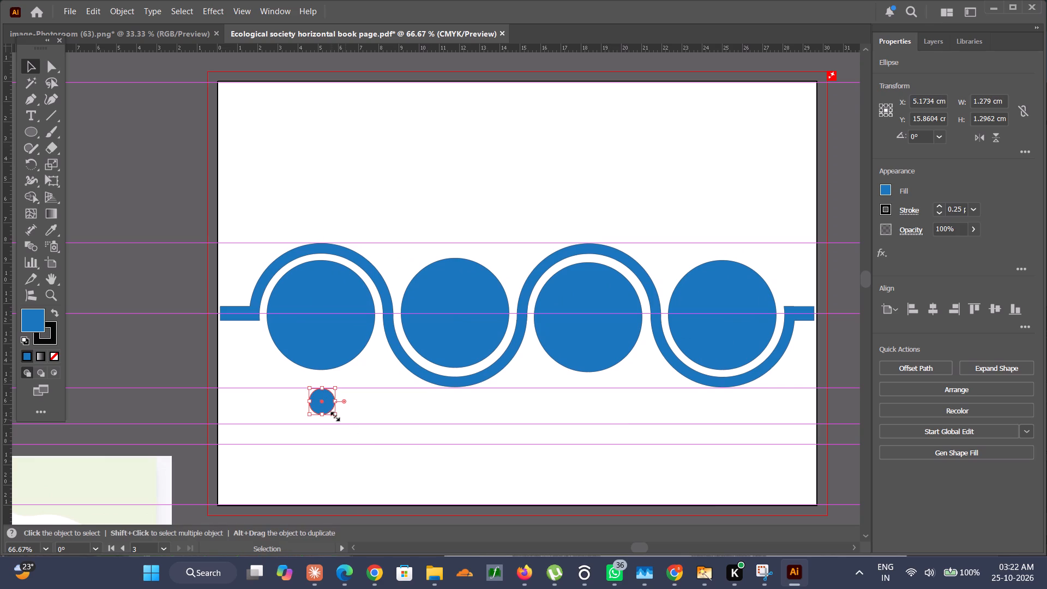
pyautogui.moveTo(327, 411); pyautogui.dragTo(502, 408)
pyautogui.hotkey('ctrl', 'z')
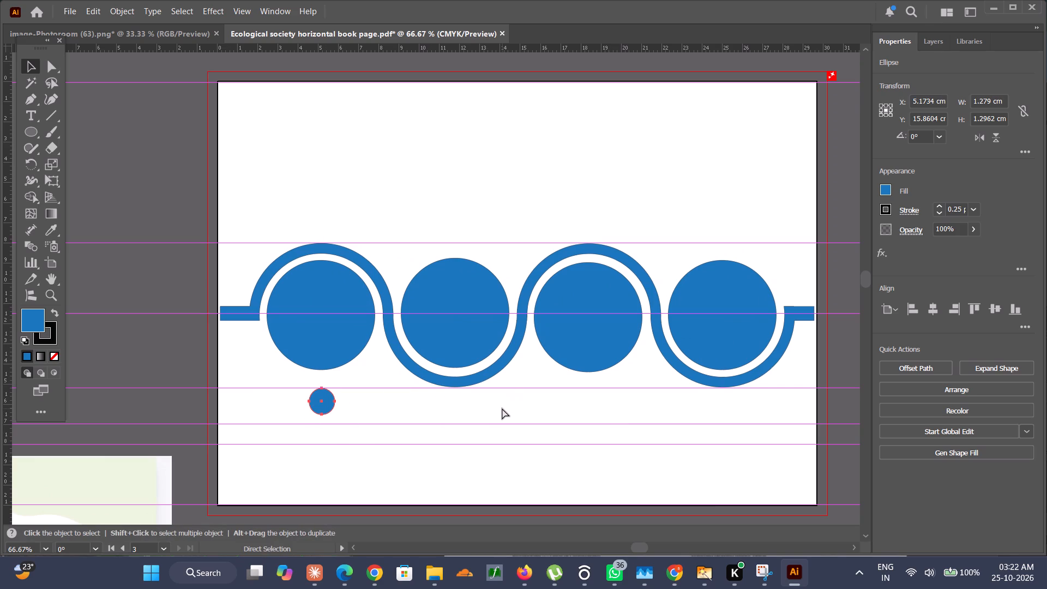
pyautogui.hotkey('ctrl', 'c')
pyautogui.hotkey('ctrl', 'v')
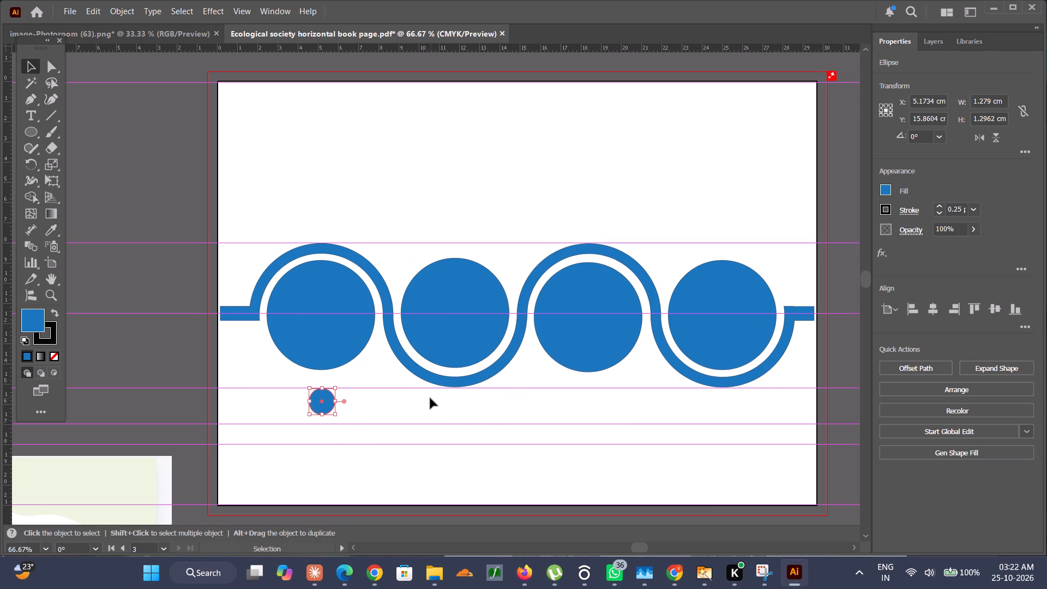
pyautogui.hotkey('ctrl', 'c')
pyautogui.hotkey('ctrl', 'v')
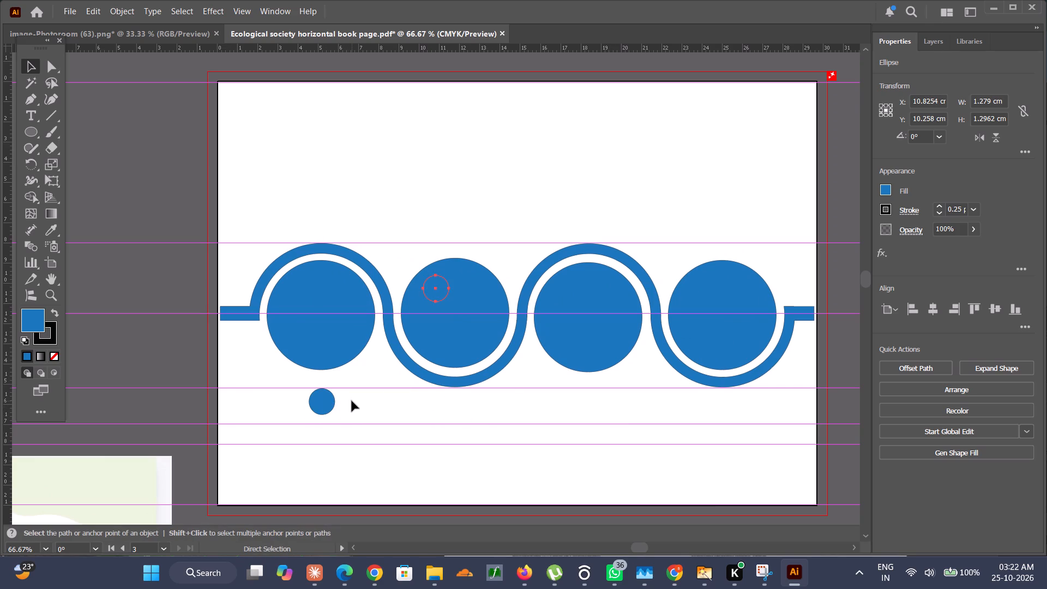
pyautogui.click(161, 182)
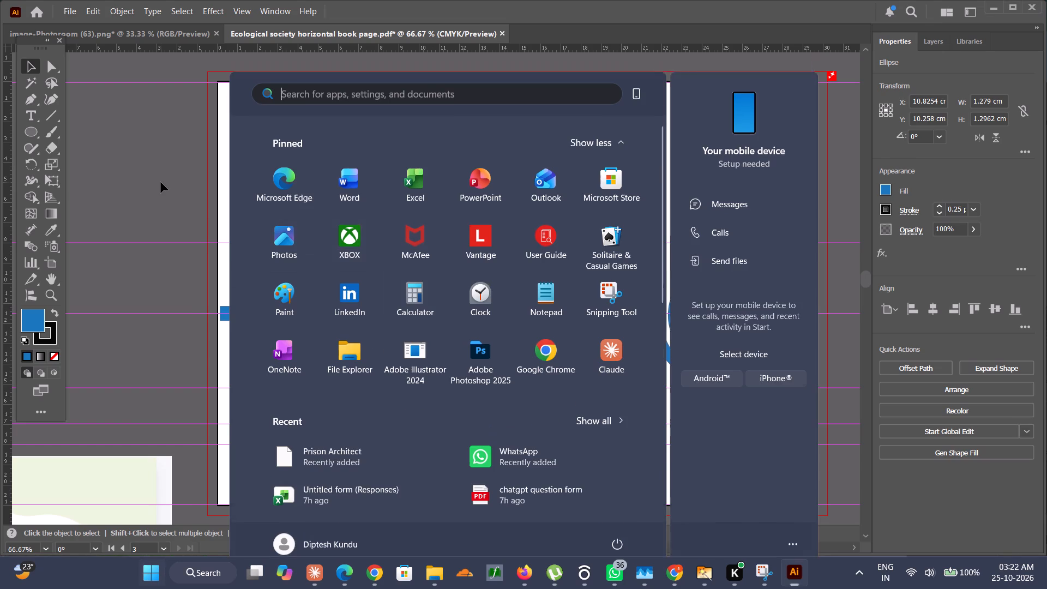
pyautogui.moveTo(443, 287); pyautogui.dragTo(592, 401)
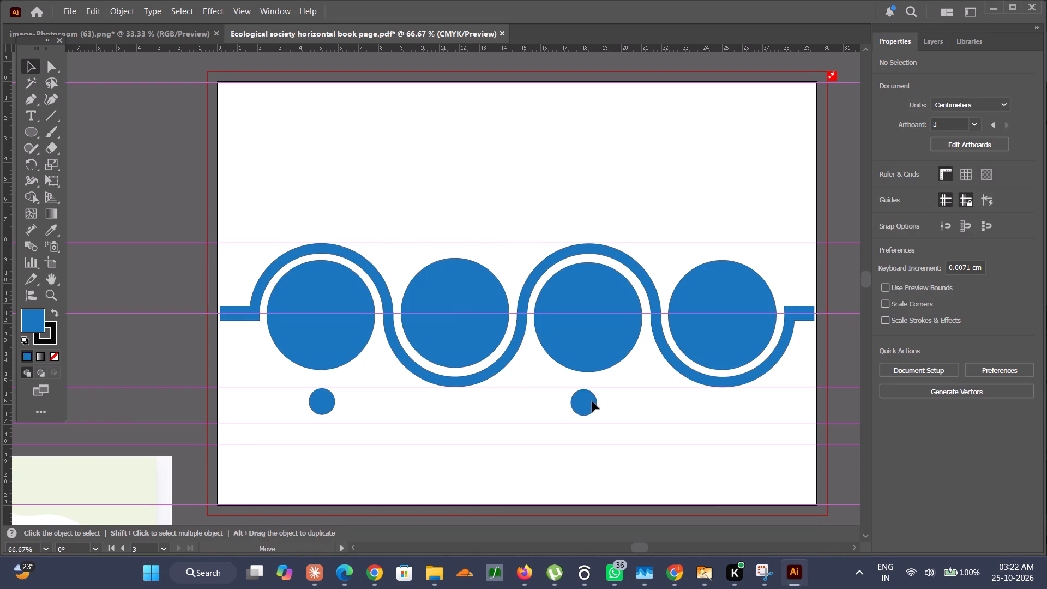
pyautogui.moveTo(592, 401); pyautogui.dragTo(599, 399)
pyautogui.click(645, 419)
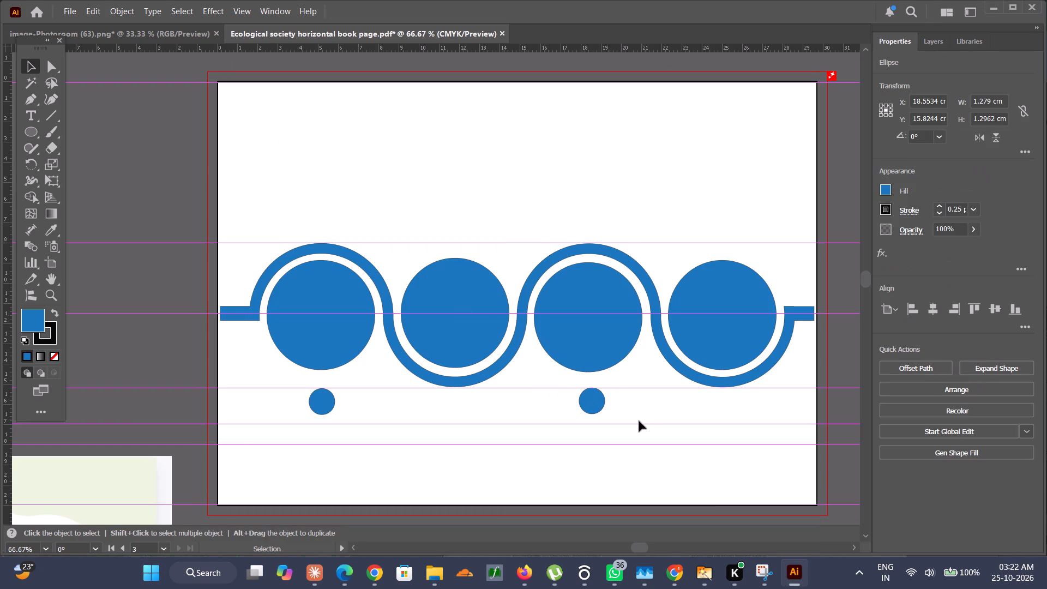
# Compare the small circles' placement with the numbered badges on the "How To Use Grow Base" reference page.
pyautogui.keyDown('alt'); pyautogui.scroll(-4, 639, 421); pyautogui.keyUp('alt')
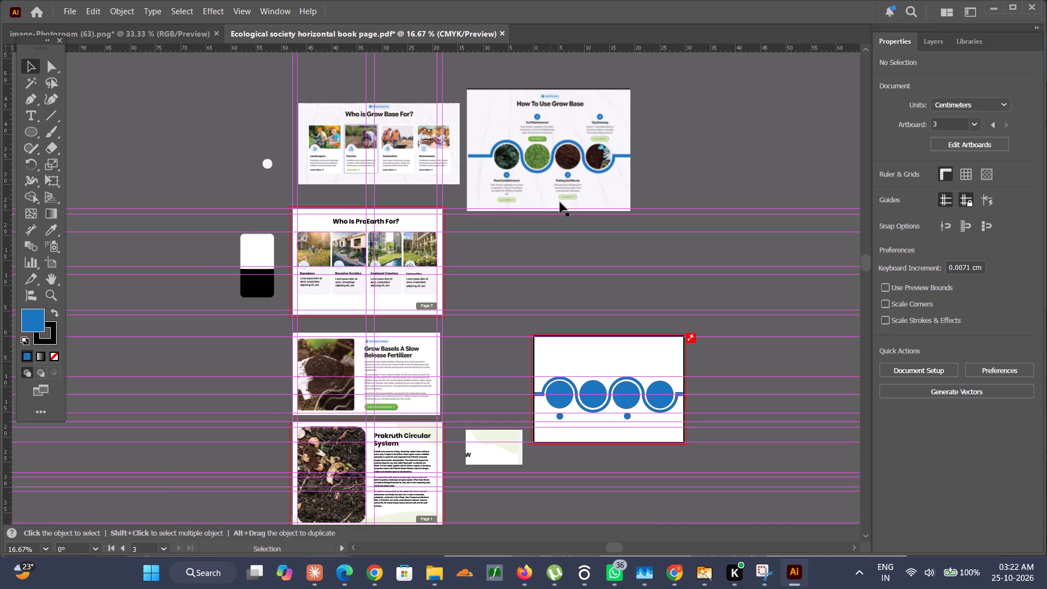
pyautogui.keyDown('alt'); pyautogui.scroll(4, 562, 205); pyautogui.keyUp('alt')
pyautogui.scroll(-3, 424, 181)
pyautogui.keyDown('alt'); pyautogui.scroll(-3, 424, 181); pyautogui.keyUp('alt')
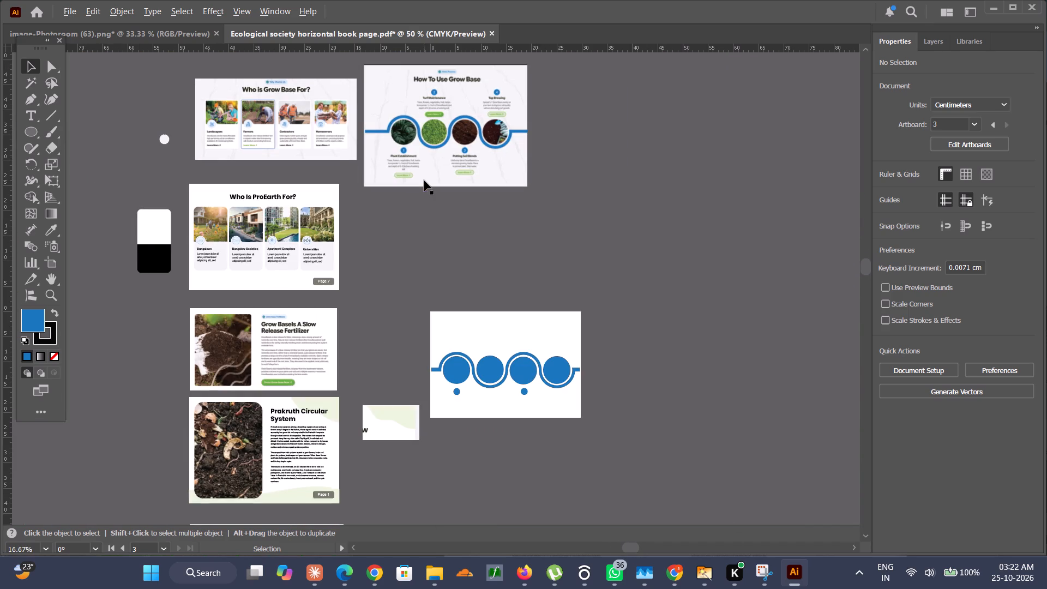
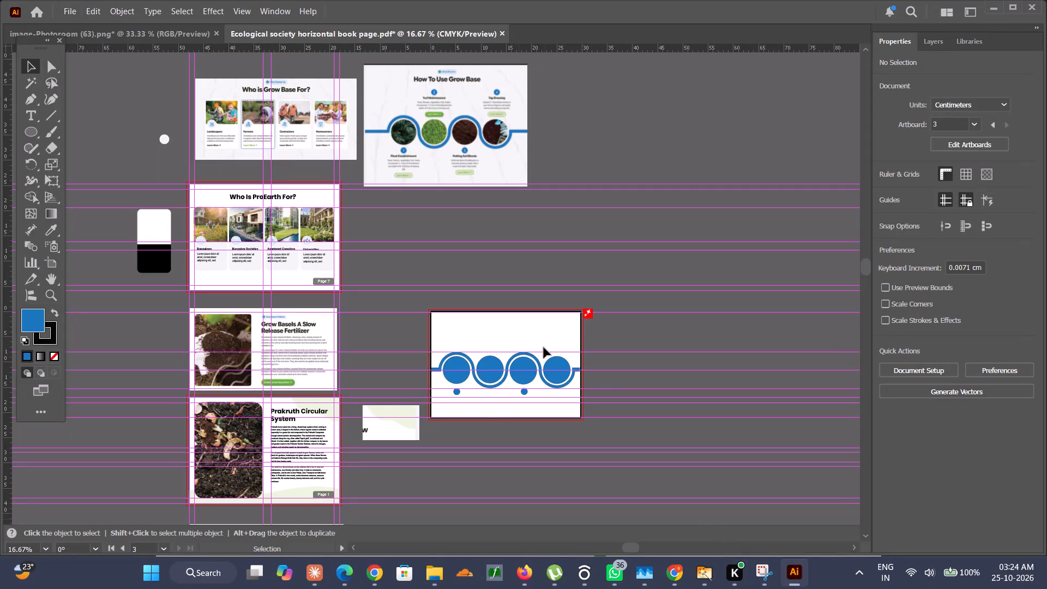
# Add the text label "Kitchen Waste Segregation" just beneath the first small circle.
pyautogui.scroll(2, 513, 394)
pyautogui.keyDown('alt'); pyautogui.scroll(-1, 282, 359); pyautogui.keyUp('alt')
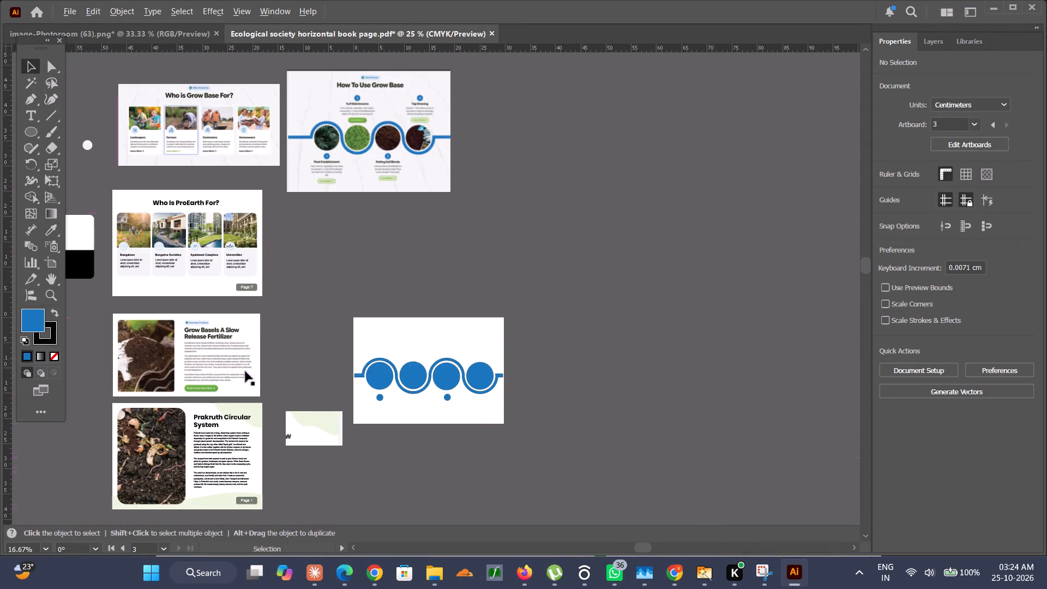
pyautogui.keyDown('alt'); pyautogui.scroll(1, 238, 374); pyautogui.keyUp('alt')
pyautogui.keyDown('alt'); pyautogui.scroll(2, 479, 432); pyautogui.keyUp('alt')
pyautogui.keyDown('alt'); pyautogui.scroll(2, 365, 415); pyautogui.keyUp('alt')
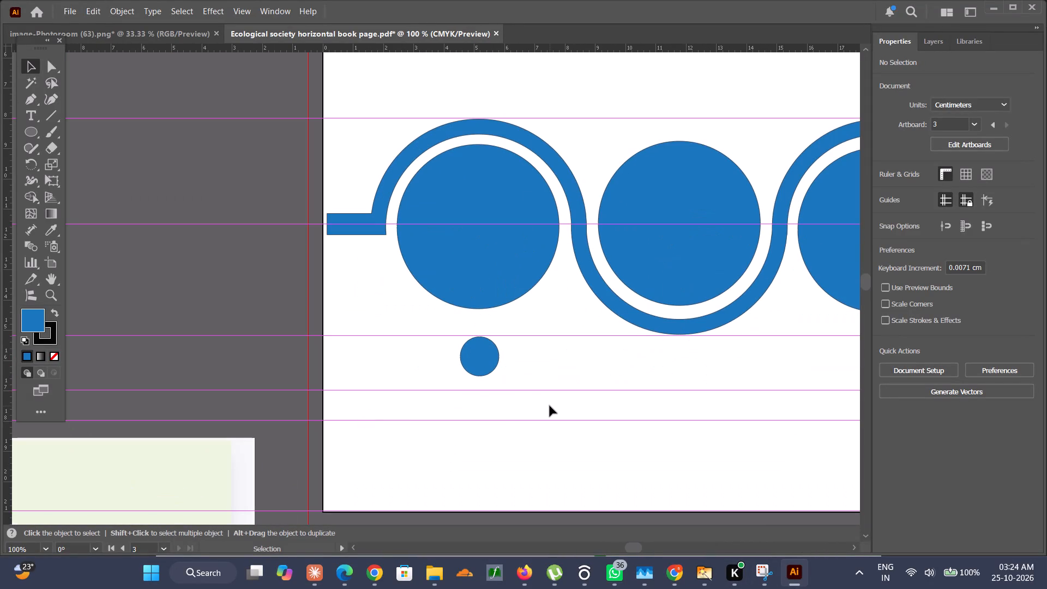
pyautogui.press('y')
pyautogui.press('t')
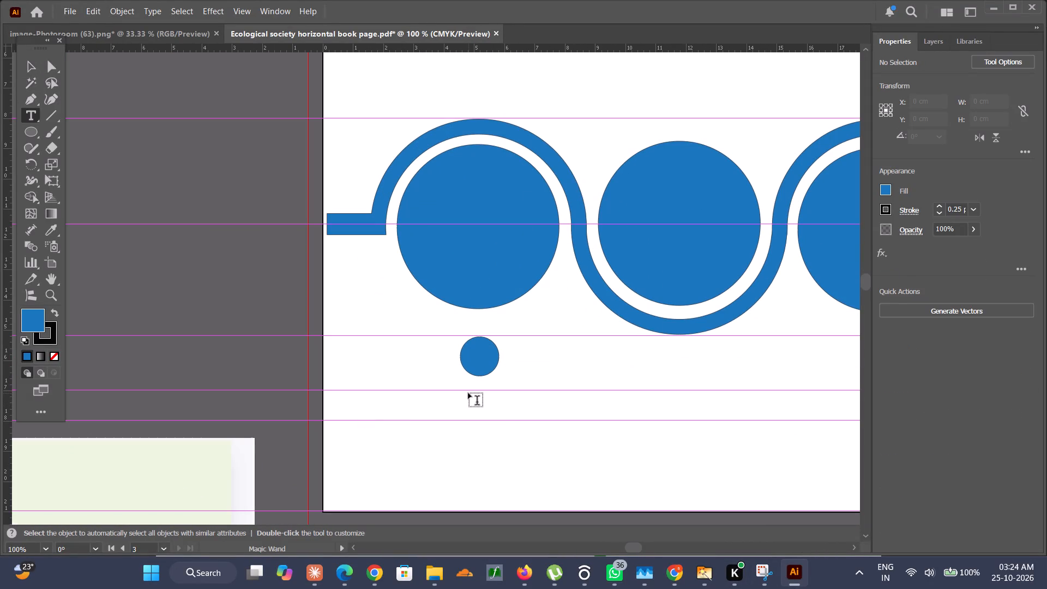
pyautogui.click(468, 393)
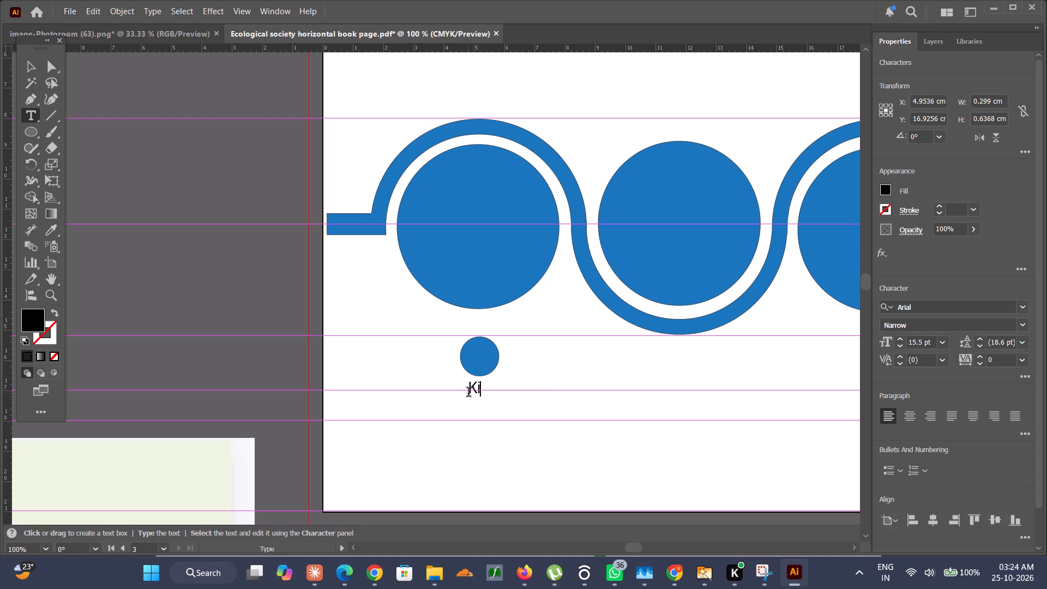
pyautogui.press('BackSpace')
pyautogui.press('BackSpace')
pyautogui.press('BackSpace')
pyautogui.press('BackSpace')
pyautogui.press('w')
pyautogui.write('aste')
pyautogui.press('space')
pyautogui.write('SE')
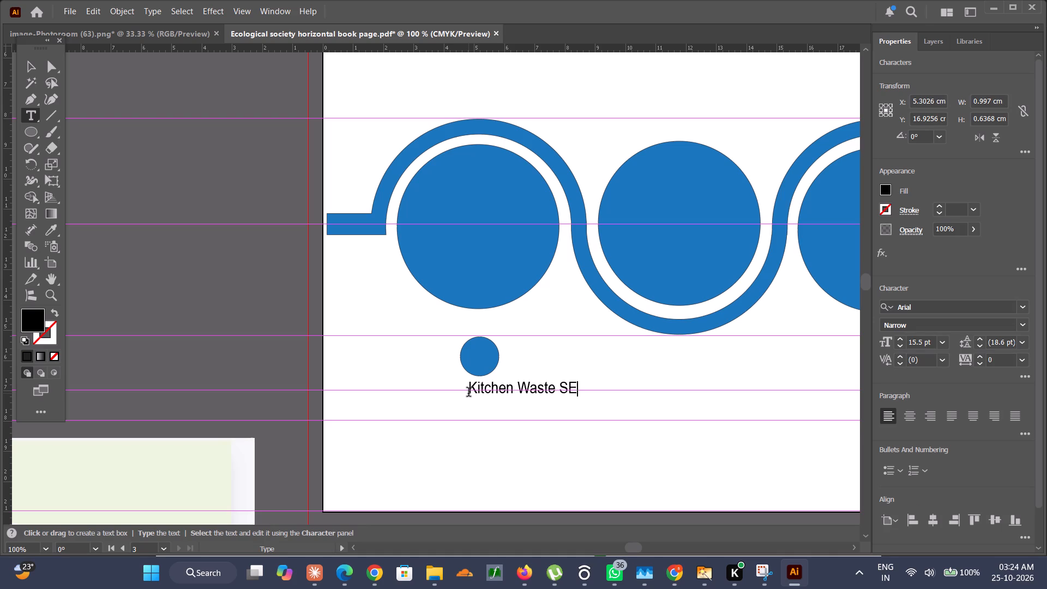
pyautogui.press('BackSpace')
pyautogui.write('egregation')
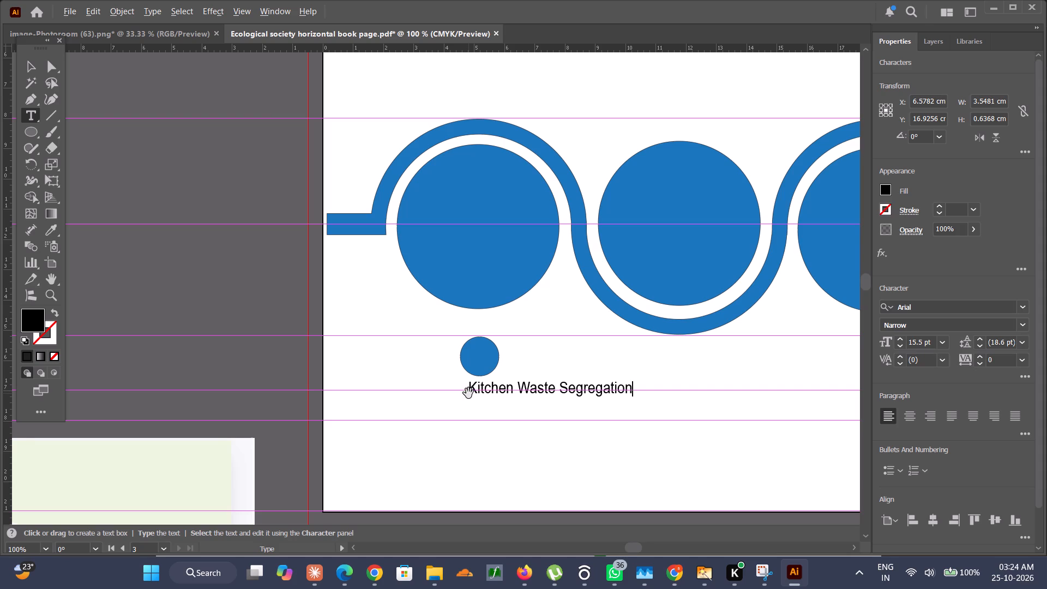
# Change the "Kitchen Waste Segregation" label's font to Poppins Regular.
pyautogui.keyDown('alt'); pyautogui.scroll(-5, 458, 384); pyautogui.keyUp('alt')
pyautogui.keyDown('alt'); pyautogui.scroll(2, 214, 394); pyautogui.keyUp('alt')
pyautogui.click(208, 427)
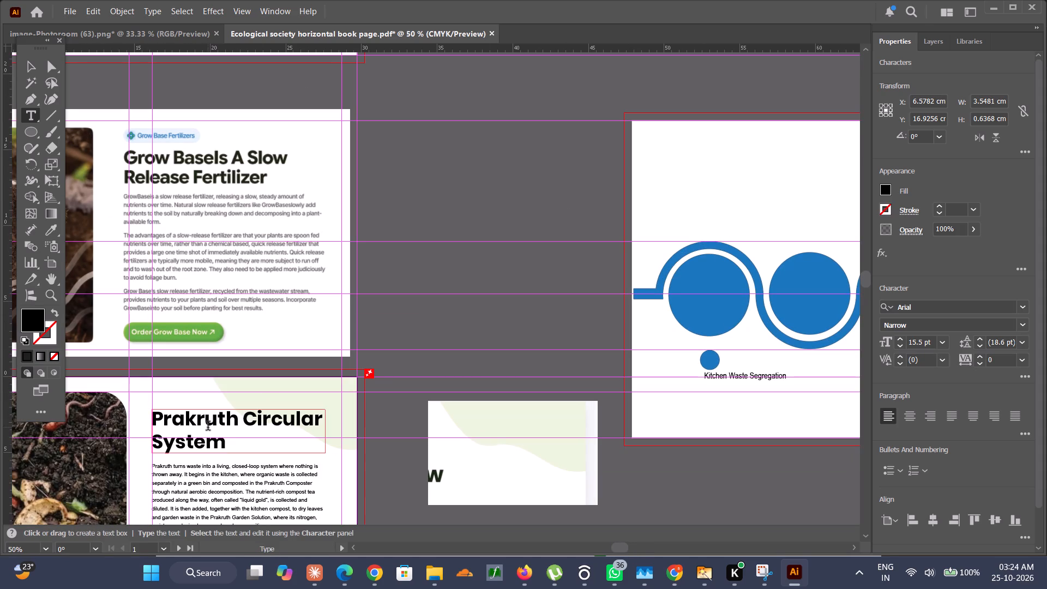
pyautogui.tripleClick(741, 375)
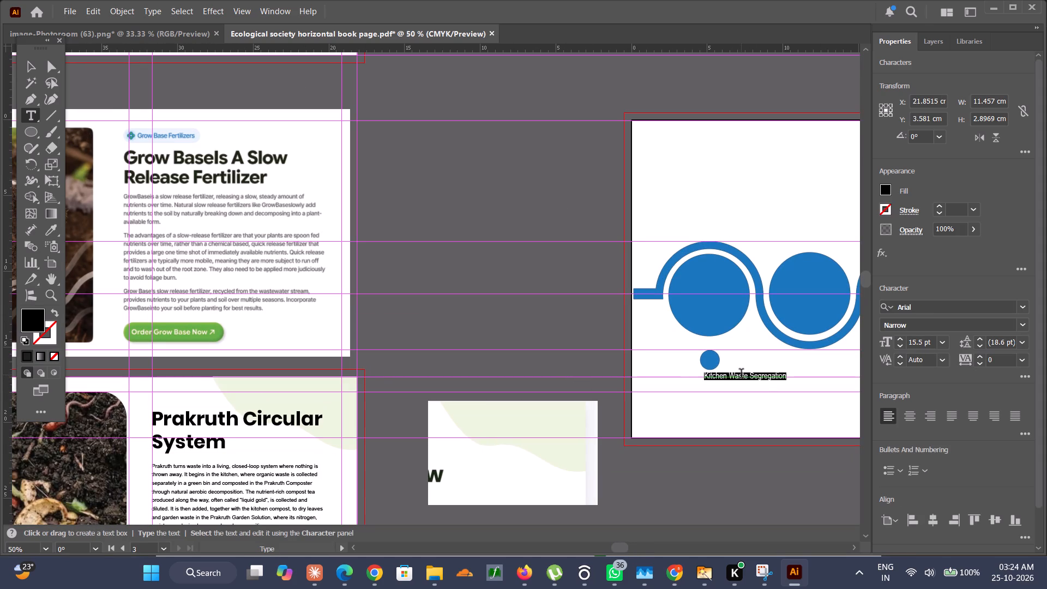
pyautogui.click(932, 308)
pyautogui.write('popp')
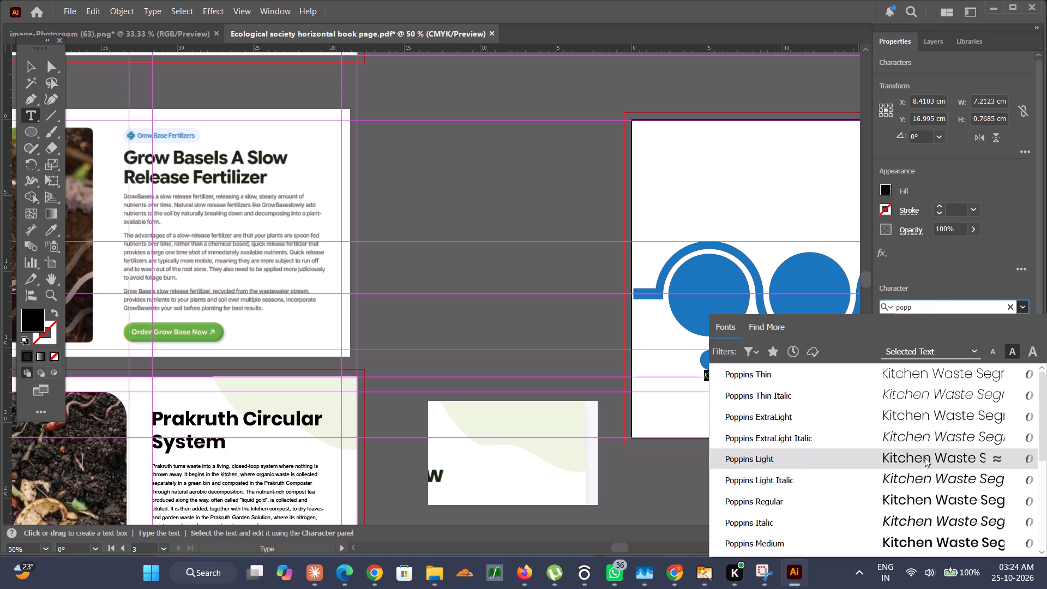
pyautogui.click(778, 504)
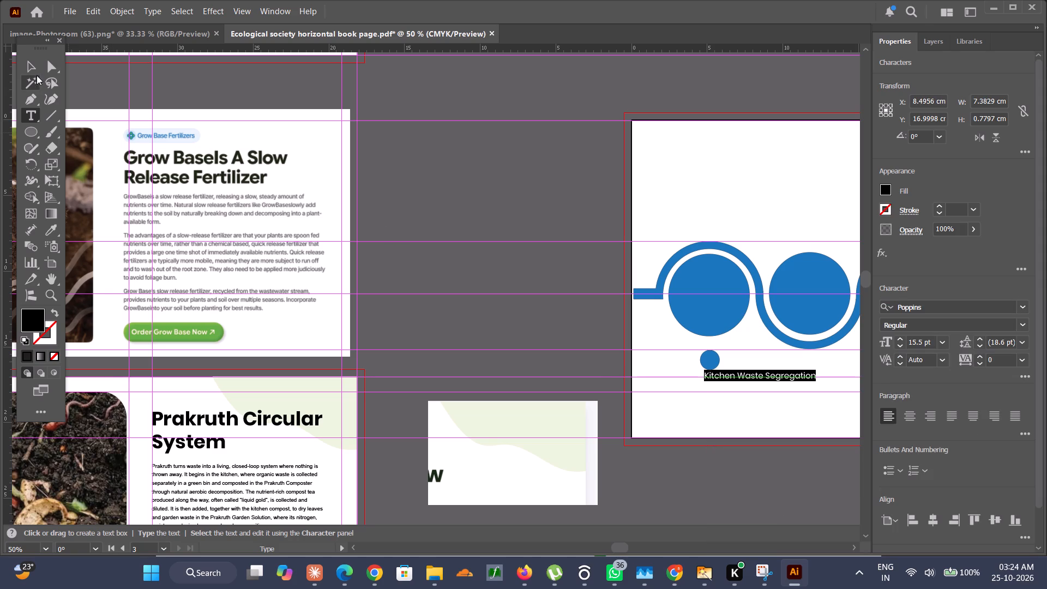
# Shift the label left so it sits more centrally beneath the first small circle.
pyautogui.click(36, 68)
pyautogui.moveTo(745, 371); pyautogui.dragTo(706, 375)
pyautogui.moveTo(728, 377); pyautogui.dragTo(687, 379)
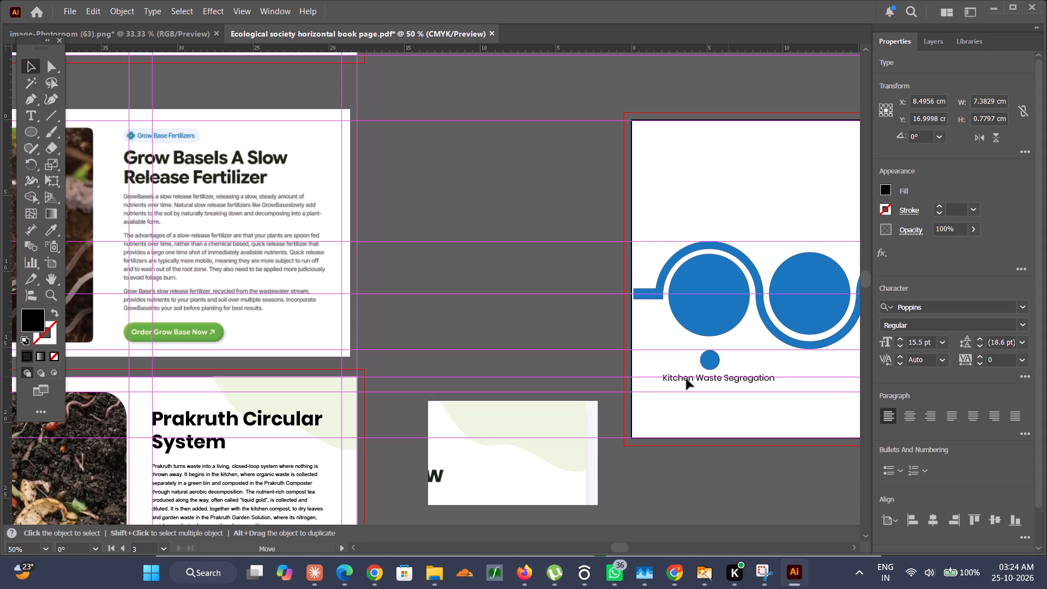
pyautogui.moveTo(687, 379); pyautogui.dragTo(687, 379)
# Set the label's font size to 12 pt.
pyautogui.click(936, 340)
pyautogui.click(945, 344)
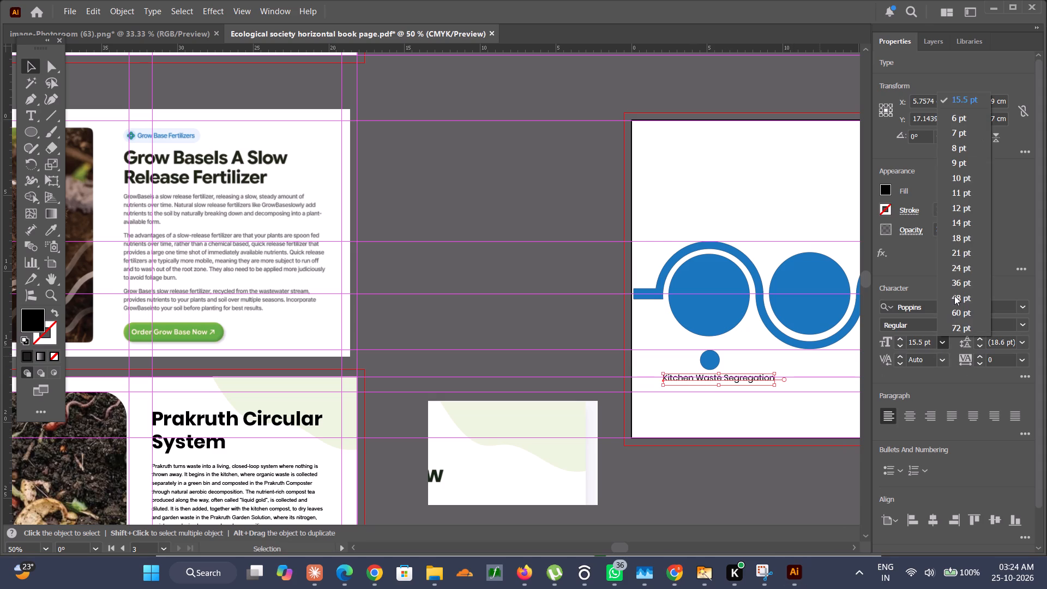
pyautogui.click(969, 206)
pyautogui.click(760, 425)
# Move the resized label slightly right and down, roughly centring it beneath the first small circle at about X 5.48 cm, Y 17.22 cm.
pyautogui.hscroll(-2, 736, 377)
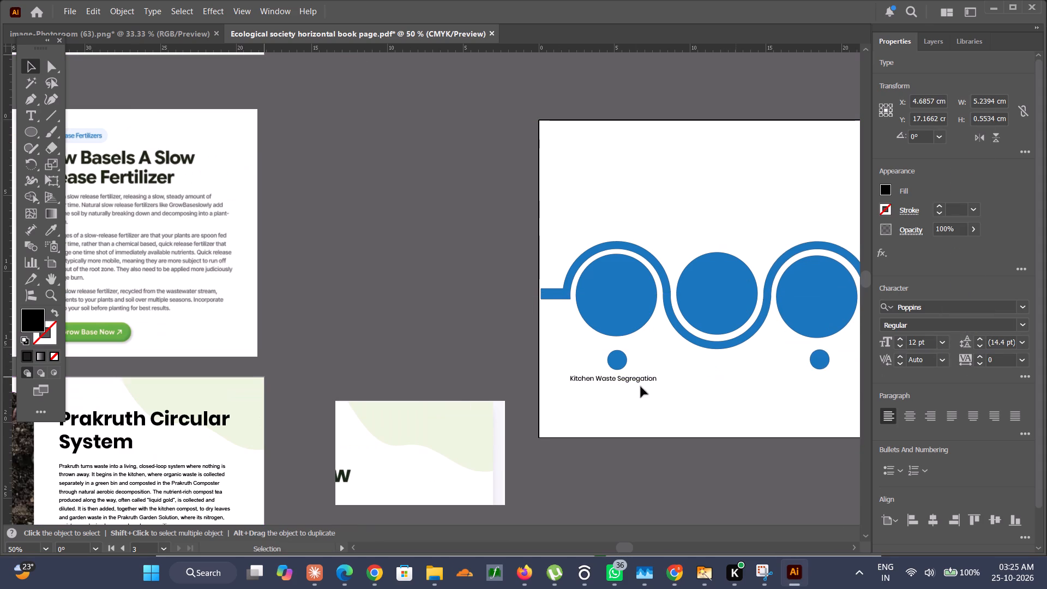
pyautogui.keyDown('alt'); pyautogui.scroll(3, 621, 375); pyautogui.keyUp('alt')
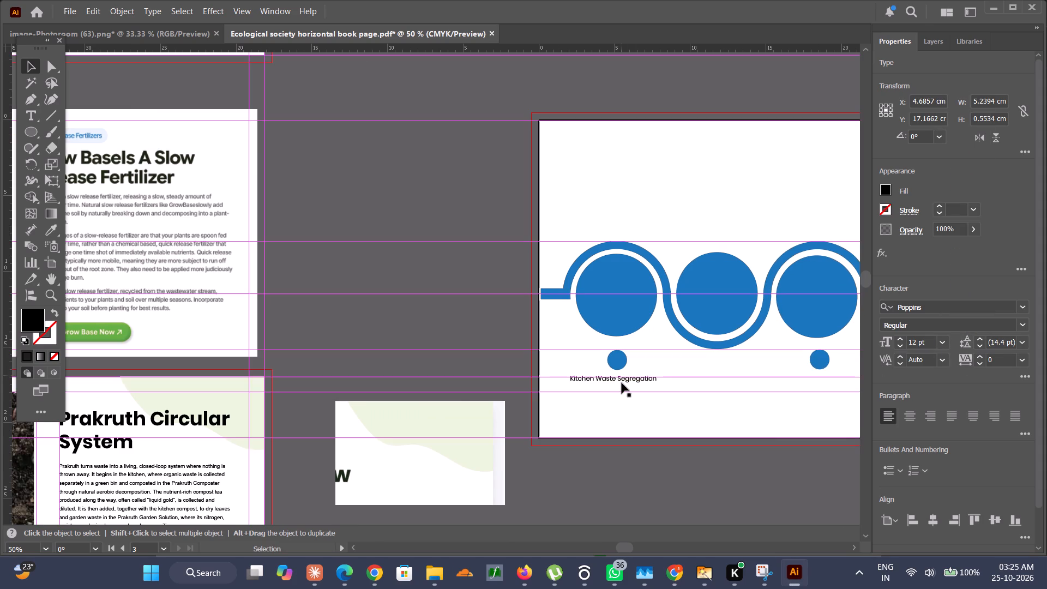
pyautogui.keyDown('alt'); pyautogui.scroll(2, 622, 383); pyautogui.keyUp('alt')
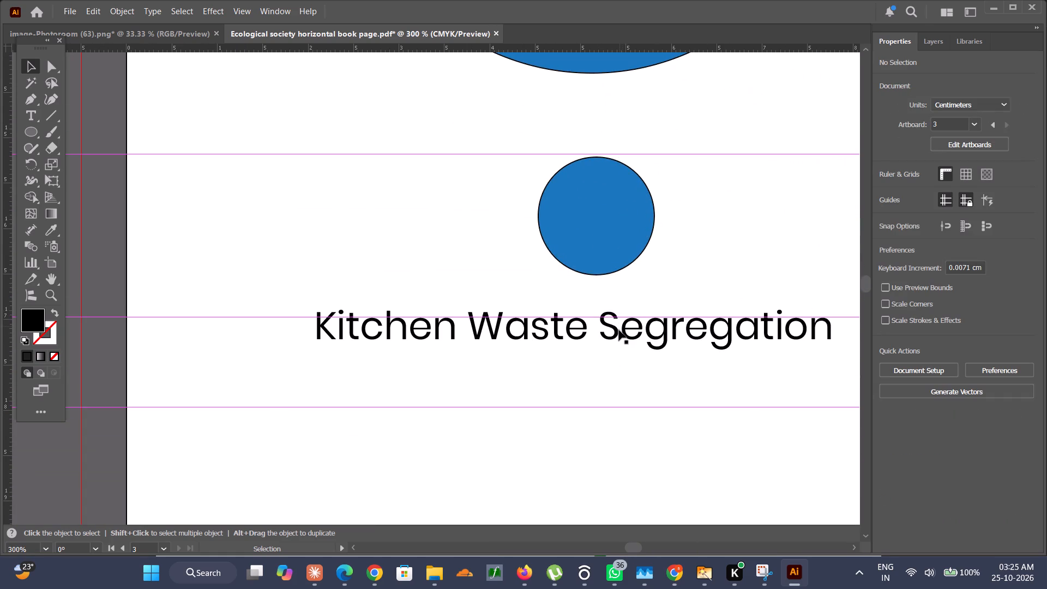
pyautogui.keyDown('alt'); pyautogui.scroll(-5, 616, 334); pyautogui.keyUp('alt')
pyautogui.keyDown('alt'); pyautogui.scroll(2, 615, 334); pyautogui.keyUp('alt')
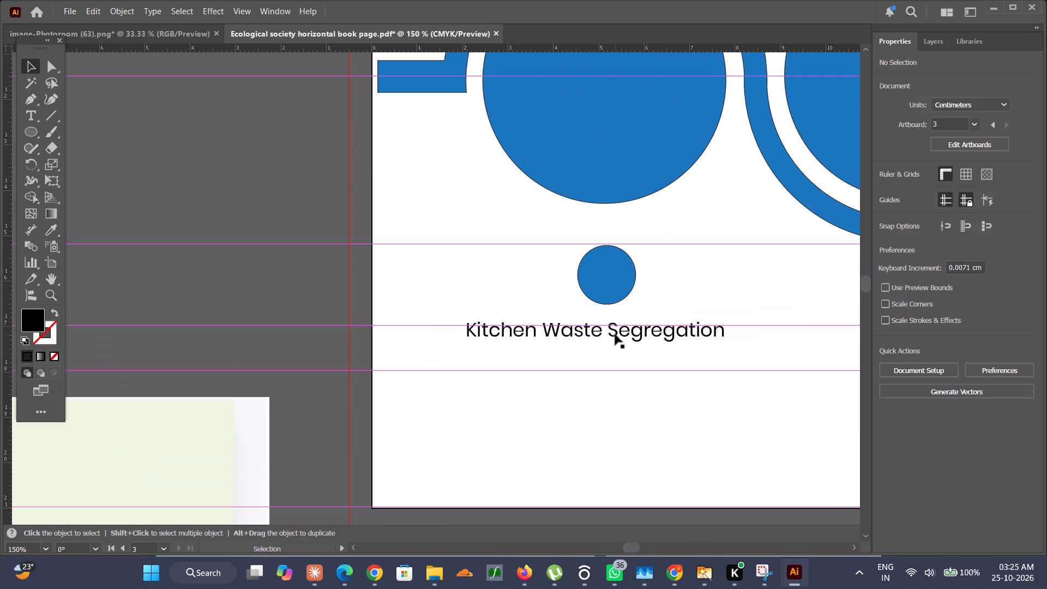
pyautogui.hscroll(-4, 614, 335)
pyautogui.moveTo(506, 327); pyautogui.dragTo(531, 330)
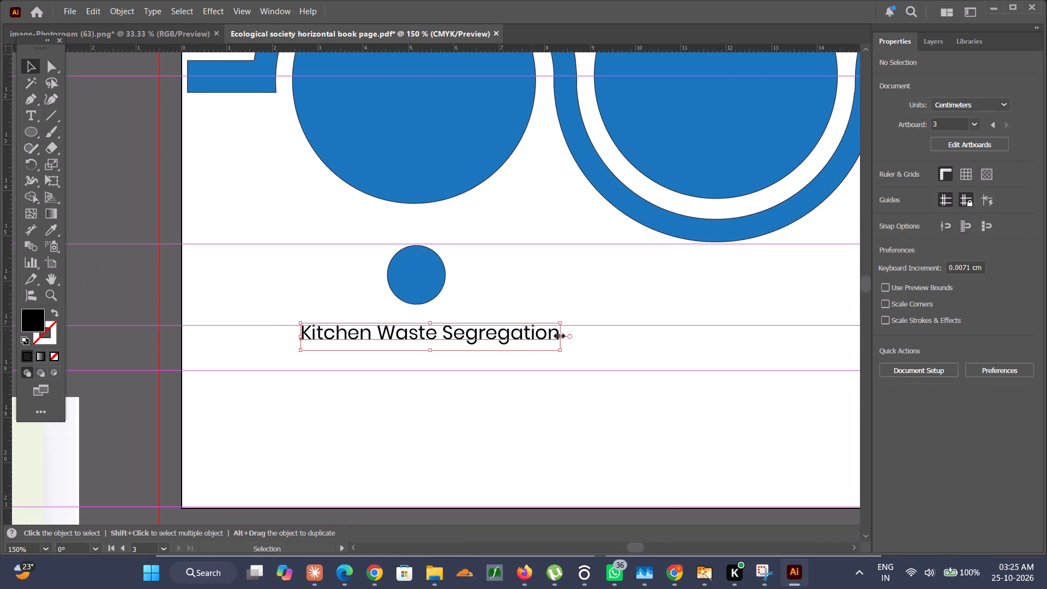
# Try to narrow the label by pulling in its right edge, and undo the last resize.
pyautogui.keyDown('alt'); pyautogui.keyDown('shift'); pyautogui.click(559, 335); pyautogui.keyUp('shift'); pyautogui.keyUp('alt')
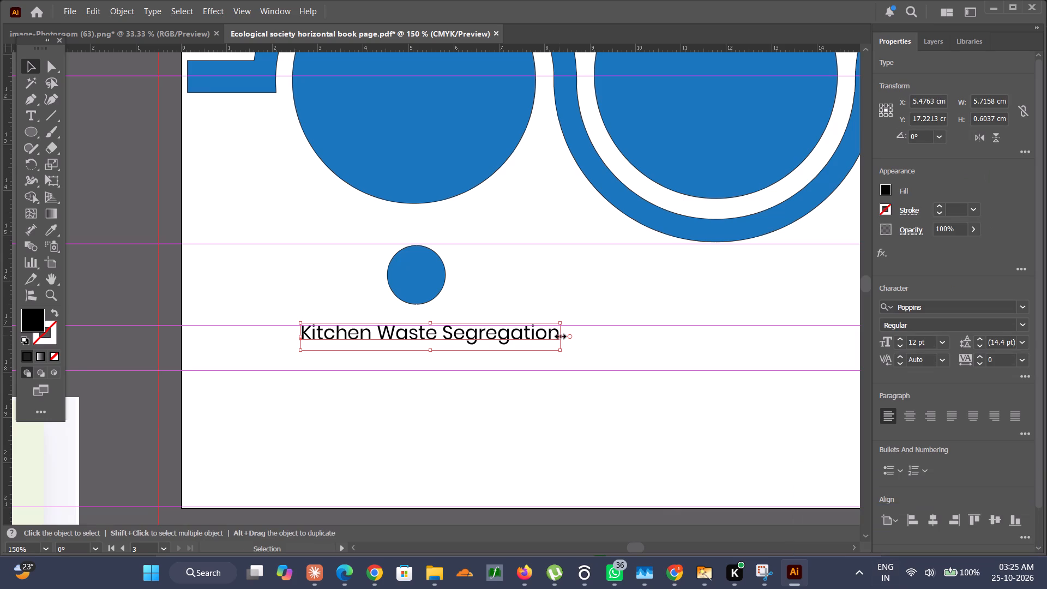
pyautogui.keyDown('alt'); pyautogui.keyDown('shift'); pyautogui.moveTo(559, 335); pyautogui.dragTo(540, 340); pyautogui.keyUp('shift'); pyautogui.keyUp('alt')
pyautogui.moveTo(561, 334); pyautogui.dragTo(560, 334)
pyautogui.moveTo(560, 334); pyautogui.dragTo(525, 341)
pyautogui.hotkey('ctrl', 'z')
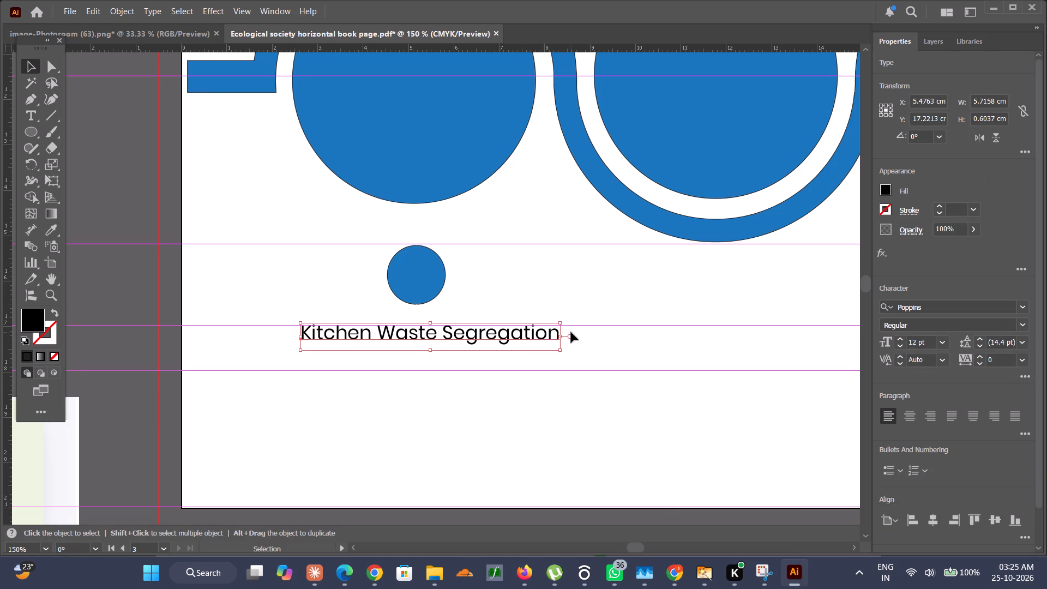
# Convert the label to area text about 5.48 cm wide and 1.07 cm high, wrapped onto two centre-aligned lines.
pyautogui.doubleClick(570, 339)
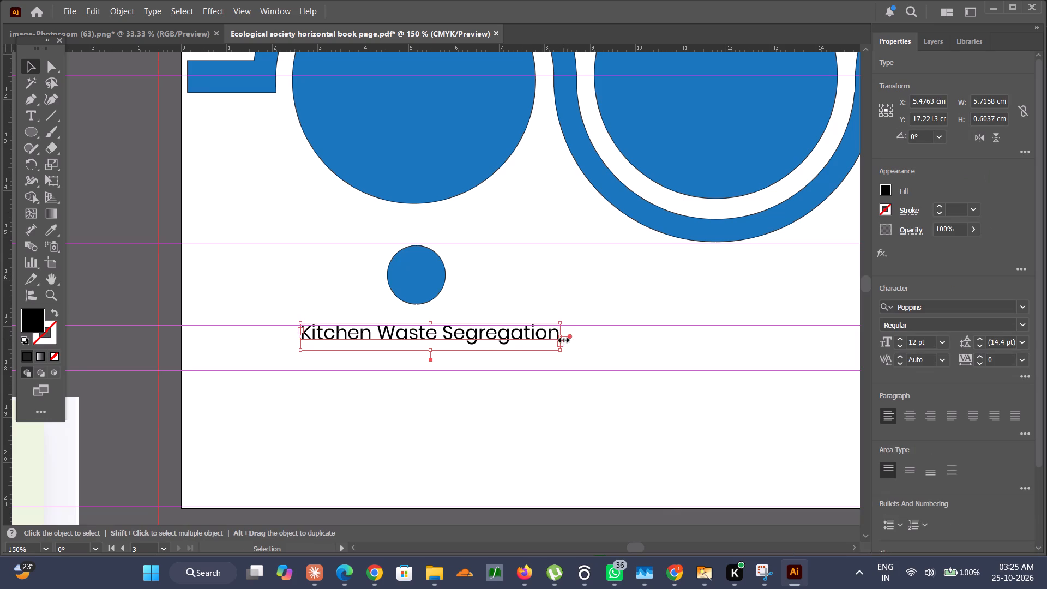
pyautogui.moveTo(562, 339); pyautogui.dragTo(548, 341)
pyautogui.moveTo(425, 351); pyautogui.dragTo(431, 372)
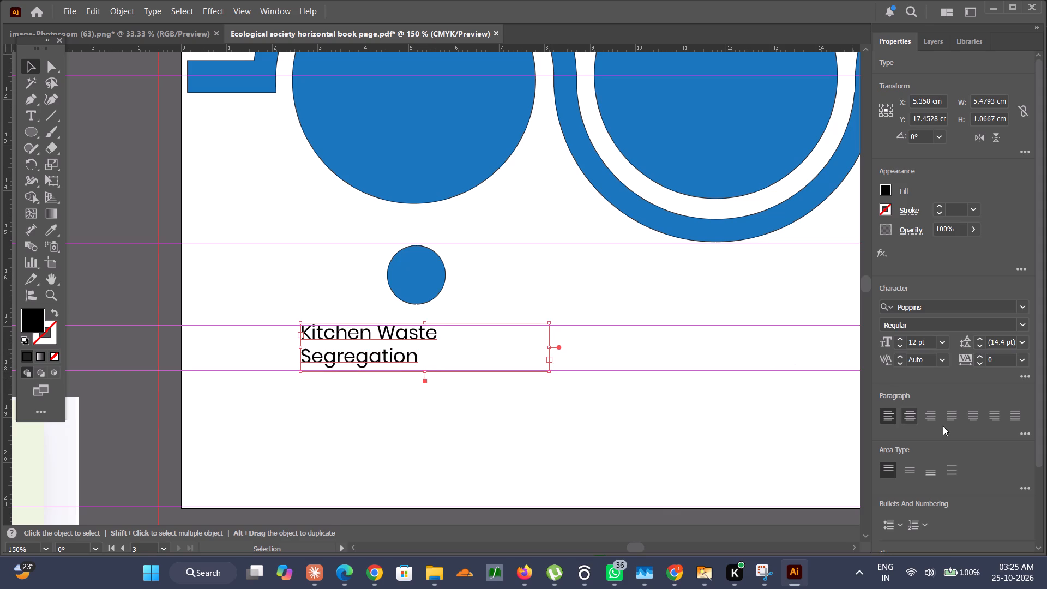
pyautogui.click(909, 416)
pyautogui.click(484, 429)
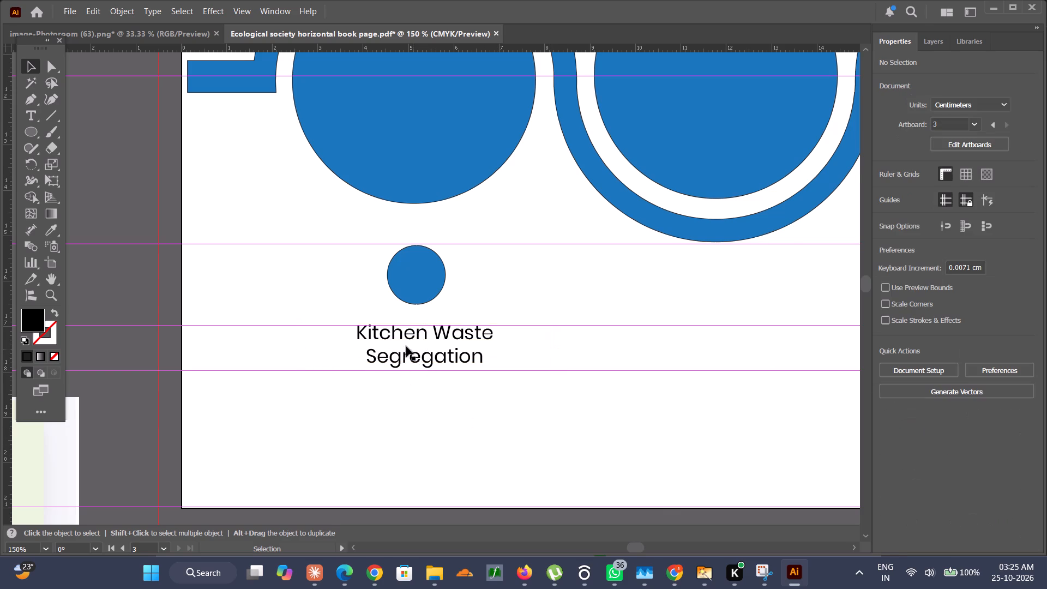
# Nudge the two-line label left and up so it is centred closely beneath the first small circle.
pyautogui.scroll(3, 404, 344)
pyautogui.keyDown('alt'); pyautogui.scroll(-3, 404, 344); pyautogui.keyUp('alt')
pyautogui.scroll(-2, 404, 344)
pyautogui.keyDown('alt'); pyautogui.scroll(-2, 404, 344); pyautogui.keyUp('alt')
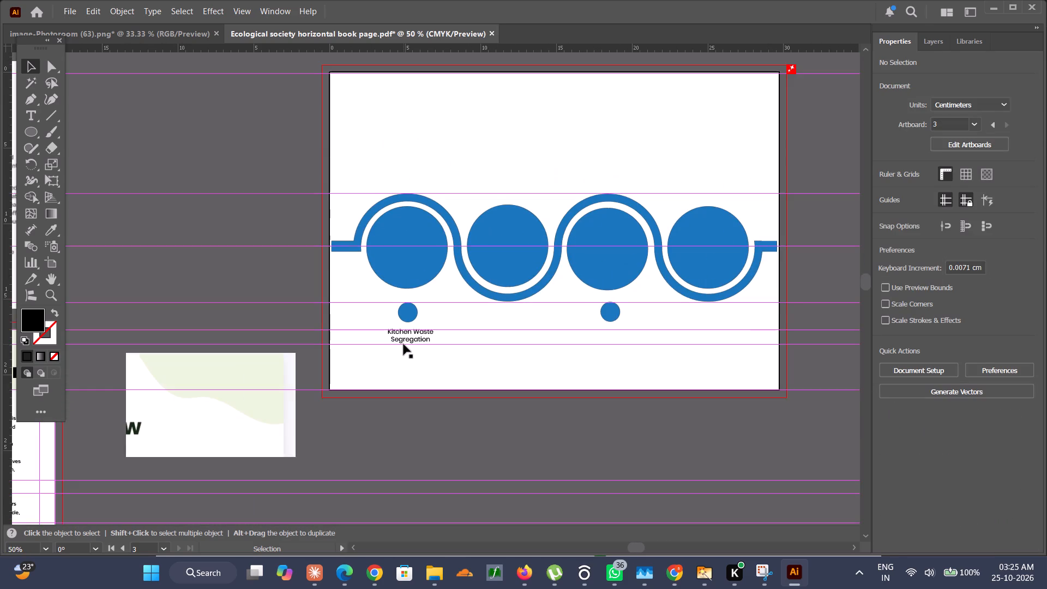
pyautogui.scroll(1, 404, 344)
pyautogui.keyDown('alt'); pyautogui.scroll(4, 408, 365); pyautogui.keyUp('alt')
pyautogui.moveTo(415, 428); pyautogui.dragTo(408, 418)
pyautogui.click(598, 333)
# Review the winding-line page's layout and label against the neighbouring finished and reference pages.
pyautogui.keyDown('alt'); pyautogui.scroll(-3, 579, 368); pyautogui.keyUp('alt')
pyautogui.scroll(-5, 579, 369)
pyautogui.keyDown('alt'); pyautogui.scroll(-2, 579, 369); pyautogui.keyUp('alt')
pyautogui.scroll(1, 579, 369)
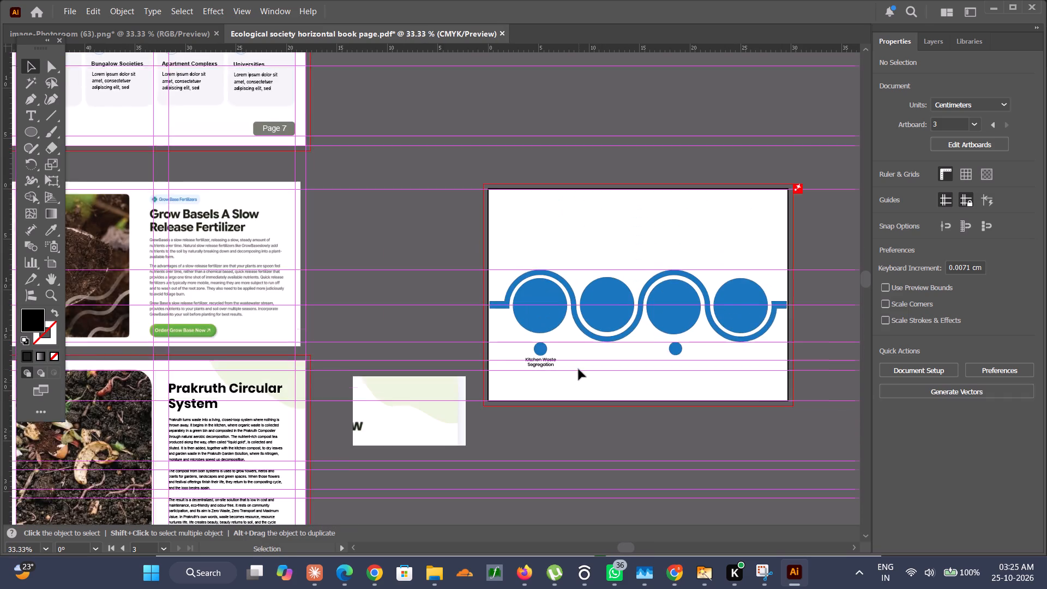
pyautogui.scroll(2, 579, 369)
pyautogui.keyDown('alt'); pyautogui.scroll(2, 531, 356); pyautogui.keyUp('alt')
pyautogui.keyDown('alt'); pyautogui.scroll(-6, 427, 304); pyautogui.keyUp('alt')
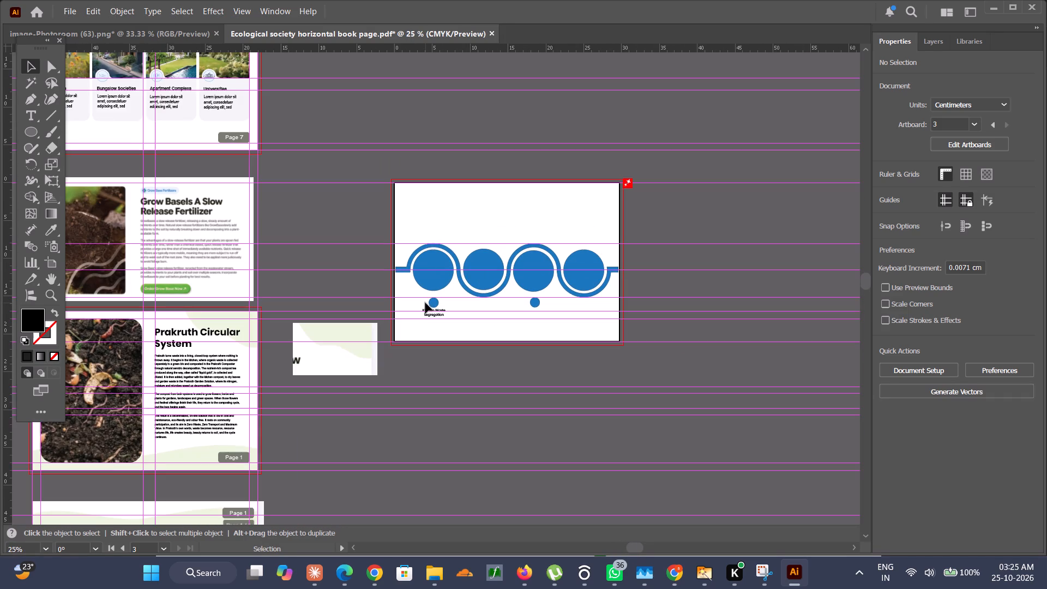
pyautogui.hscroll(5, 434, 325)
pyautogui.scroll(2, 434, 325)
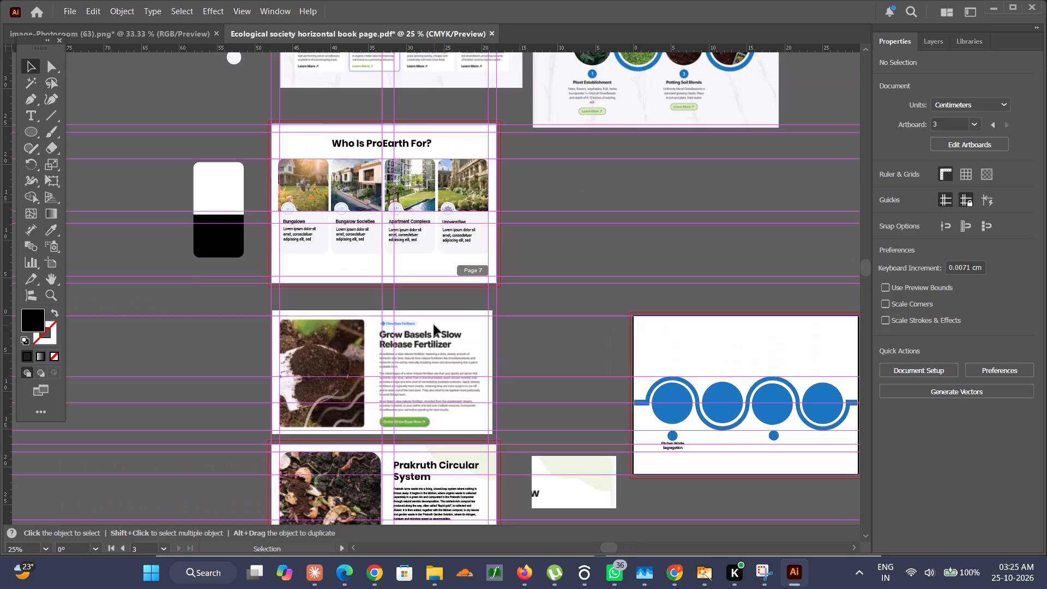
pyautogui.scroll(1, 434, 325)
pyautogui.hscroll(-1, 434, 325)
pyautogui.scroll(-2, 434, 325)
pyautogui.hscroll(-1, 434, 325)
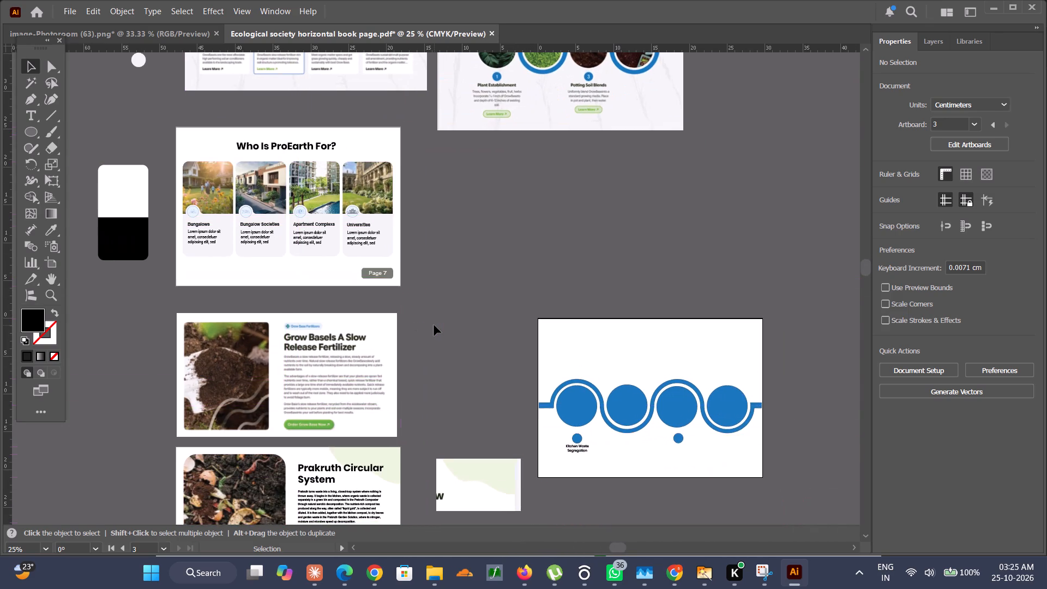
pyautogui.hscroll(-2, 434, 325)
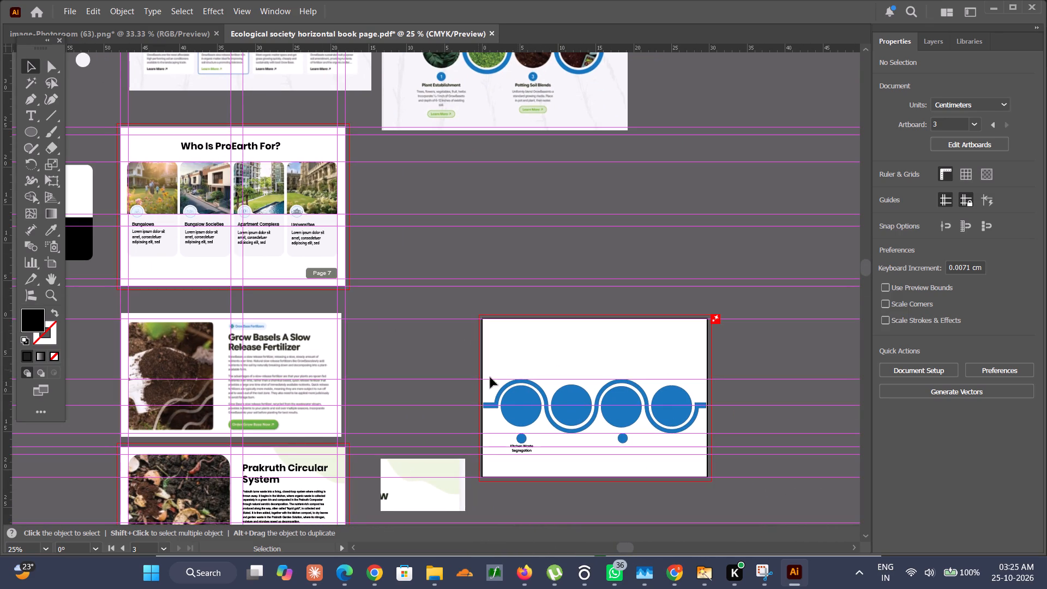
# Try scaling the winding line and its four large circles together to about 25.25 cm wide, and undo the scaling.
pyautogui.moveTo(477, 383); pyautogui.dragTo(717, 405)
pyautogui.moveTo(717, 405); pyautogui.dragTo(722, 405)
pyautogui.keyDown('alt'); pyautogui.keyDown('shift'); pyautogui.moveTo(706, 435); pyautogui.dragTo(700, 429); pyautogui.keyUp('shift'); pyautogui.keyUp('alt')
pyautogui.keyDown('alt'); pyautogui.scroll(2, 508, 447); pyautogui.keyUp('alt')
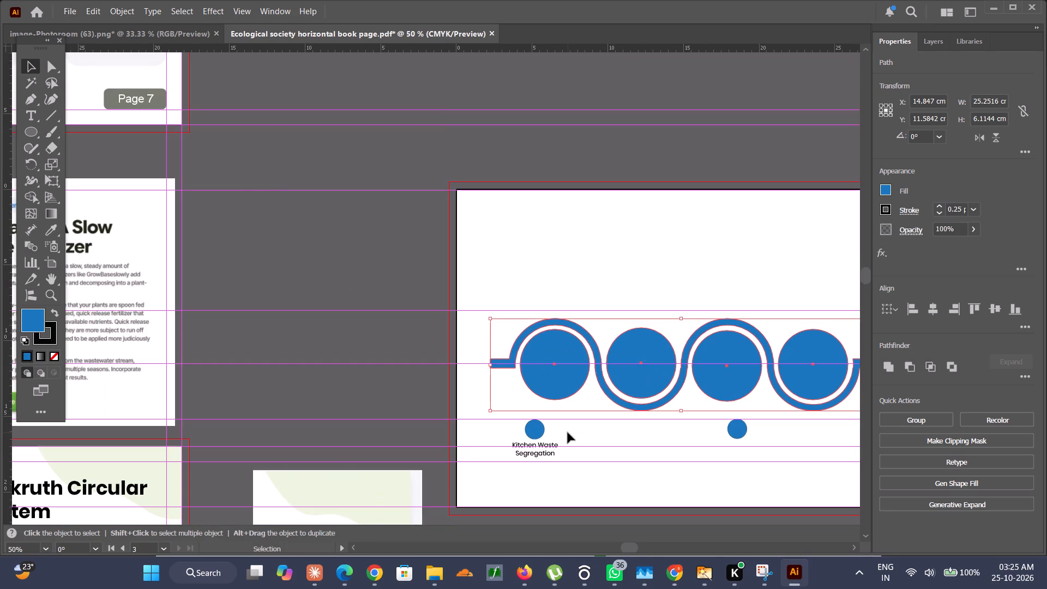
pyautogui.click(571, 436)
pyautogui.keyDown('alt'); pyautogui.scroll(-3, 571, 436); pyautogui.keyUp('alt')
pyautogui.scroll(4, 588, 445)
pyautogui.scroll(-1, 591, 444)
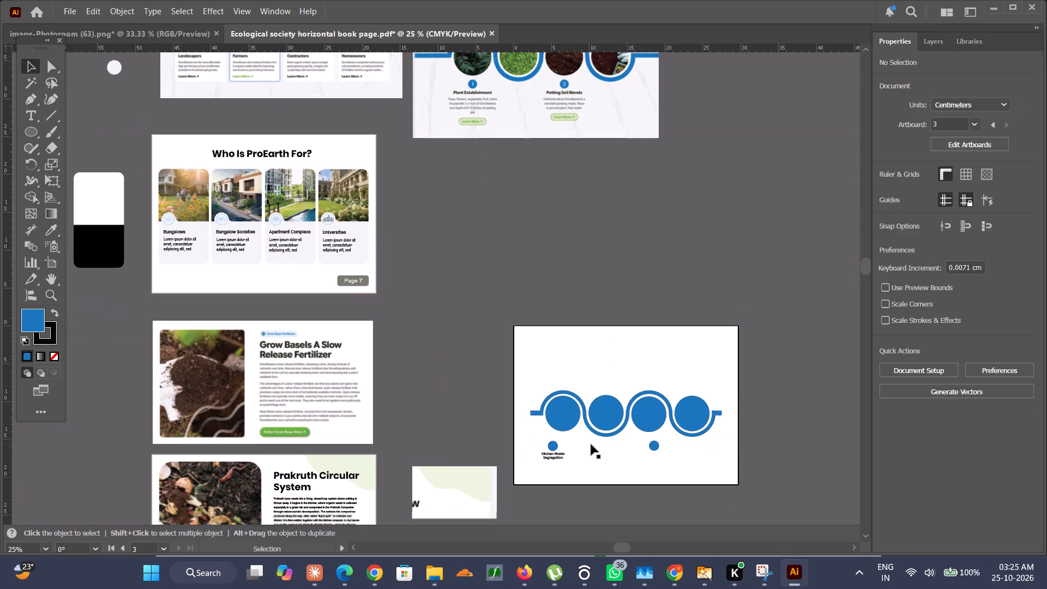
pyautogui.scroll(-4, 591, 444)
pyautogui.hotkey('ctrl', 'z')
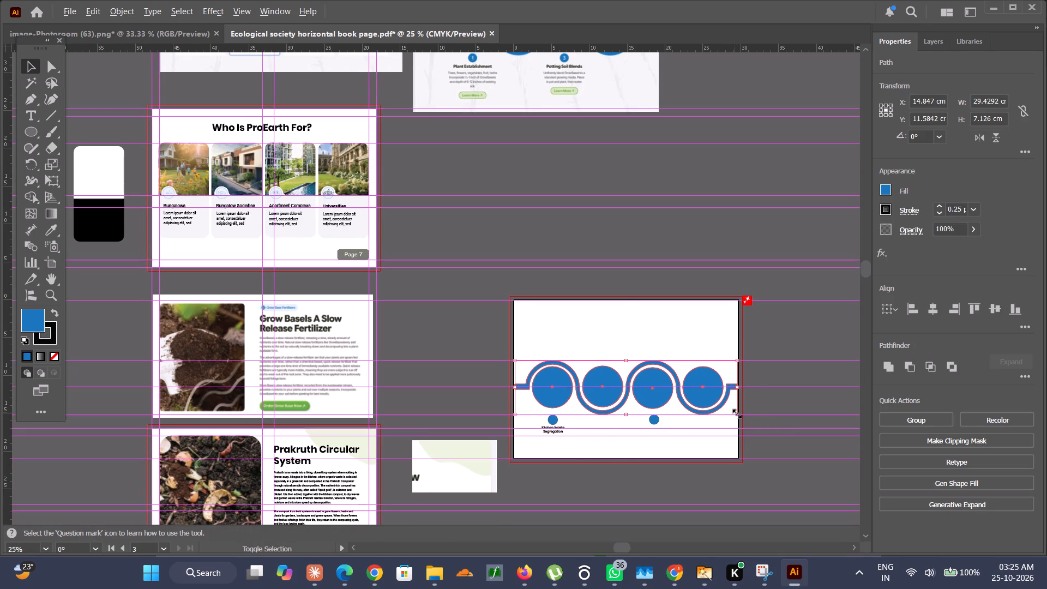
# Scale the winding line and its four large circles down together slightly, leaving a small margin at both page edges.
pyautogui.keyDown('alt'); pyautogui.keyDown('shift'); pyautogui.moveTo(738, 413); pyautogui.dragTo(733, 412); pyautogui.keyUp('shift'); pyautogui.keyUp('alt')
pyautogui.click(747, 435)
# Move the first small circle with its label beneath the first large circle, and the second small circle beneath the third.
pyautogui.keyDown('alt'); pyautogui.scroll(3, 613, 439); pyautogui.keyUp('alt')
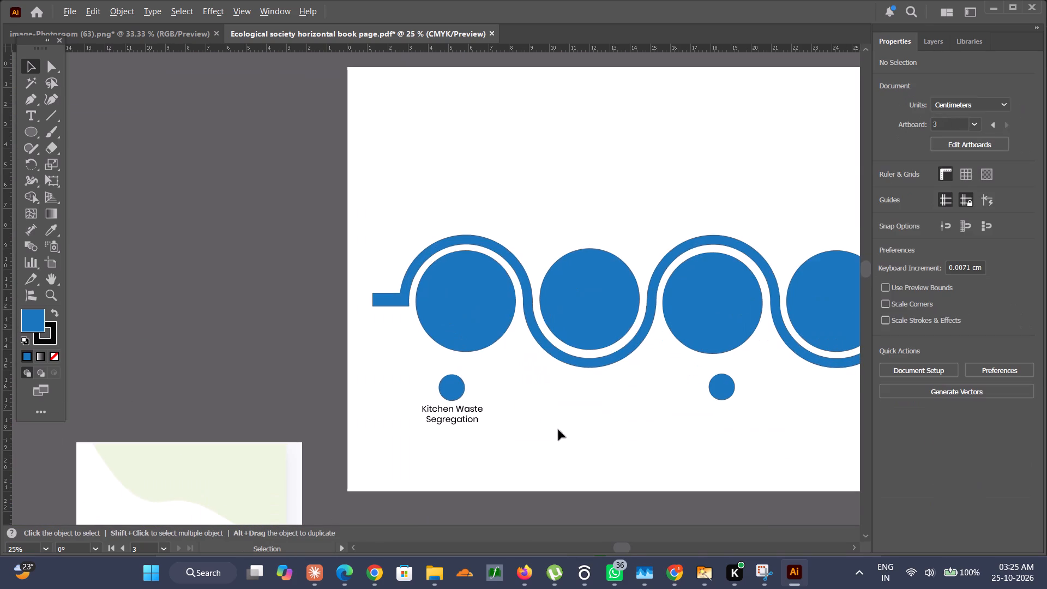
pyautogui.moveTo(402, 378); pyautogui.dragTo(494, 448)
pyautogui.moveTo(454, 394); pyautogui.dragTo(470, 384)
pyautogui.click(679, 426)
pyautogui.moveTo(728, 393); pyautogui.dragTo(724, 387)
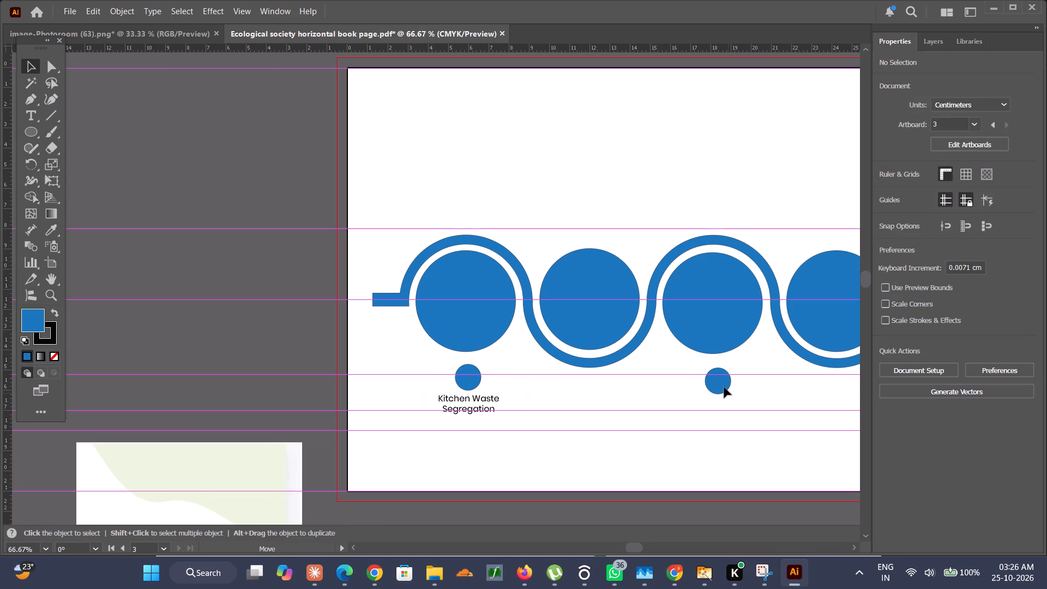
pyautogui.moveTo(724, 387); pyautogui.dragTo(723, 385)
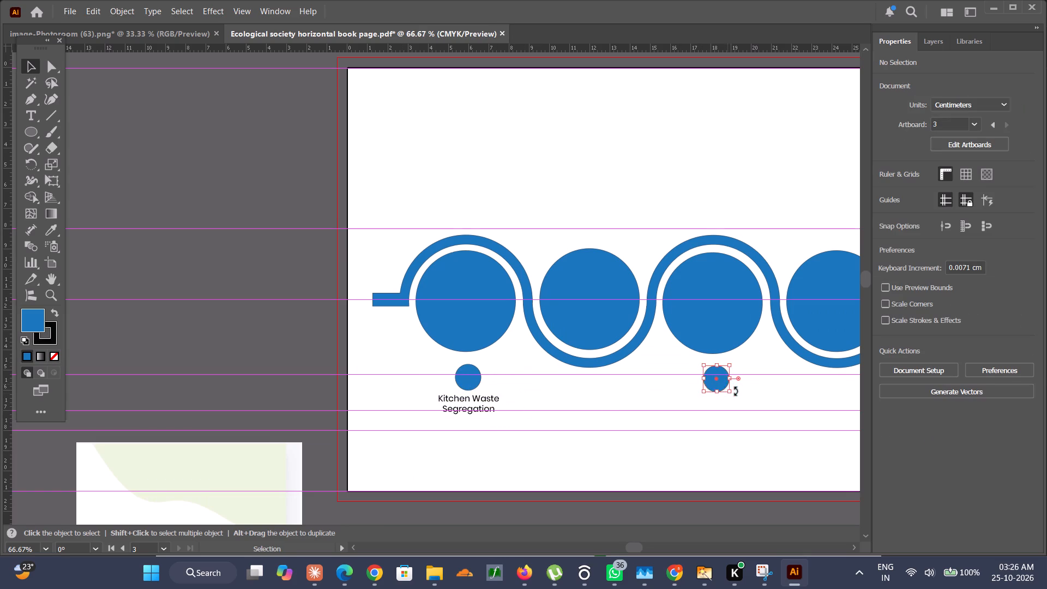
pyautogui.click(738, 394)
# Examine the step headings and small badges on the "How To Use Grow Base" reference page.
pyautogui.keyDown('alt'); pyautogui.scroll(-2, 750, 399); pyautogui.keyUp('alt')
pyautogui.scroll(-3, 746, 392)
pyautogui.keyDown('alt'); pyautogui.scroll(-2, 743, 391); pyautogui.keyUp('alt')
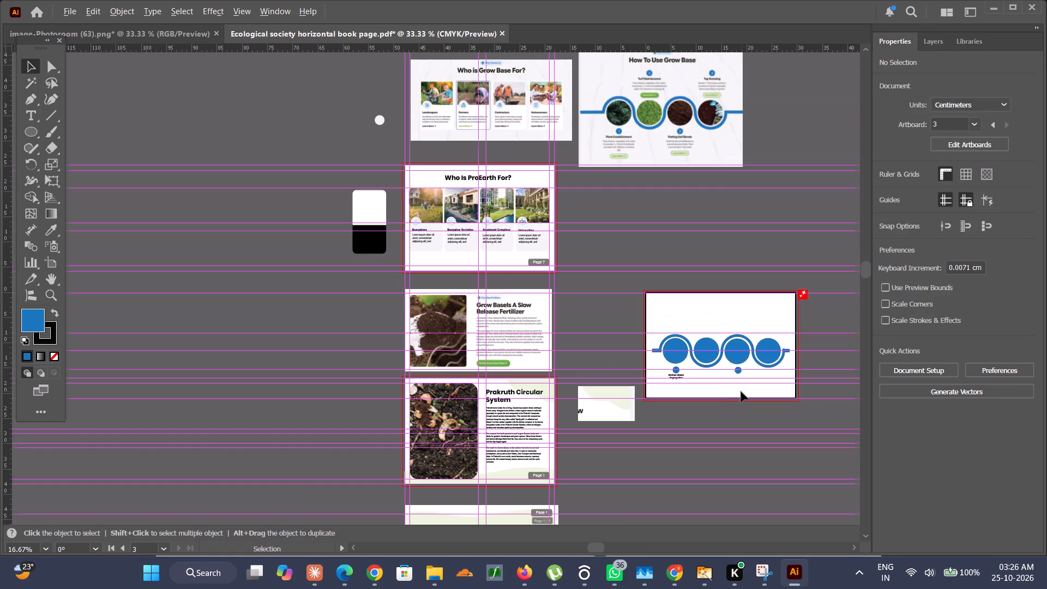
pyautogui.keyDown('alt'); pyautogui.scroll(4, 702, 154); pyautogui.keyUp('alt')
pyautogui.scroll(3, 396, 135)
pyautogui.scroll(-3, 396, 135)
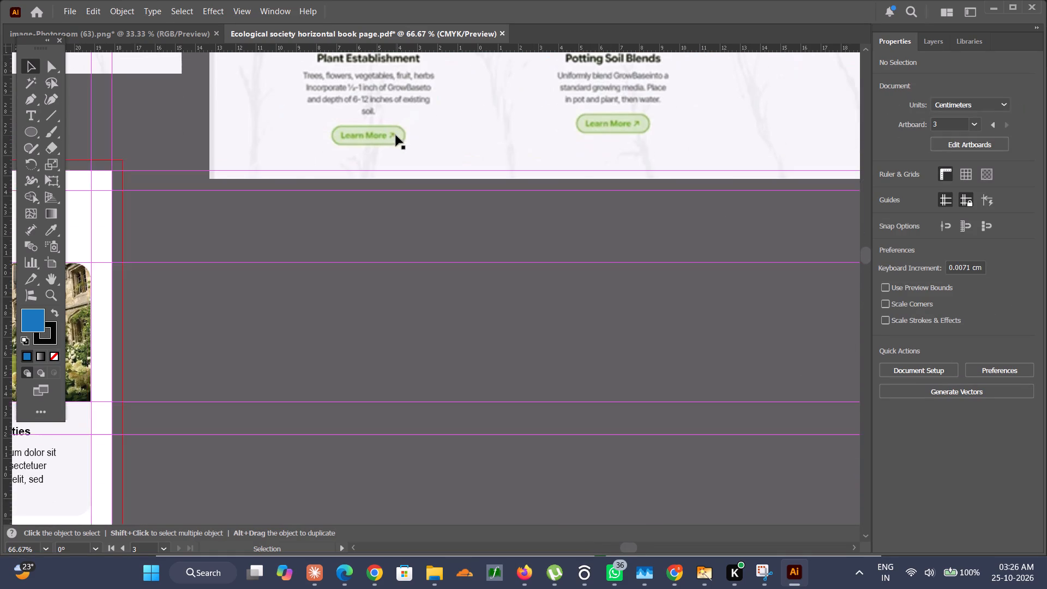
pyautogui.scroll(-20, 396, 135)
pyautogui.scroll(-5, 396, 135)
# Set the "Kitchen Waste Segregation" label's font style to Poppins SemiBold.
pyautogui.keyDown('alt'); pyautogui.scroll(4, 468, 465); pyautogui.keyUp('alt')
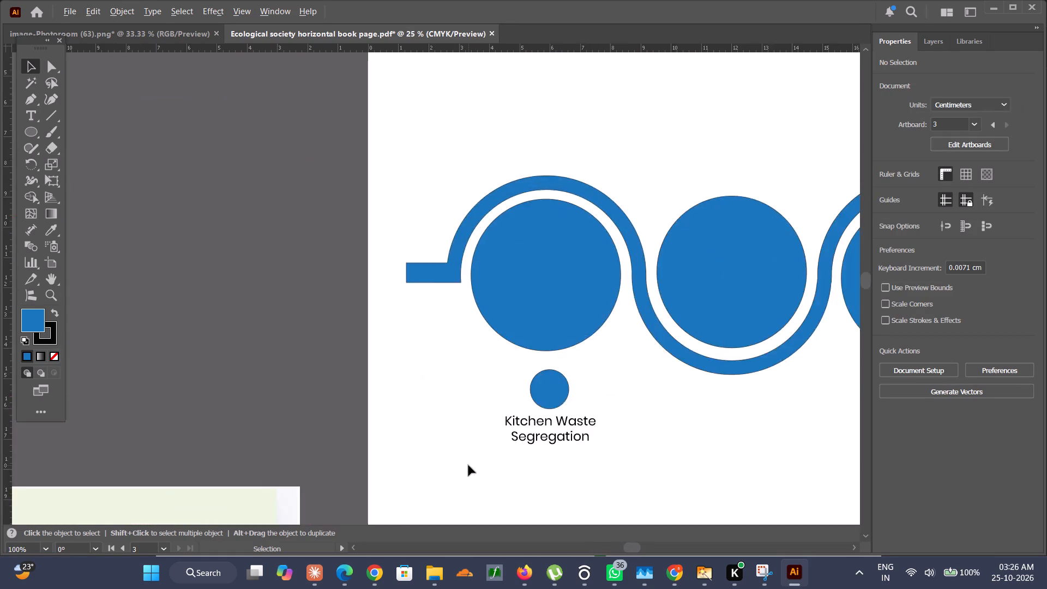
pyautogui.keyDown('alt'); pyautogui.scroll(2, 468, 465); pyautogui.keyUp('alt')
pyautogui.click(555, 381)
pyautogui.hotkey('ctrl', 'z')
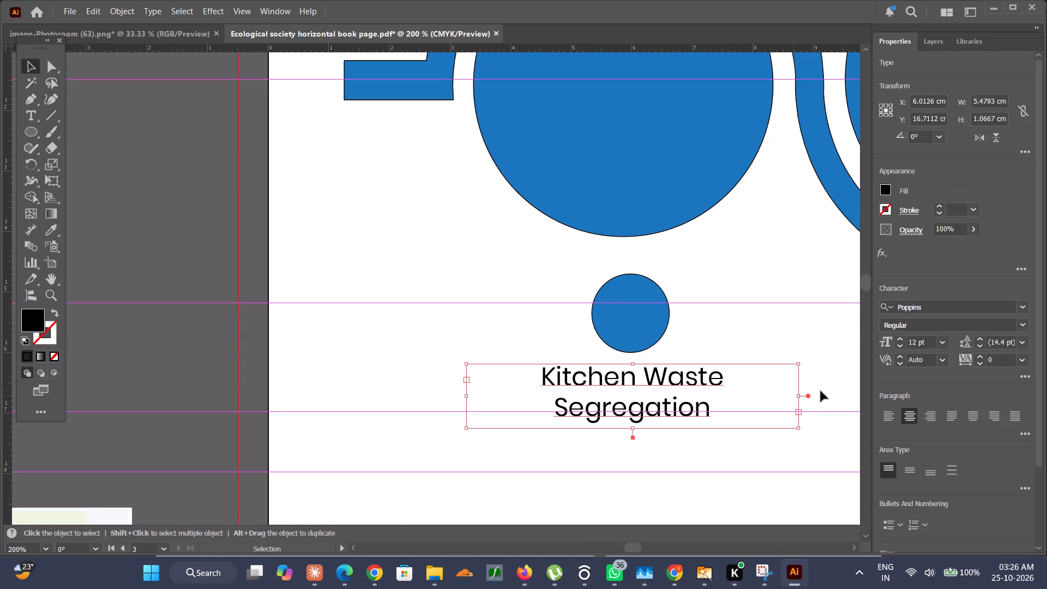
pyautogui.click(1019, 326)
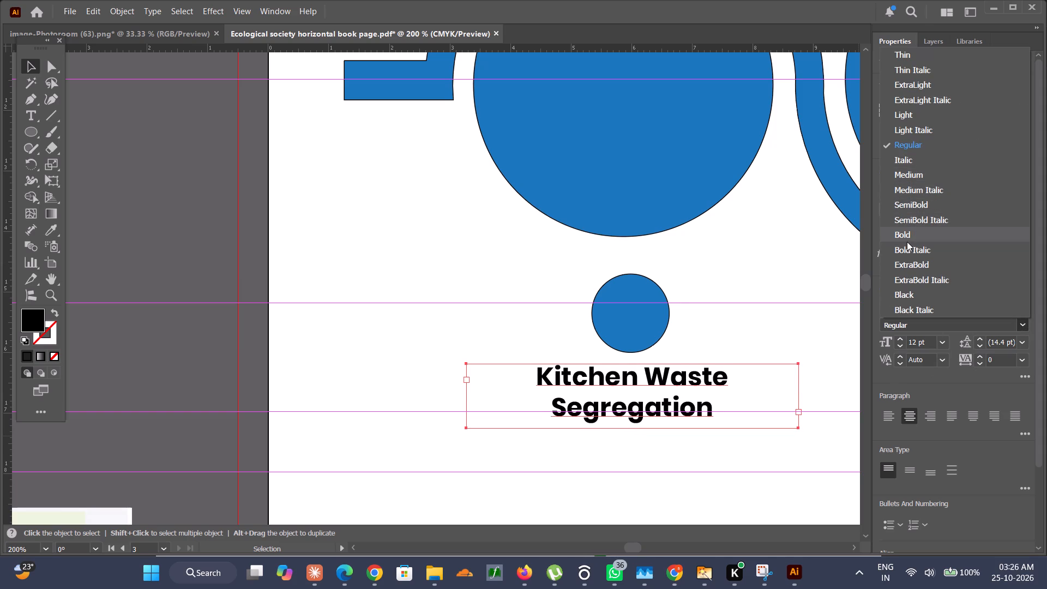
pyautogui.click(918, 202)
pyautogui.click(759, 239)
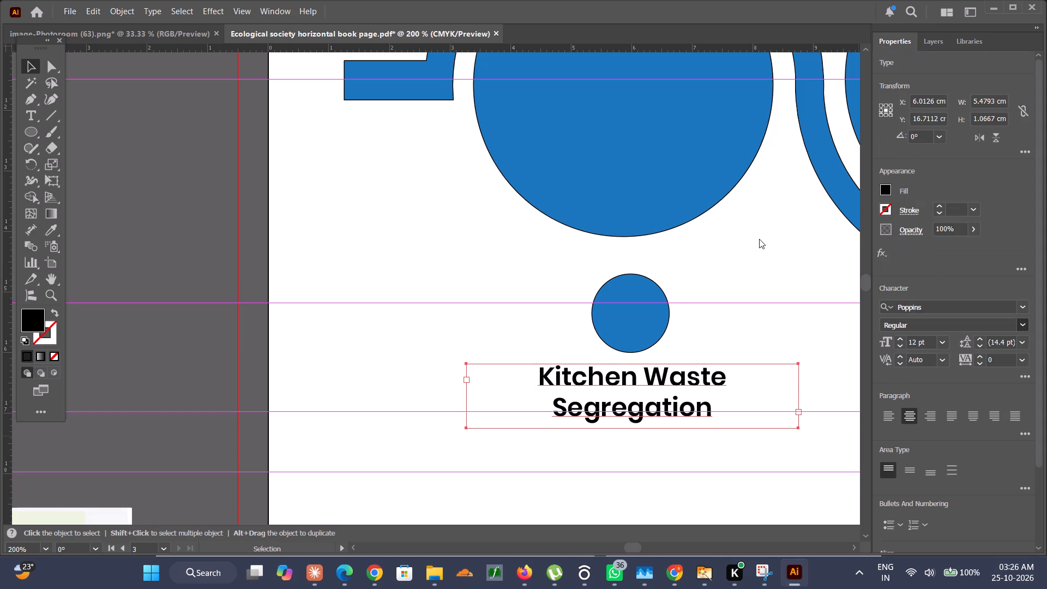
# Duplicate the label below the original, replace its text with "1", and shrink its text frame to about 0.59 by 0.53 cm.
pyautogui.scroll(-3, 759, 238)
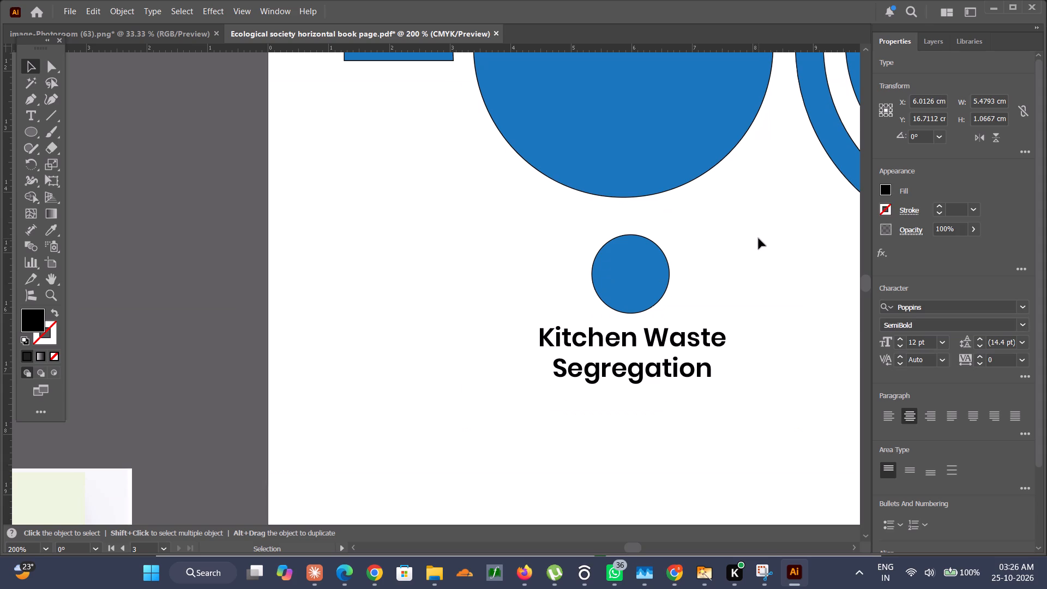
pyautogui.keyDown('alt'); pyautogui.scroll(-3, 769, 231); pyautogui.keyUp('alt')
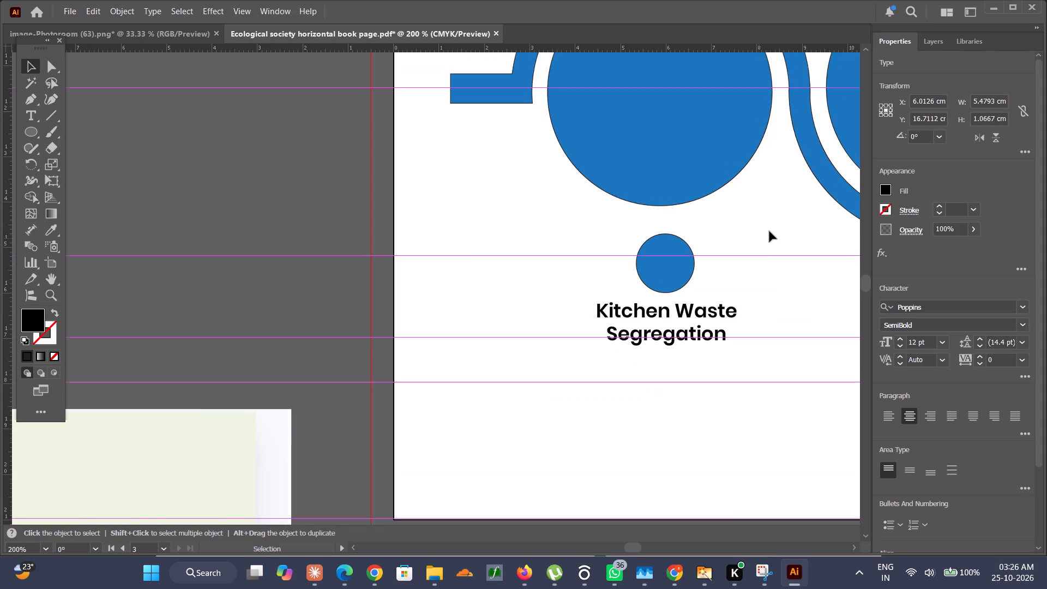
pyautogui.keyDown('alt'); pyautogui.moveTo(705, 279); pyautogui.dragTo(695, 367); pyautogui.keyUp('alt')
pyautogui.doubleClick(695, 367)
pyautogui.tripleClick(699, 366)
pyautogui.tripleClick(699, 366)
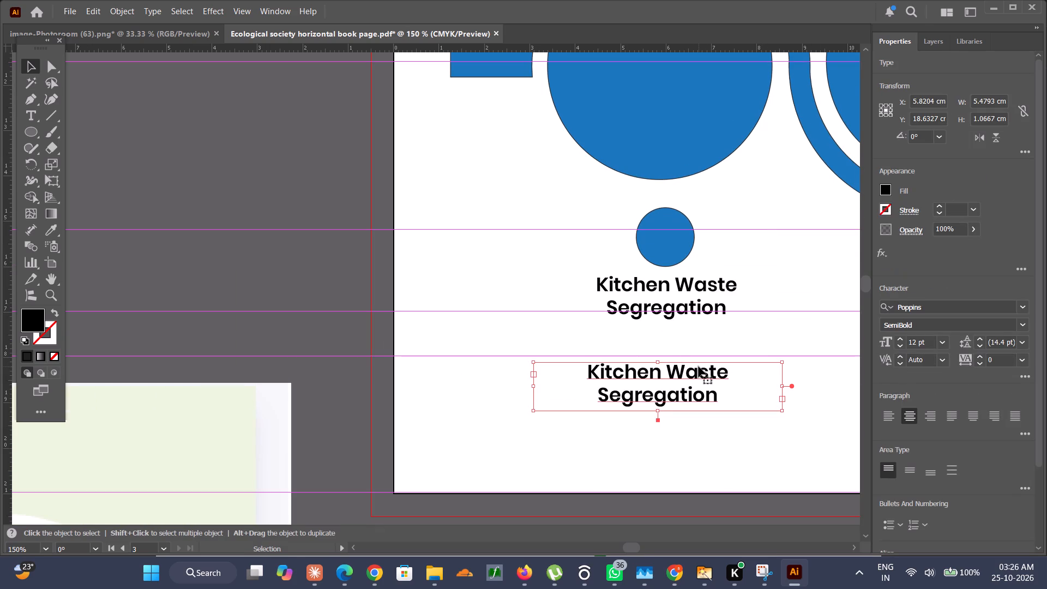
pyautogui.tripleClick(693, 380)
pyautogui.tripleClick(692, 376)
pyautogui.click(693, 375)
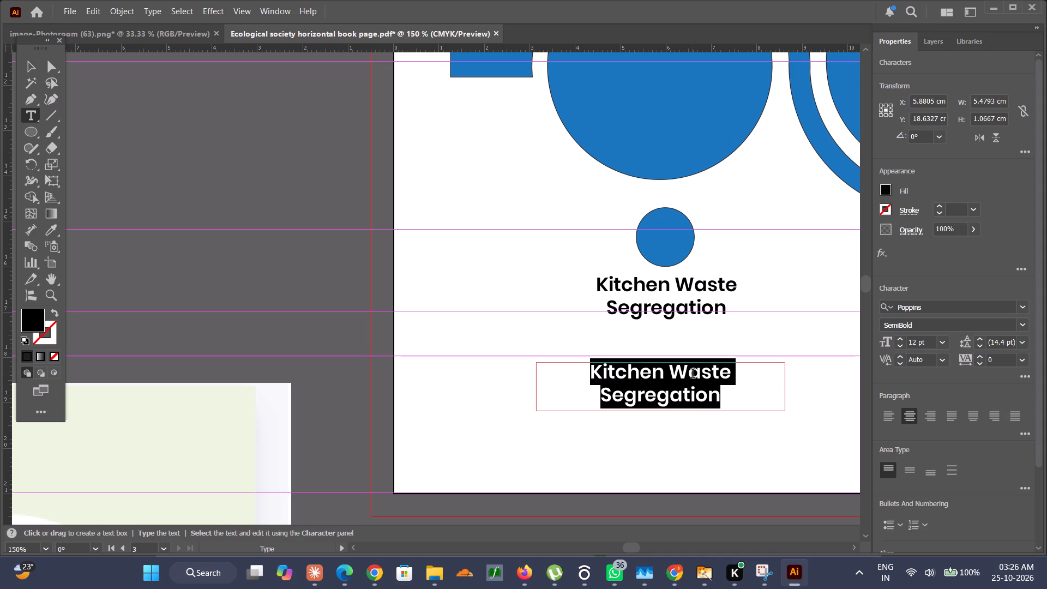
pyautogui.press('1')
pyautogui.click(24, 69)
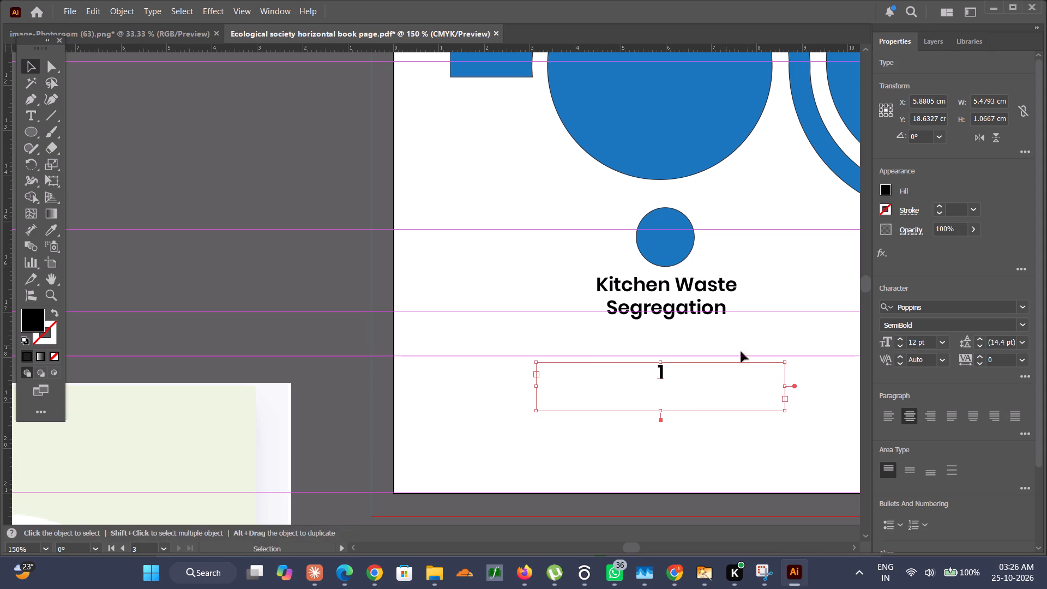
pyautogui.keyDown('alt'); pyautogui.moveTo(785, 384); pyautogui.dragTo(674, 374); pyautogui.keyUp('alt')
pyautogui.moveTo(660, 412); pyautogui.dragTo(661, 386)
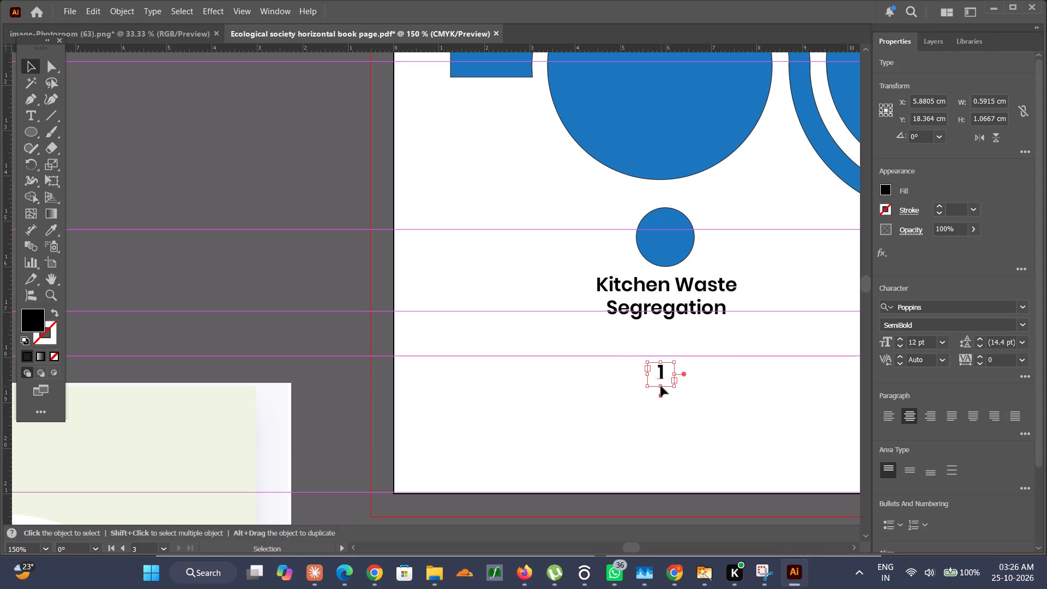
# Recolour the "1" white by sampling the page background and centre it inside the first small blue circle.
pyautogui.press('i')
pyautogui.click(684, 418)
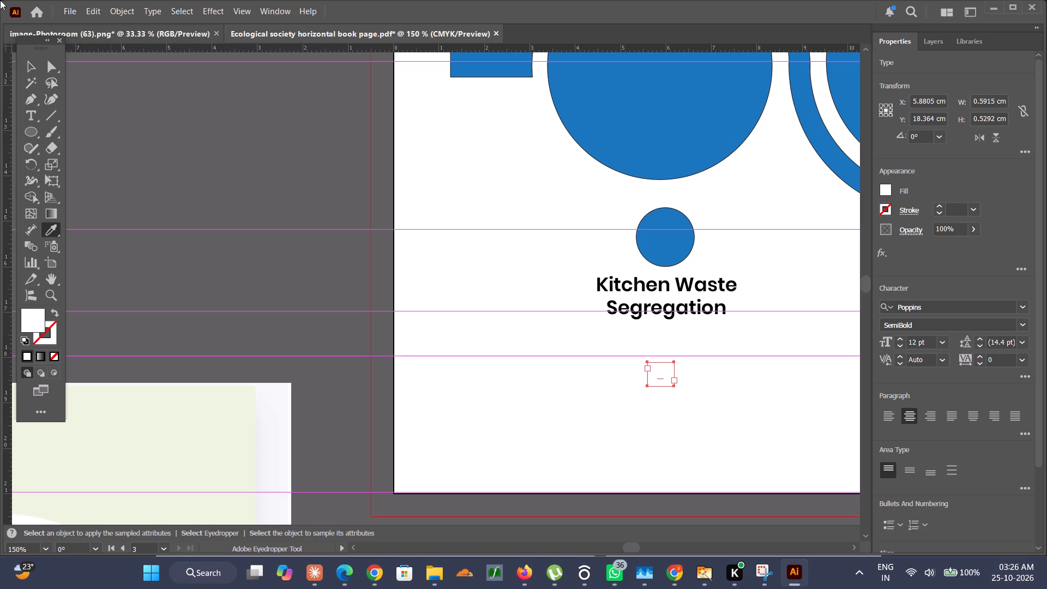
pyautogui.click(34, 62)
pyautogui.moveTo(660, 372); pyautogui.dragTo(666, 248)
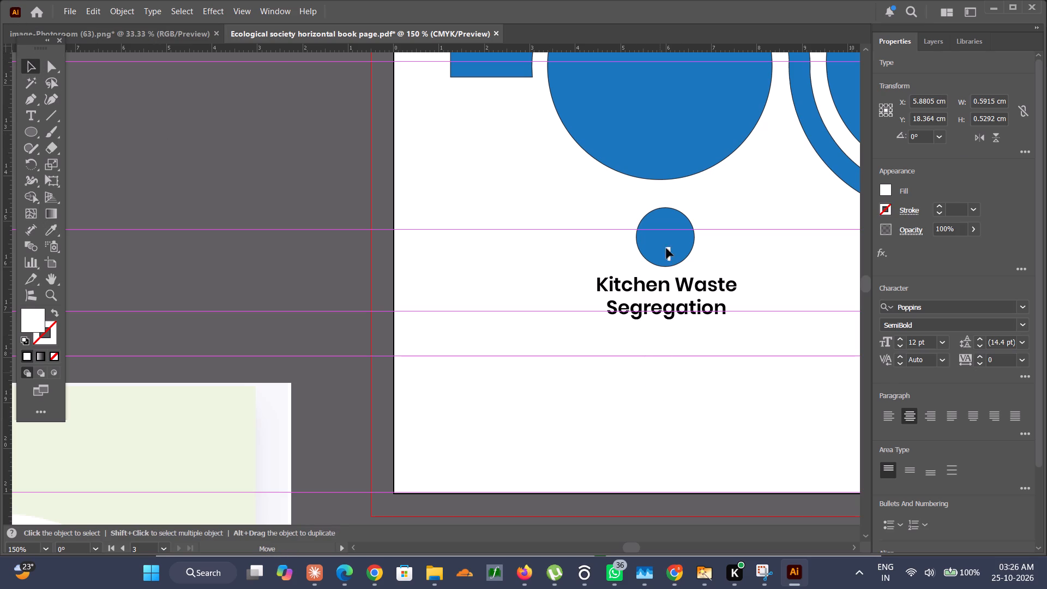
pyautogui.moveTo(666, 248); pyautogui.dragTo(663, 238)
pyautogui.moveTo(663, 238); pyautogui.dragTo(664, 236)
pyautogui.moveTo(664, 236); pyautogui.dragTo(665, 237)
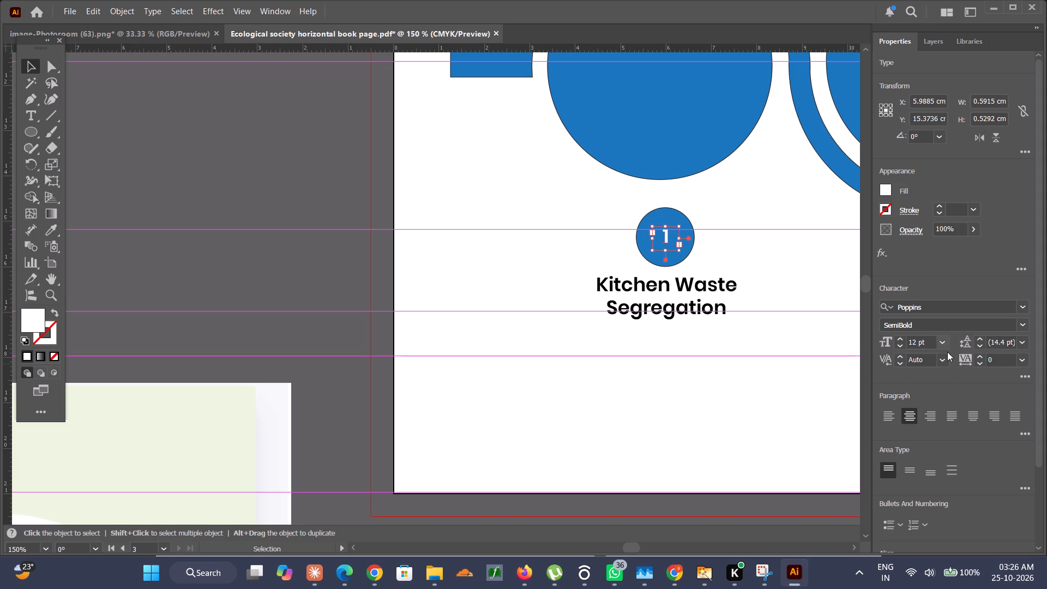
# Set the "1" to 18 pt, enlarge its text frame to about 1.98 by 1.78 cm, and recentre it in the circle.
pyautogui.click(937, 345)
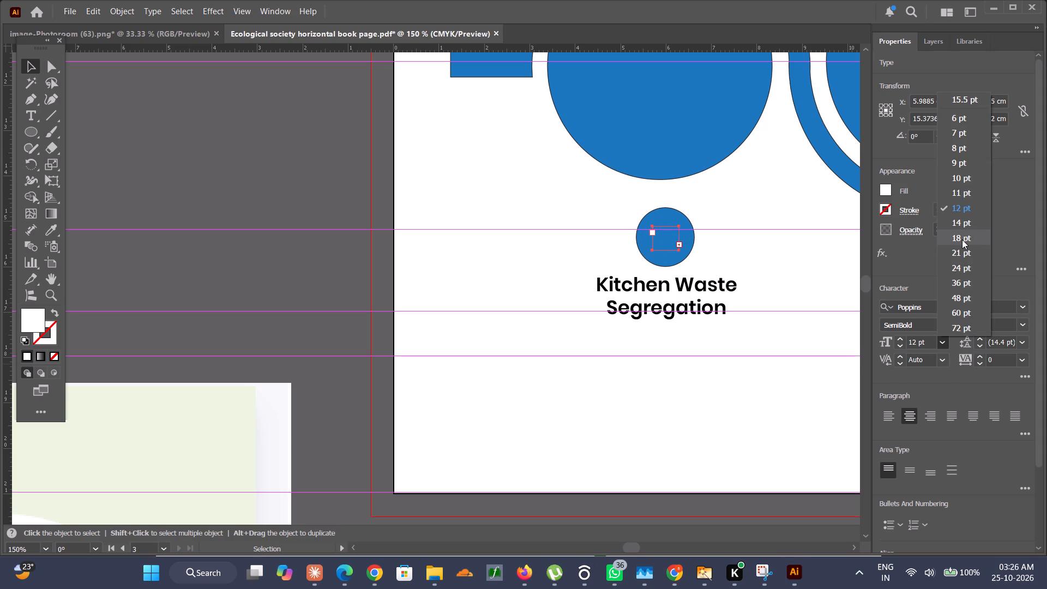
pyautogui.click(962, 238)
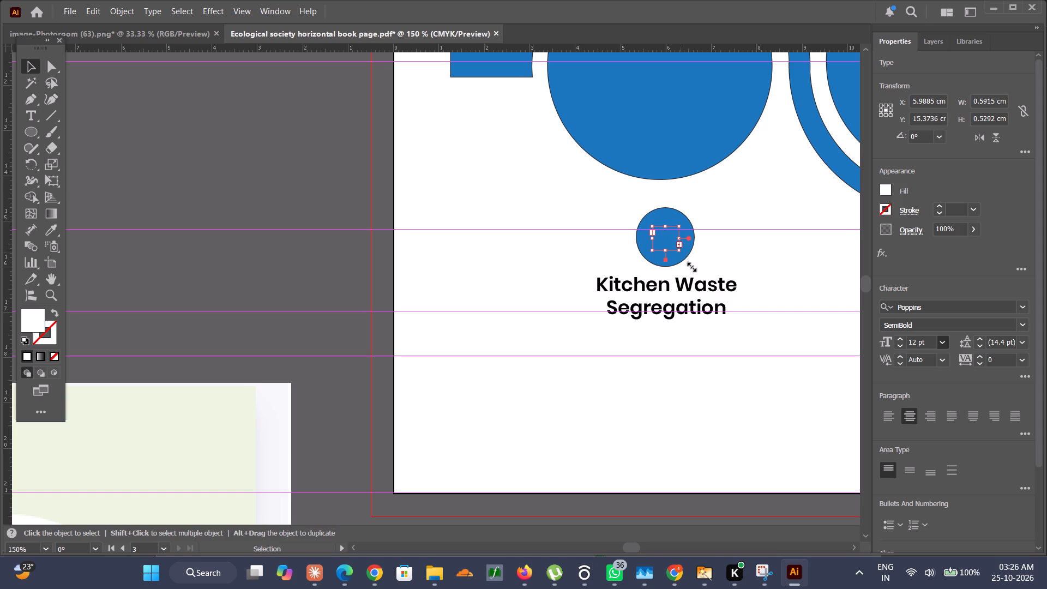
pyautogui.keyDown('alt'); pyautogui.keyDown('shift'); pyautogui.moveTo(681, 252); pyautogui.dragTo(711, 293); pyautogui.keyUp('shift'); pyautogui.keyUp('alt')
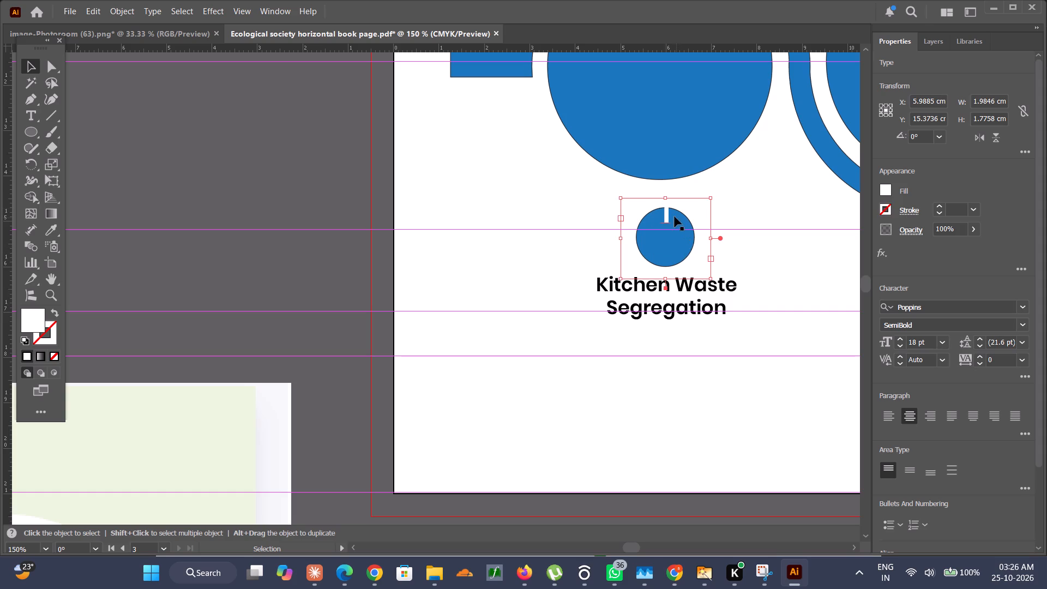
pyautogui.moveTo(667, 215); pyautogui.dragTo(669, 241)
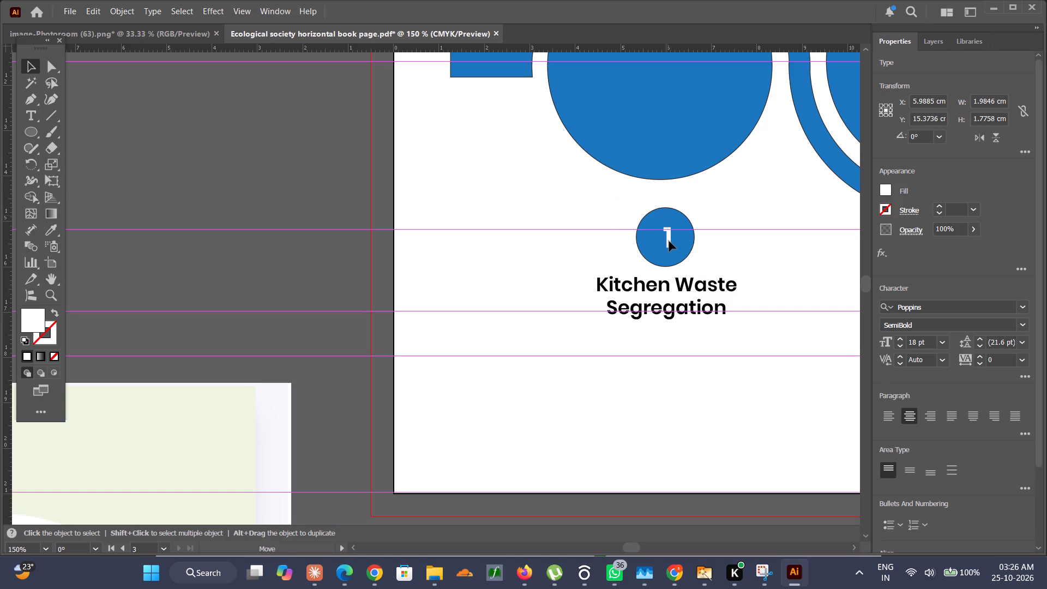
pyautogui.moveTo(669, 241); pyautogui.dragTo(666, 241)
pyautogui.click(743, 260)
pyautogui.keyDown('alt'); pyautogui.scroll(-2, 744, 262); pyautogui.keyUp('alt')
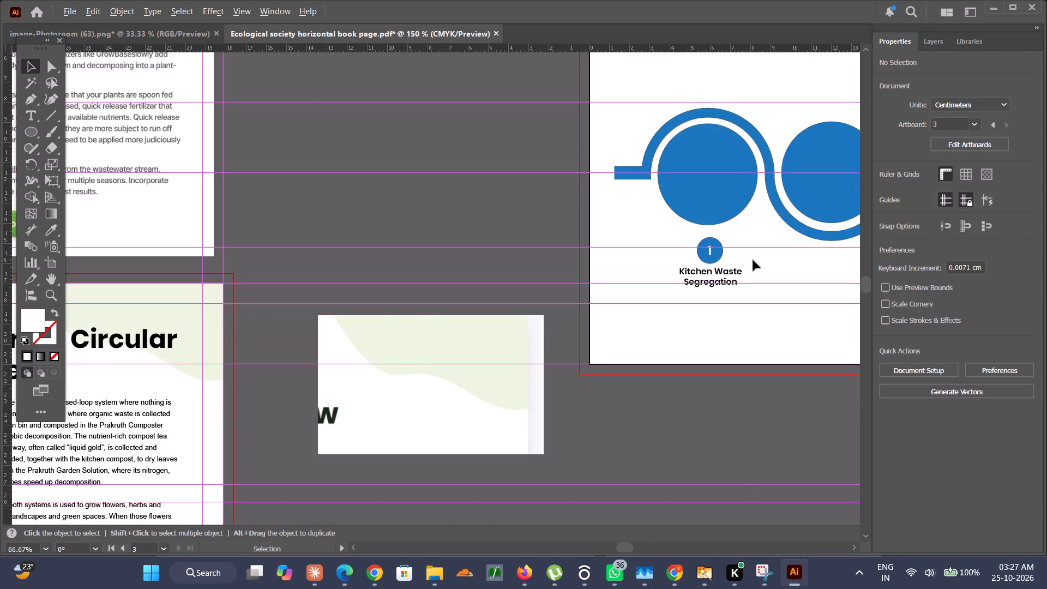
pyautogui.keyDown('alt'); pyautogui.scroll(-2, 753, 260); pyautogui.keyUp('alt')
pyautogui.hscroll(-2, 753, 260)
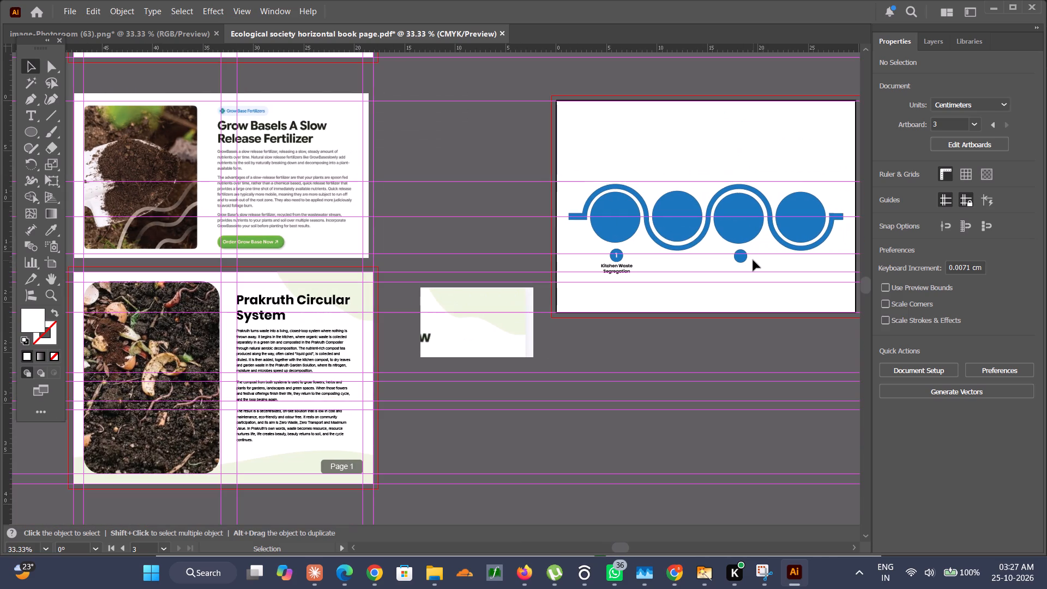